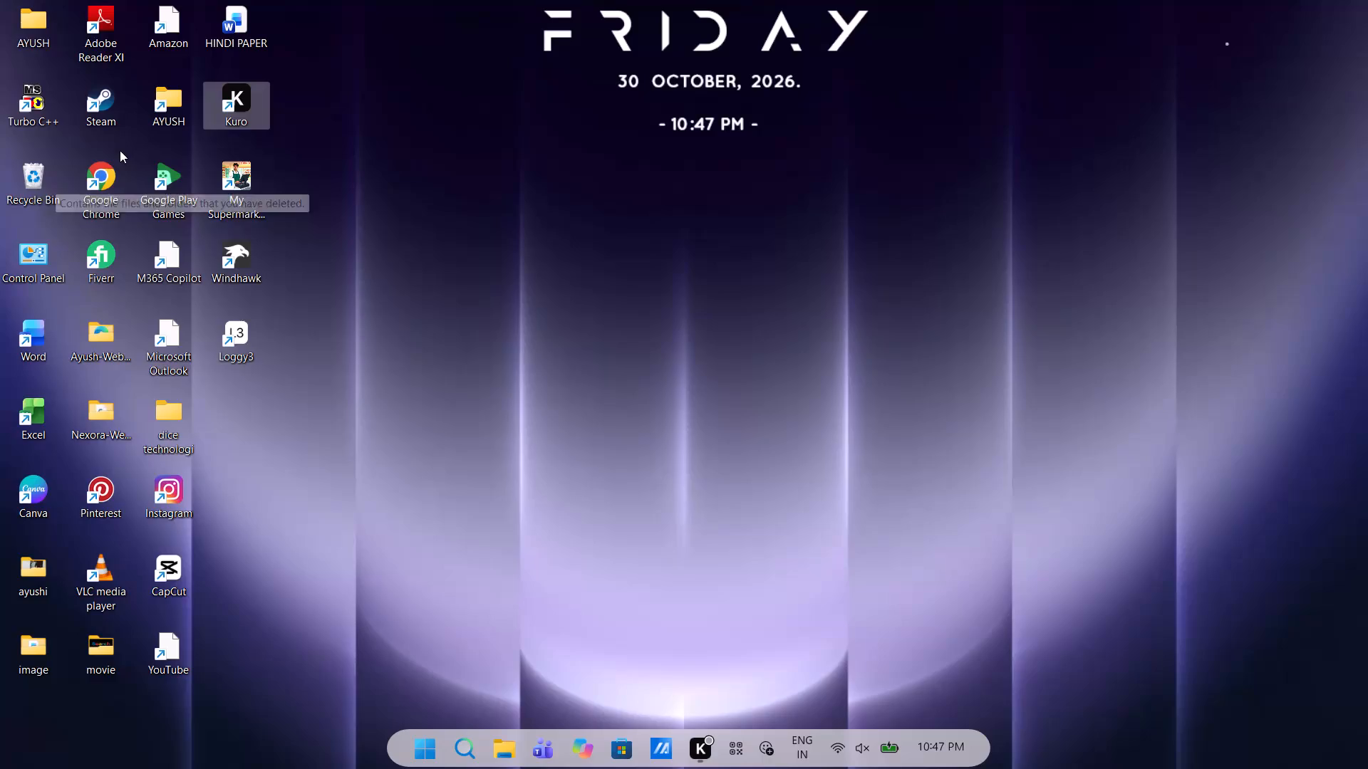
Open Chrome and search Google Images for "kundalpur bade baba image hd 4k".
{"action": "double_click", "coordinate": [96, 194]}
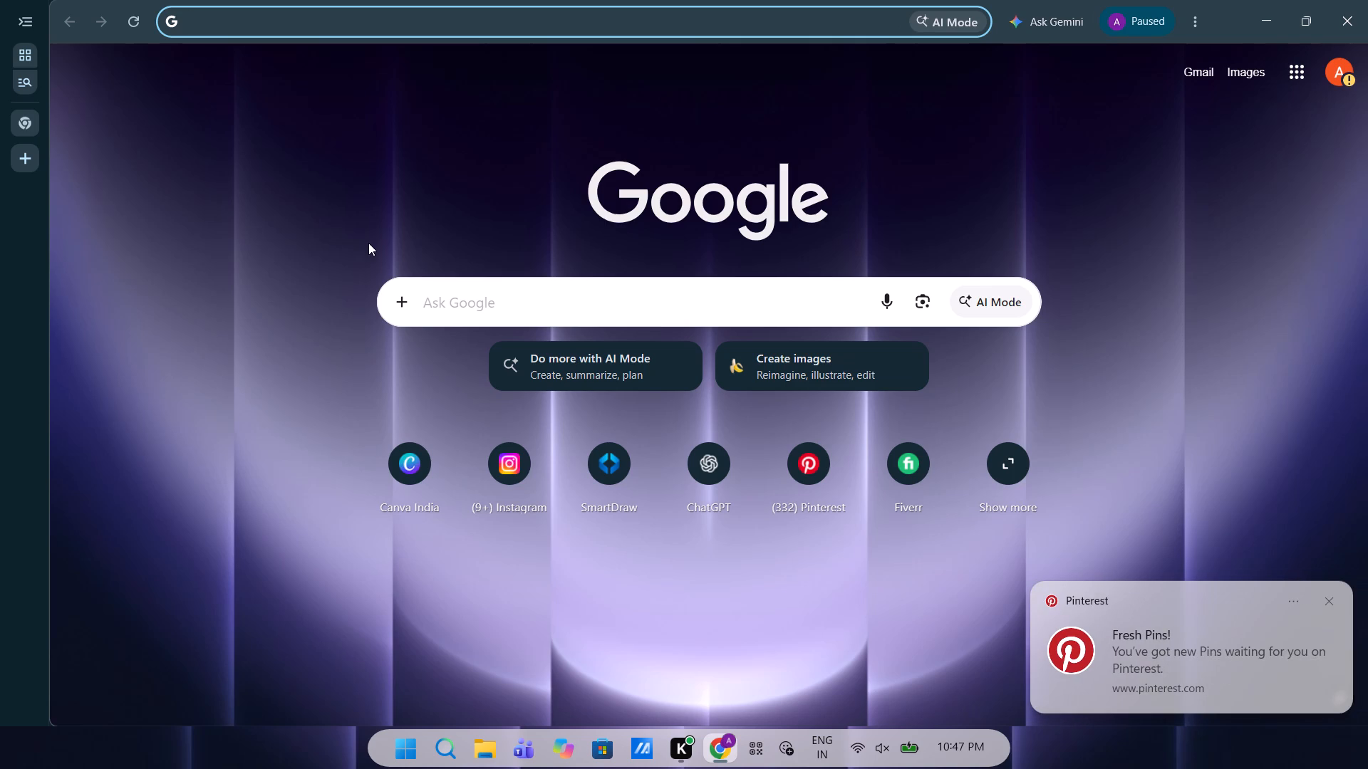
{"action": "left_click", "coordinate": [454, 310]}
{"action": "type", "text": "kundalpur"}
{"action": "key", "text": "space"}
{"action": "type", "text": "bade baba"}
{"action": "key", "text": "space"}
{"action": "key", "text": "e"}
{"action": "key", "text": "BackSpace"}
{"action": "type", "text": "image"}
{"action": "key", "text": "space"}
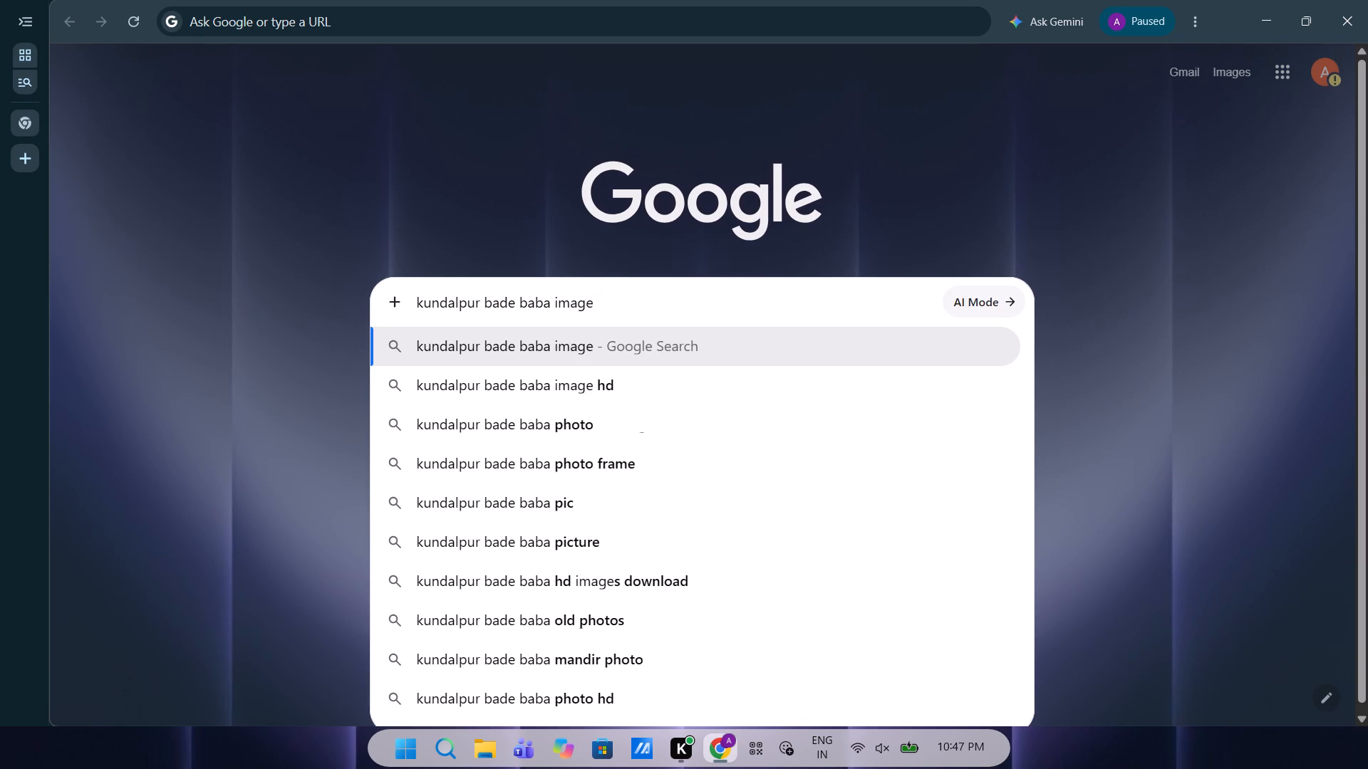
{"action": "type", "text": "hd 4k"}
{"action": "key", "text": "Return"}
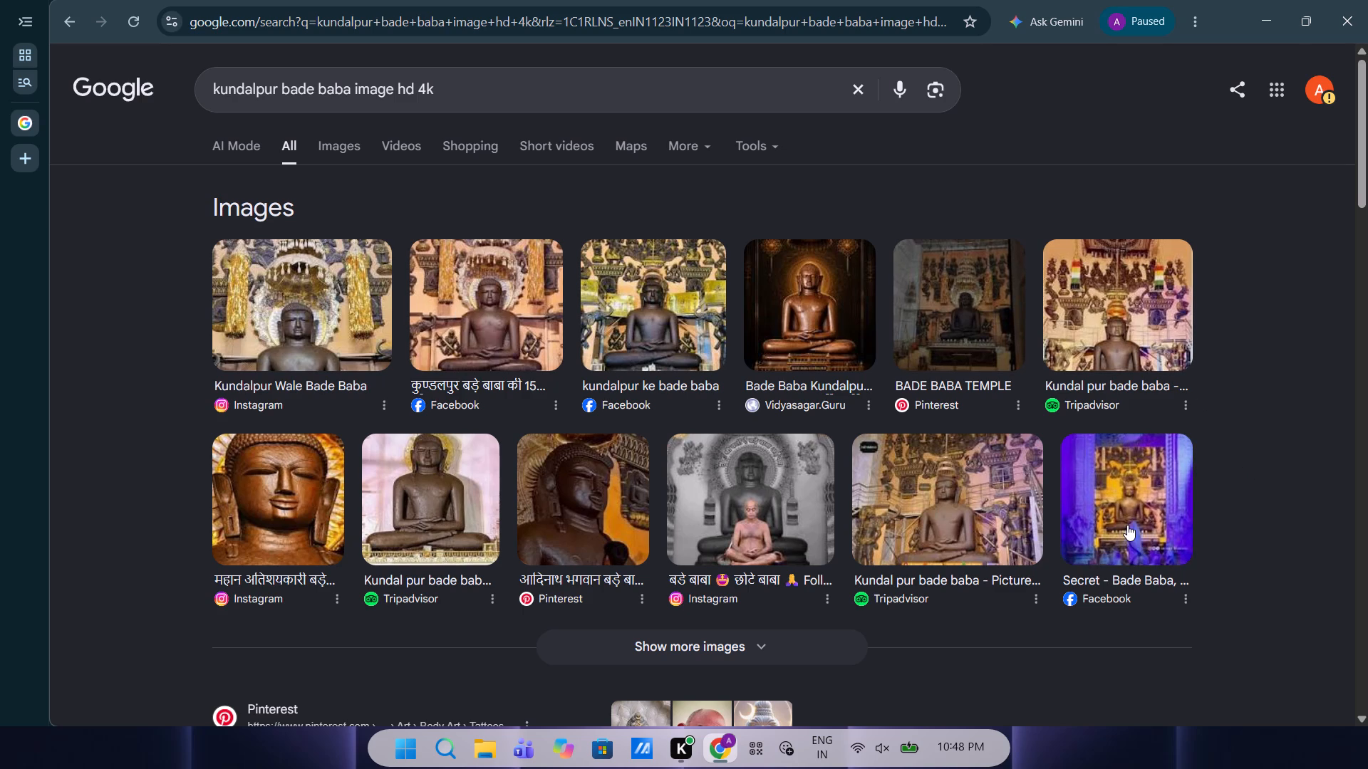
{"action": "left_click", "coordinate": [358, 146]}
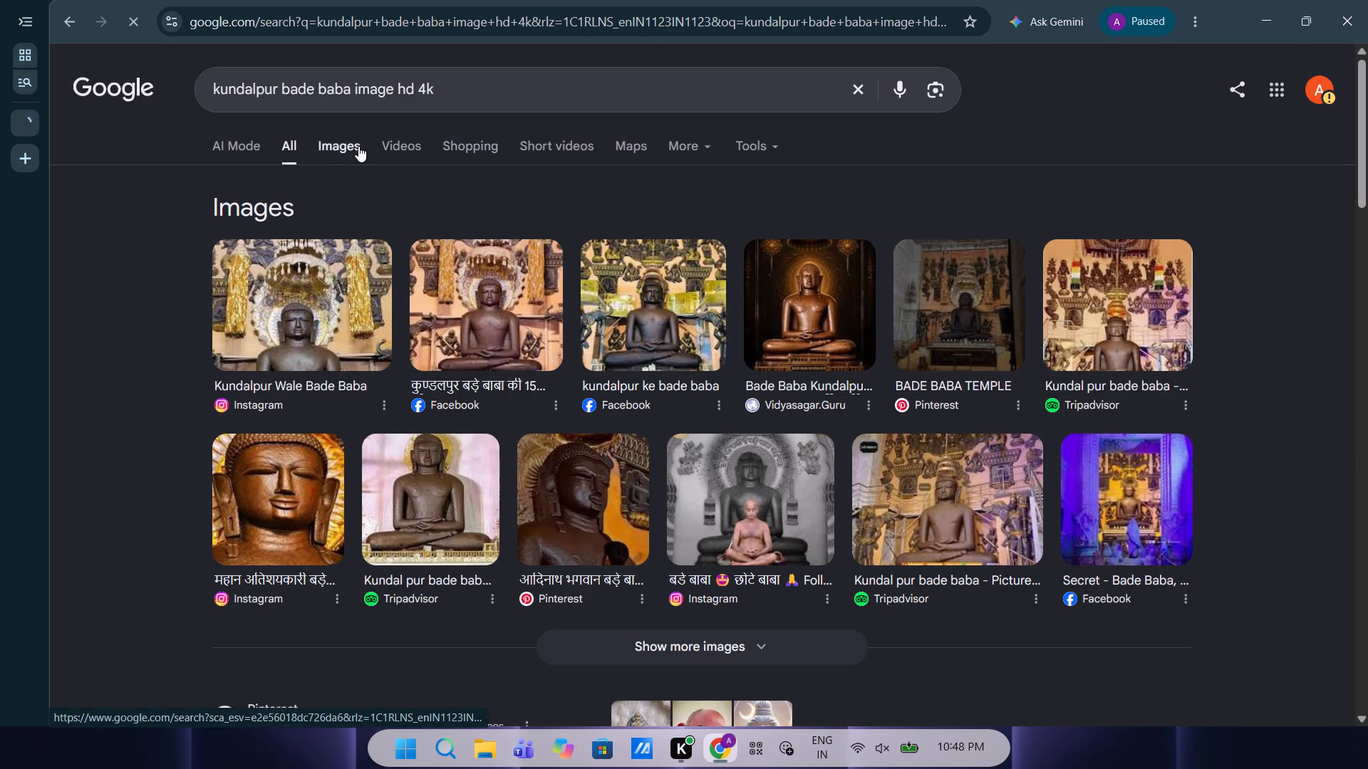
Look through the image results and preview the blue-lit Bade Baba temple picture from Facebook, closing the preview when done.
{"action": "scroll", "coordinate": [480, 301], "scroll_direction": "down", "scroll_amount": 1}
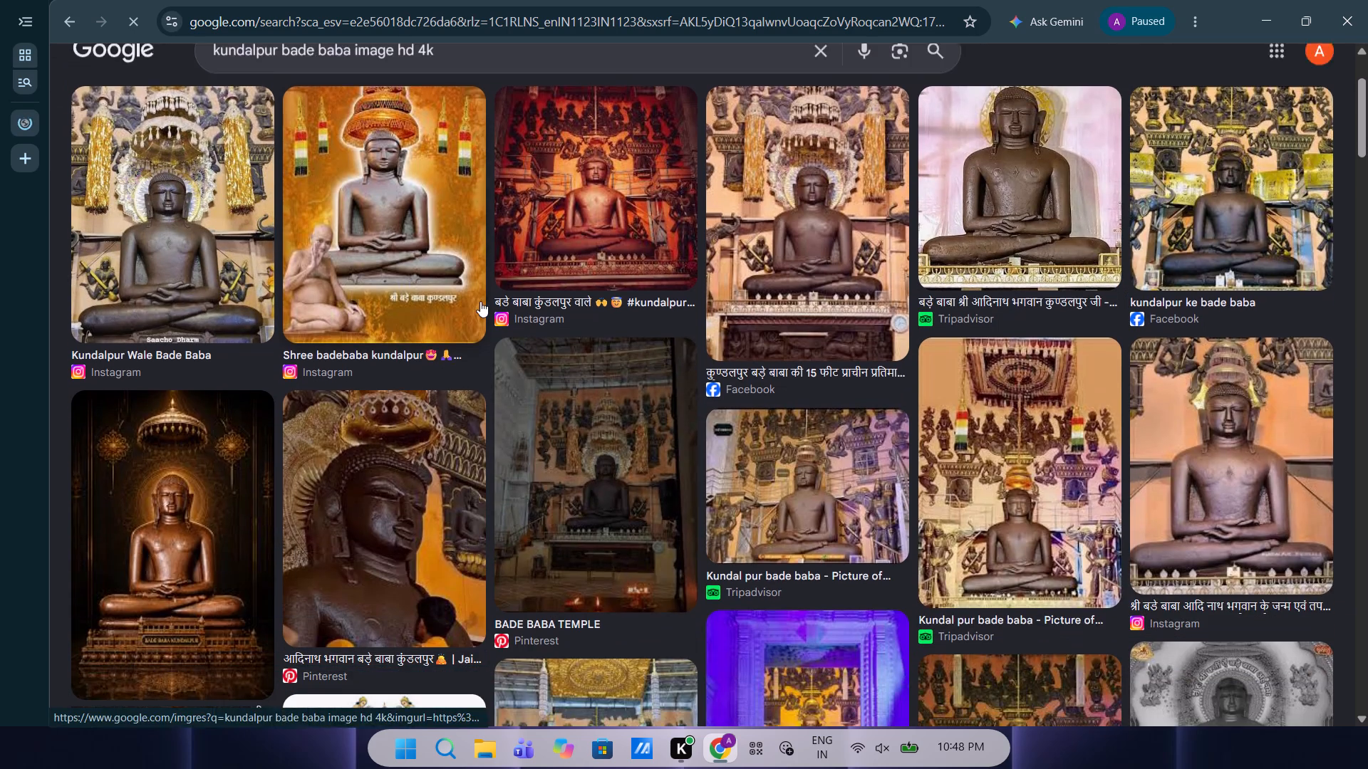
{"action": "scroll", "coordinate": [480, 301], "scroll_direction": "down", "scroll_amount": 1}
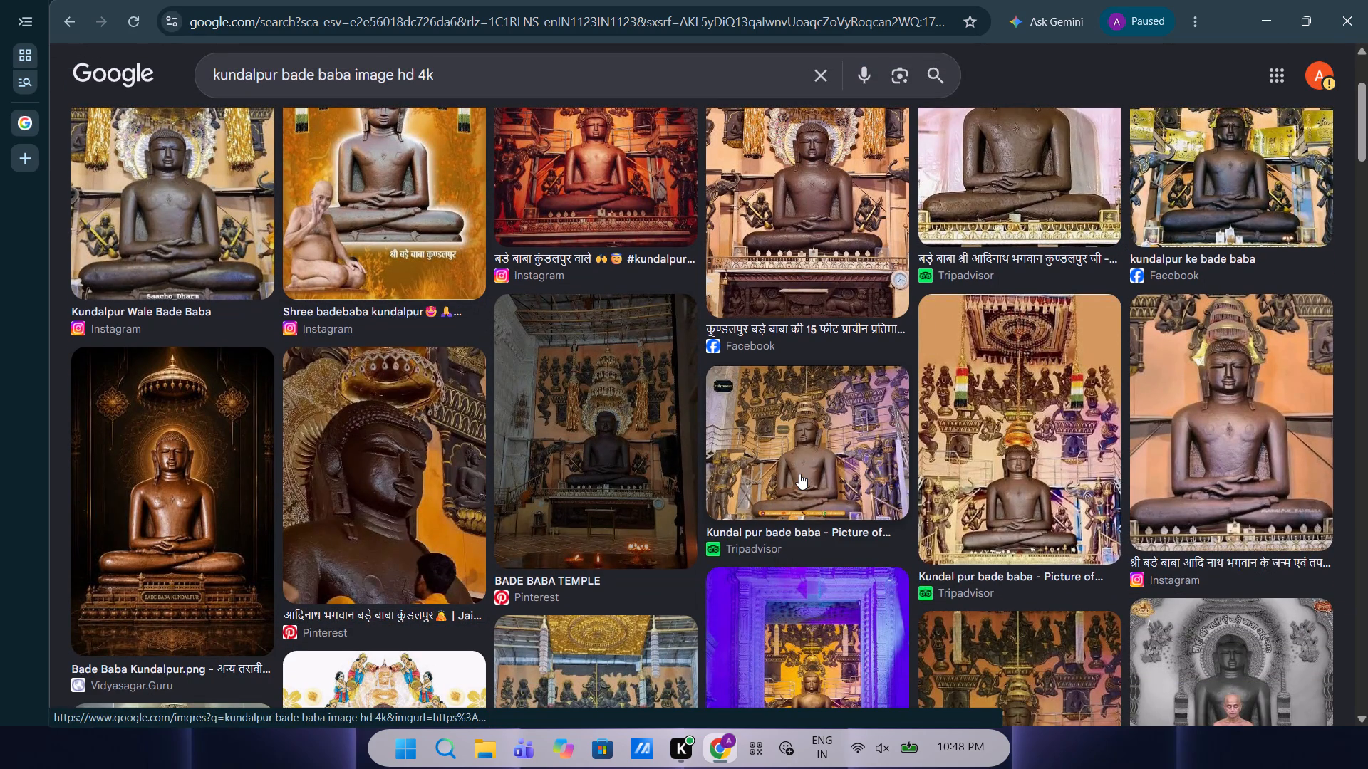
{"action": "scroll", "coordinate": [799, 474], "scroll_direction": "down", "scroll_amount": 1}
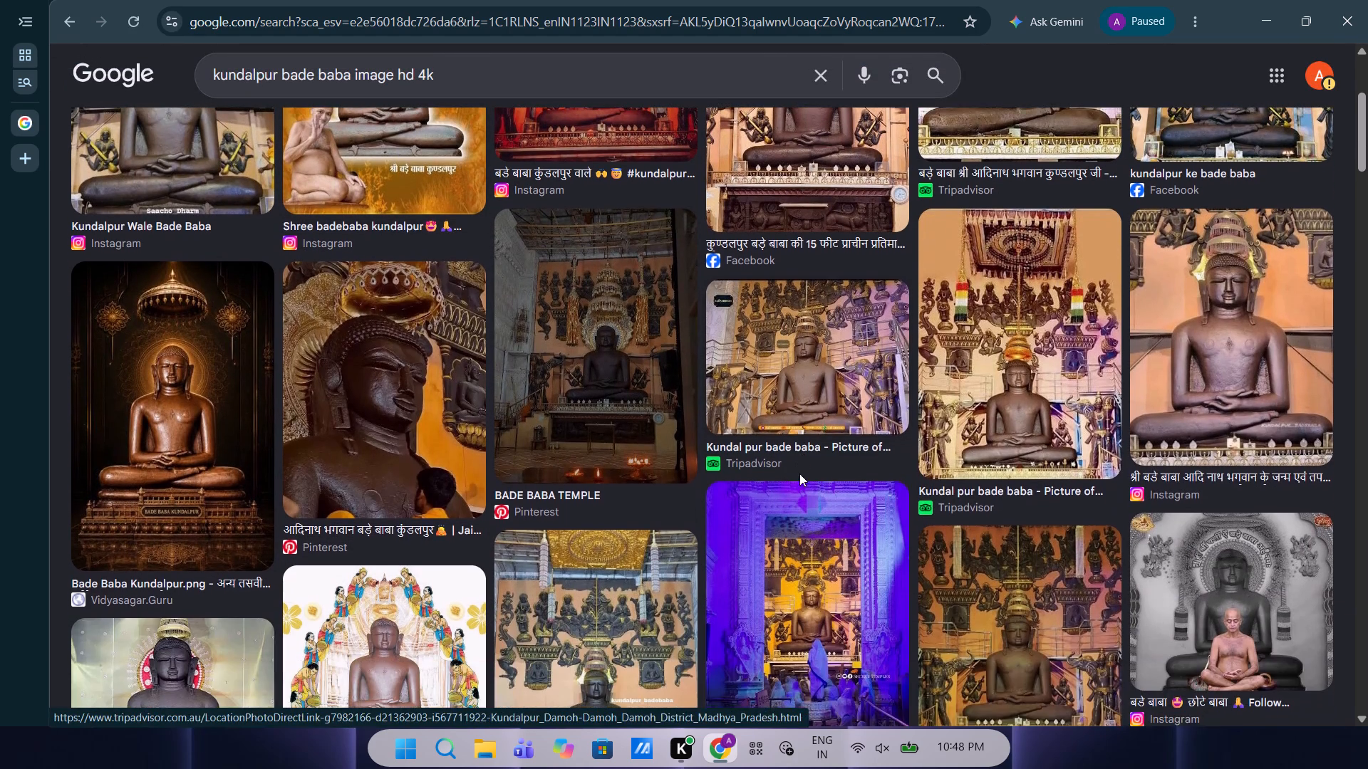
{"action": "left_click", "coordinate": [813, 593]}
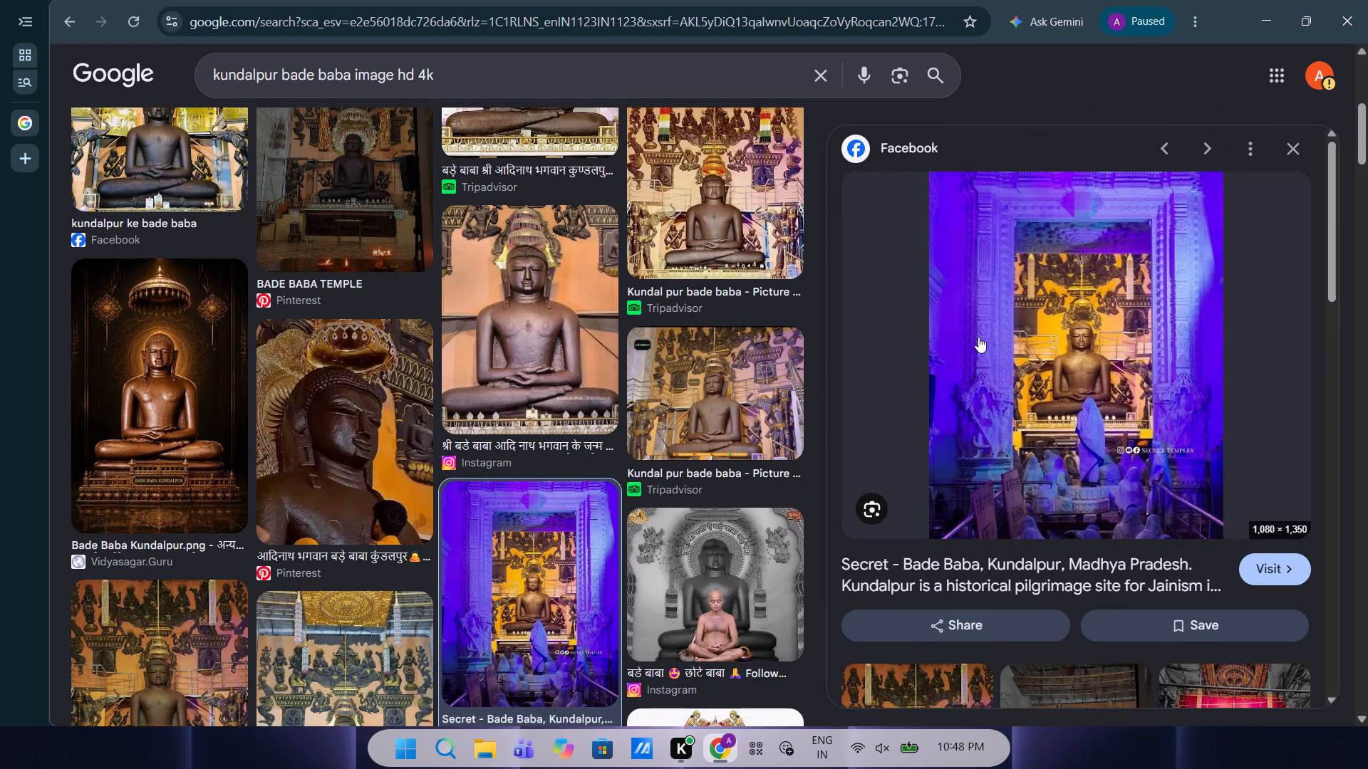
{"action": "left_click", "coordinate": [1295, 154]}
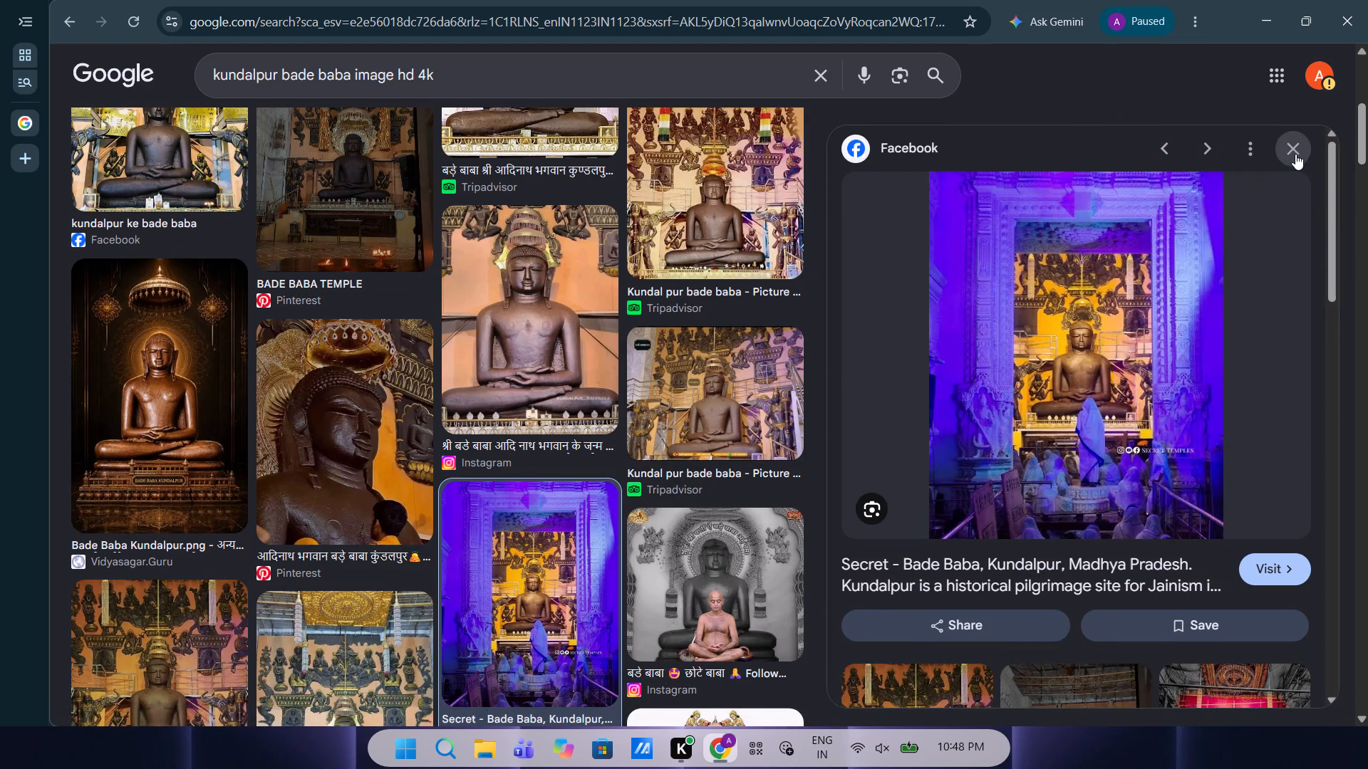
Switch to the related image search "full hd kundalpur bade baba wallpaper".
{"action": "scroll", "coordinate": [683, 477], "scroll_direction": "down", "scroll_amount": 3}
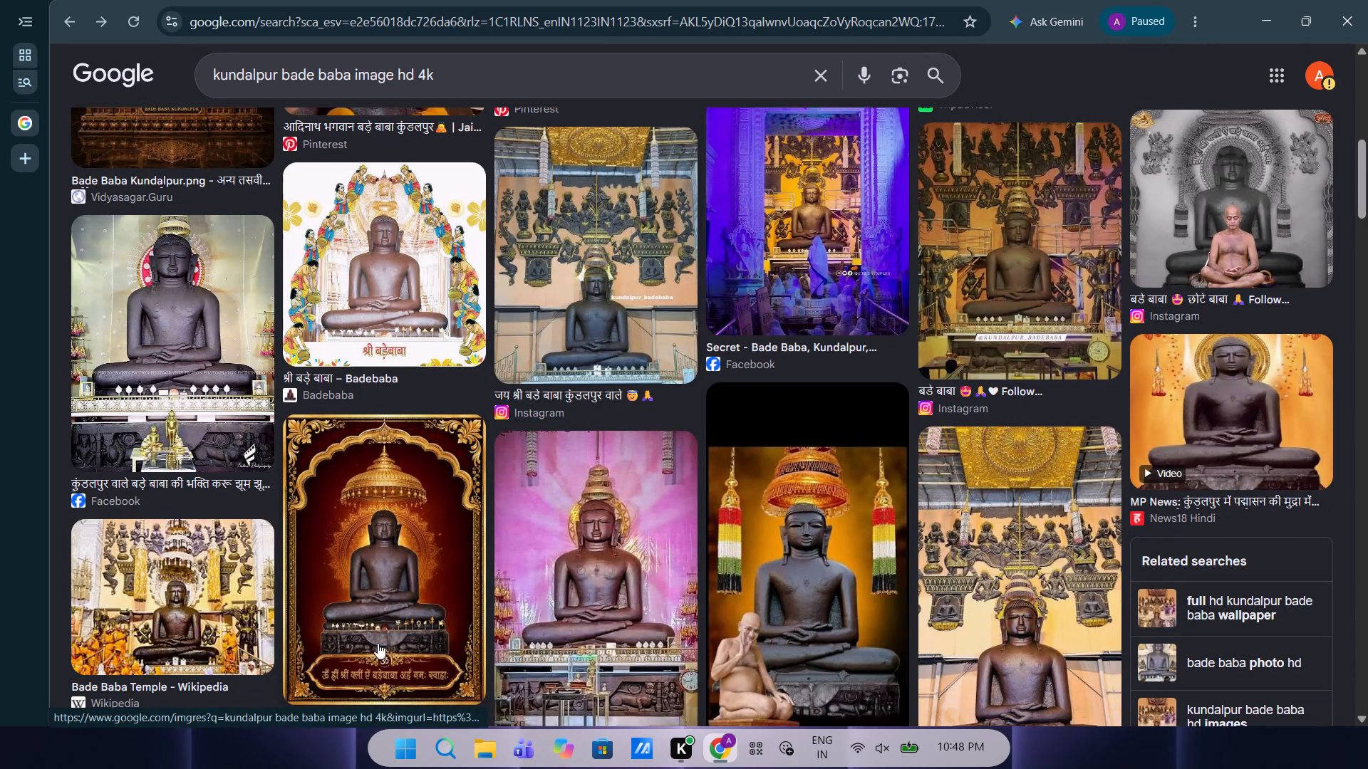
{"action": "scroll", "coordinate": [440, 575], "scroll_direction": "down", "scroll_amount": 2}
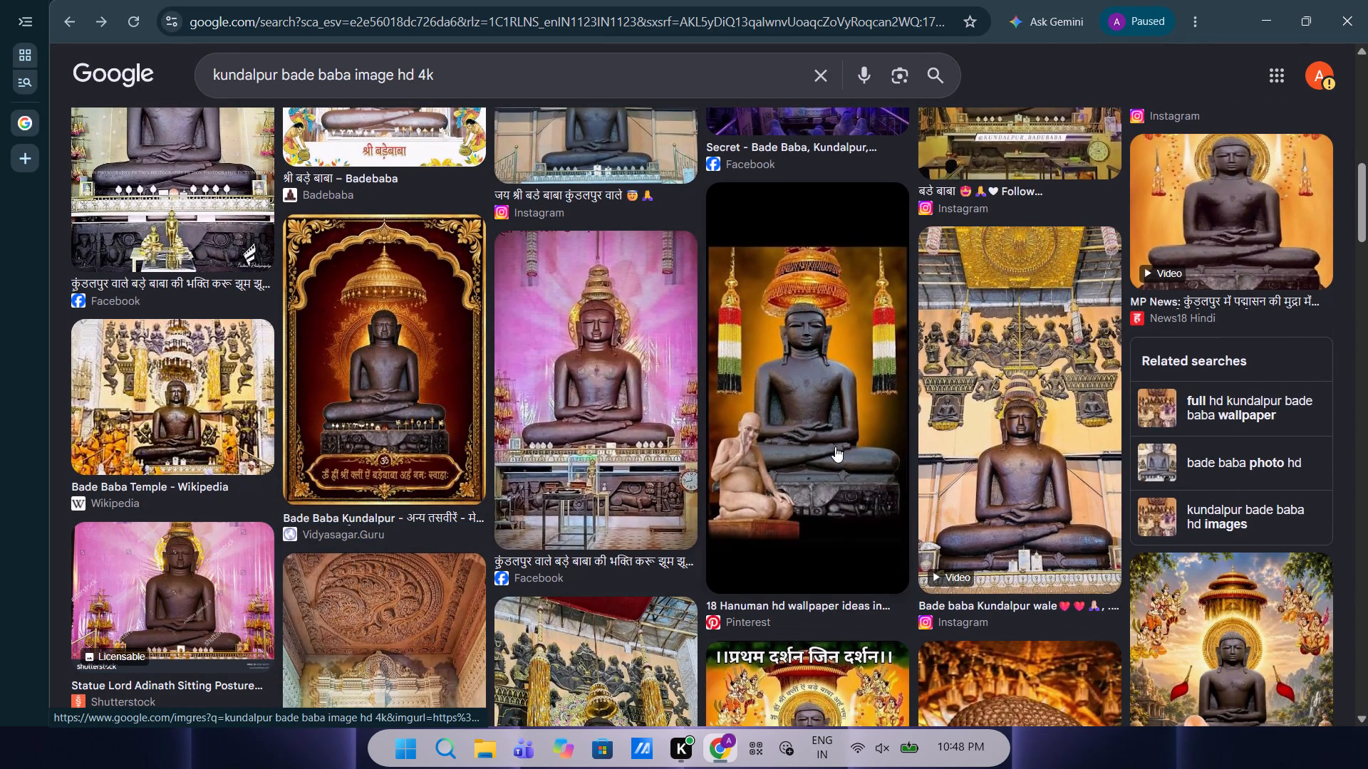
{"action": "left_click", "coordinate": [1159, 401]}
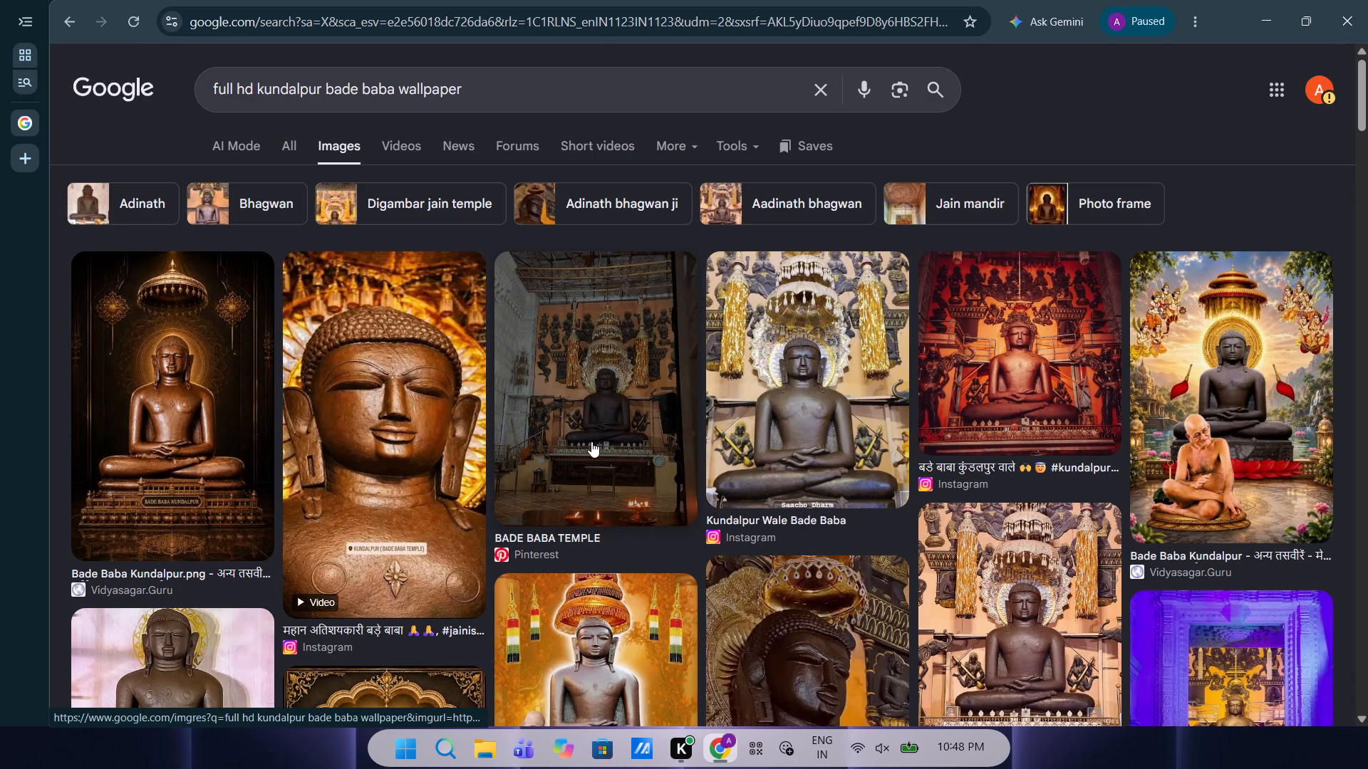
Examine the wallpaper image results for a suitable high-quality picture of the Bade Baba statue.
{"action": "scroll", "coordinate": [591, 444], "scroll_direction": "down", "scroll_amount": 1}
{"action": "scroll", "coordinate": [697, 526], "scroll_direction": "down", "scroll_amount": 1}
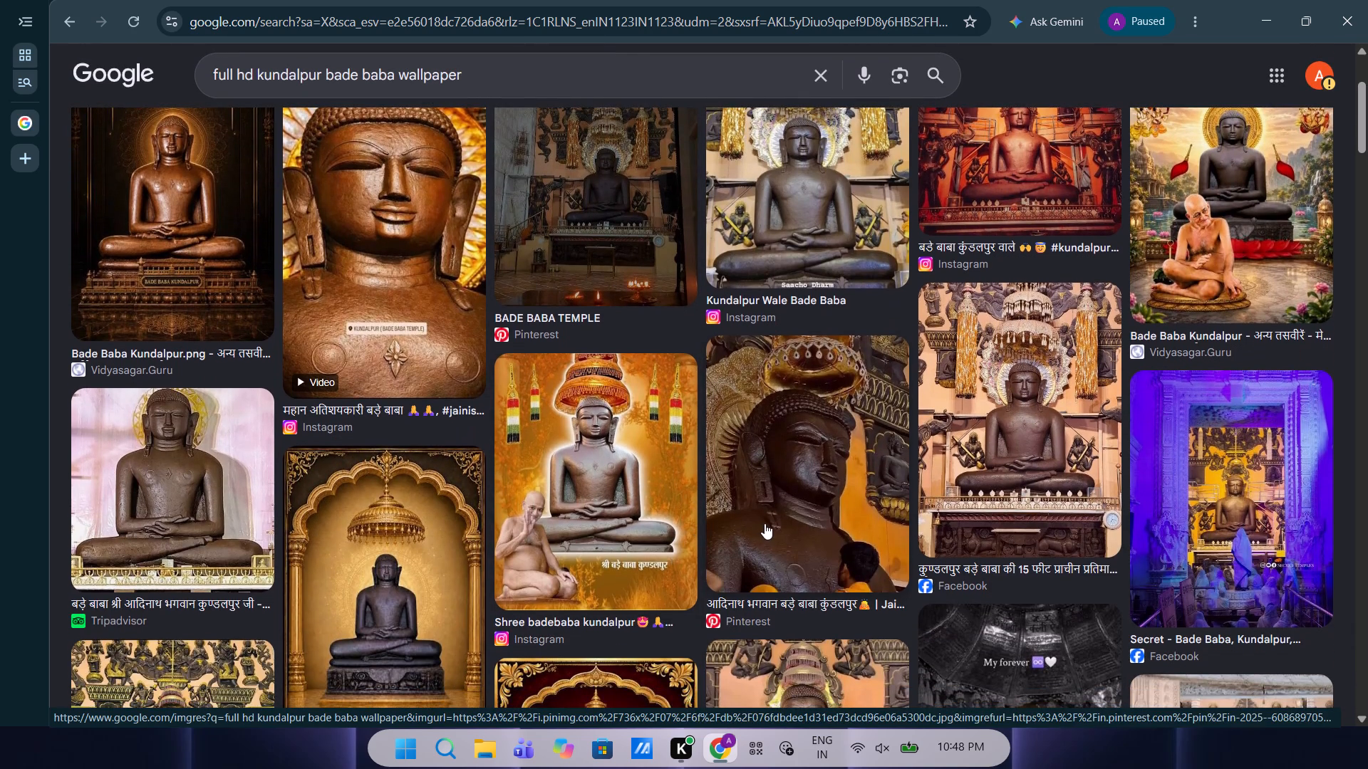
{"action": "scroll", "coordinate": [656, 534], "scroll_direction": "down", "scroll_amount": 2}
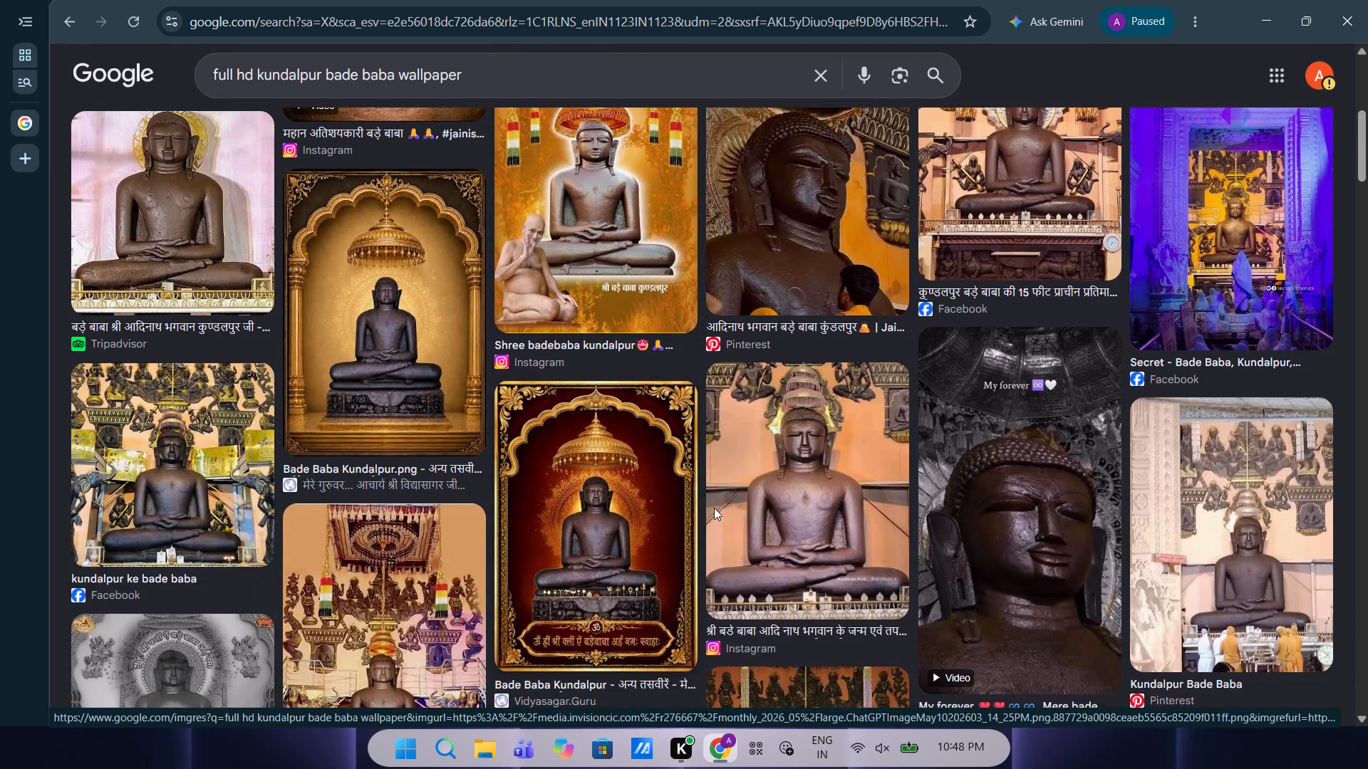
{"action": "scroll", "coordinate": [742, 491], "scroll_direction": "down", "scroll_amount": 2}
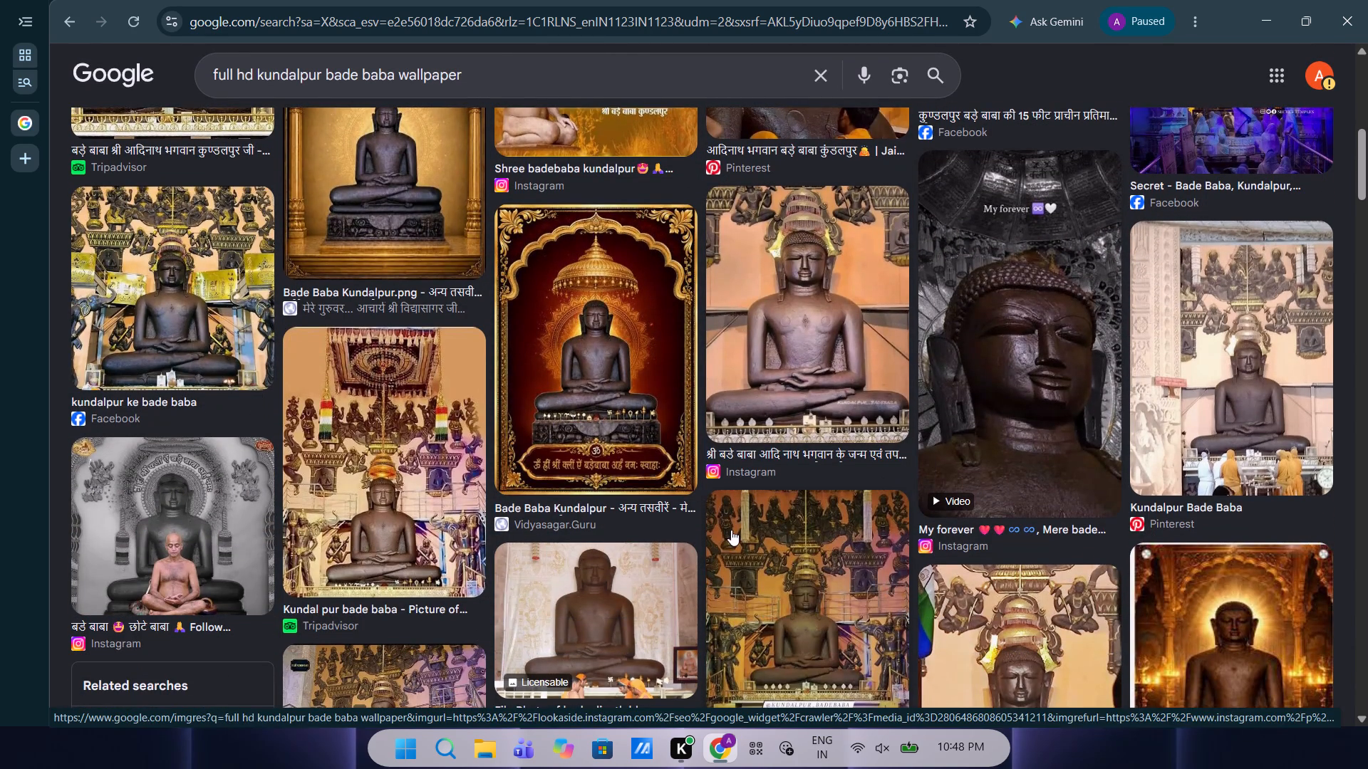
{"action": "scroll", "coordinate": [731, 530], "scroll_direction": "down", "scroll_amount": 2}
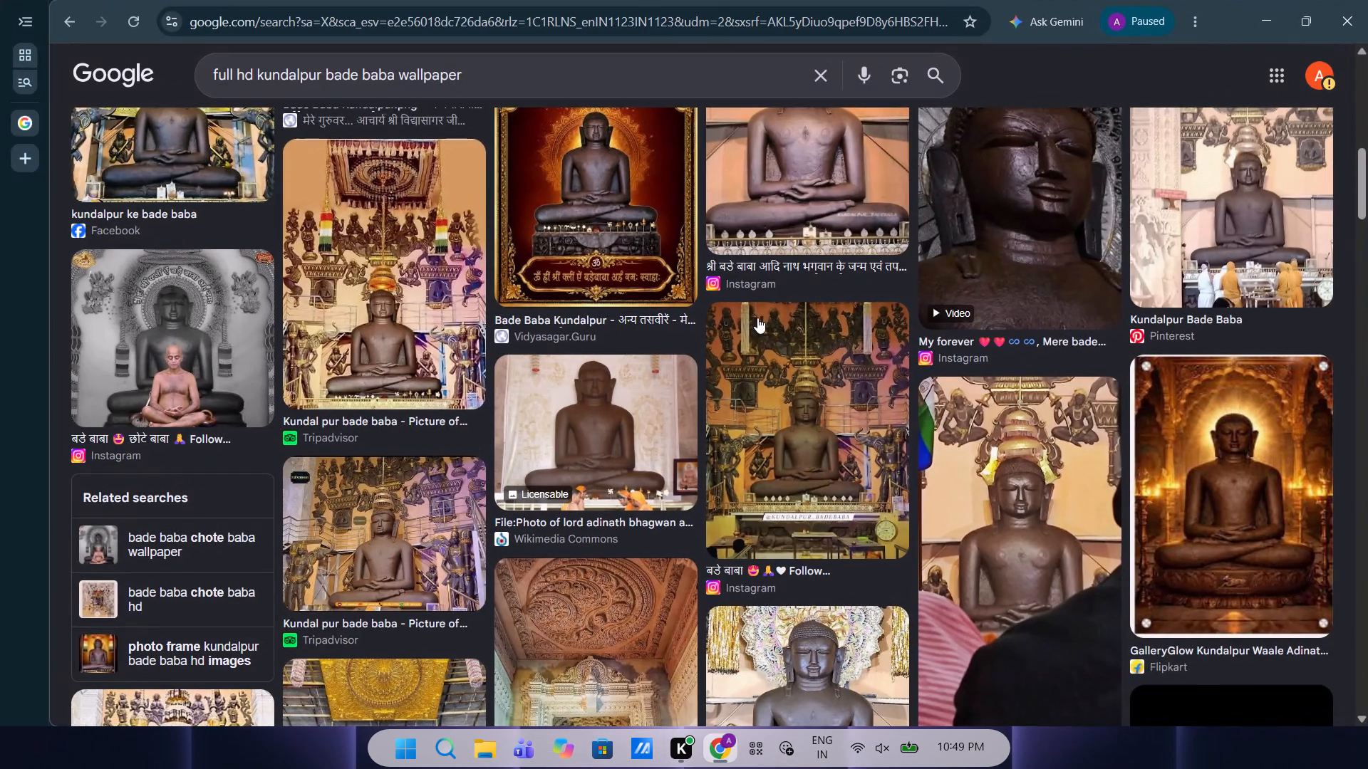
{"action": "scroll", "coordinate": [757, 318], "scroll_direction": "down", "scroll_amount": 1}
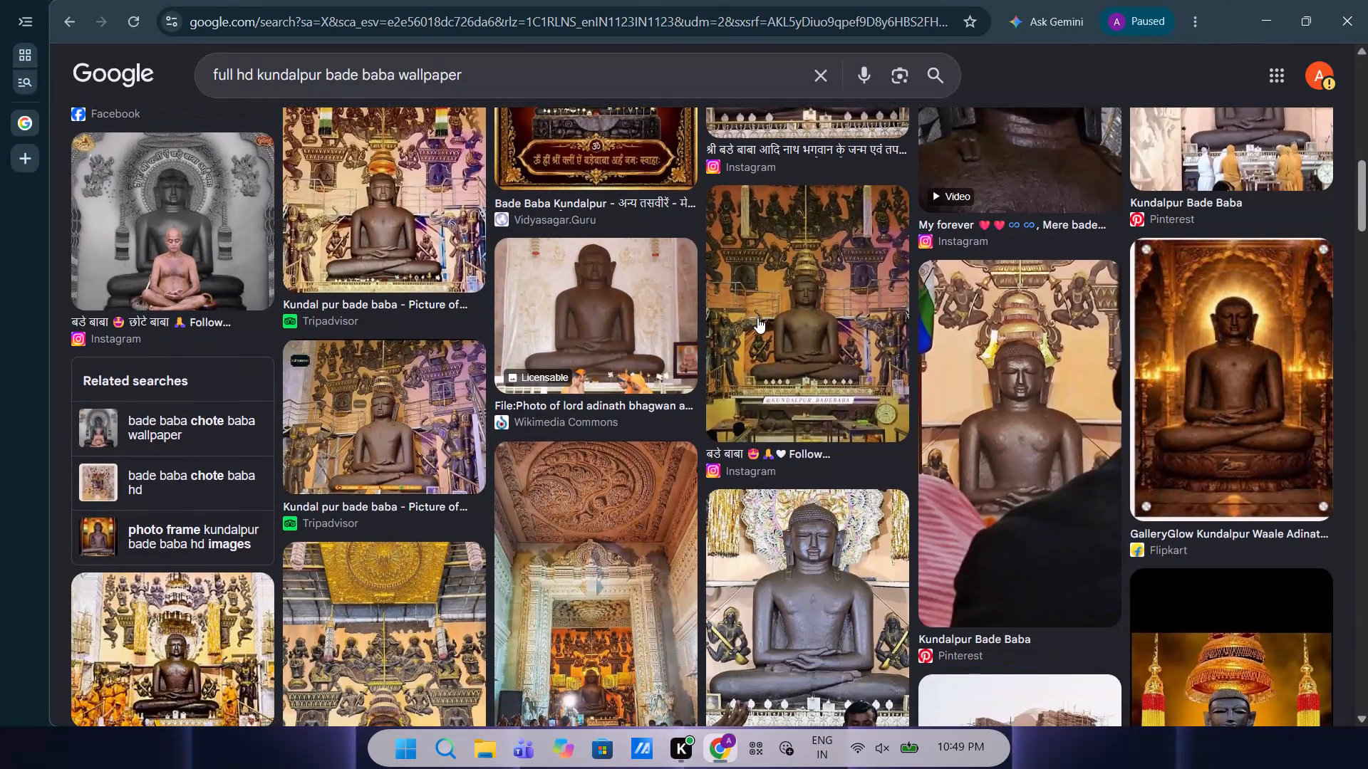
{"action": "scroll", "coordinate": [757, 318], "scroll_direction": "down", "scroll_amount": 2}
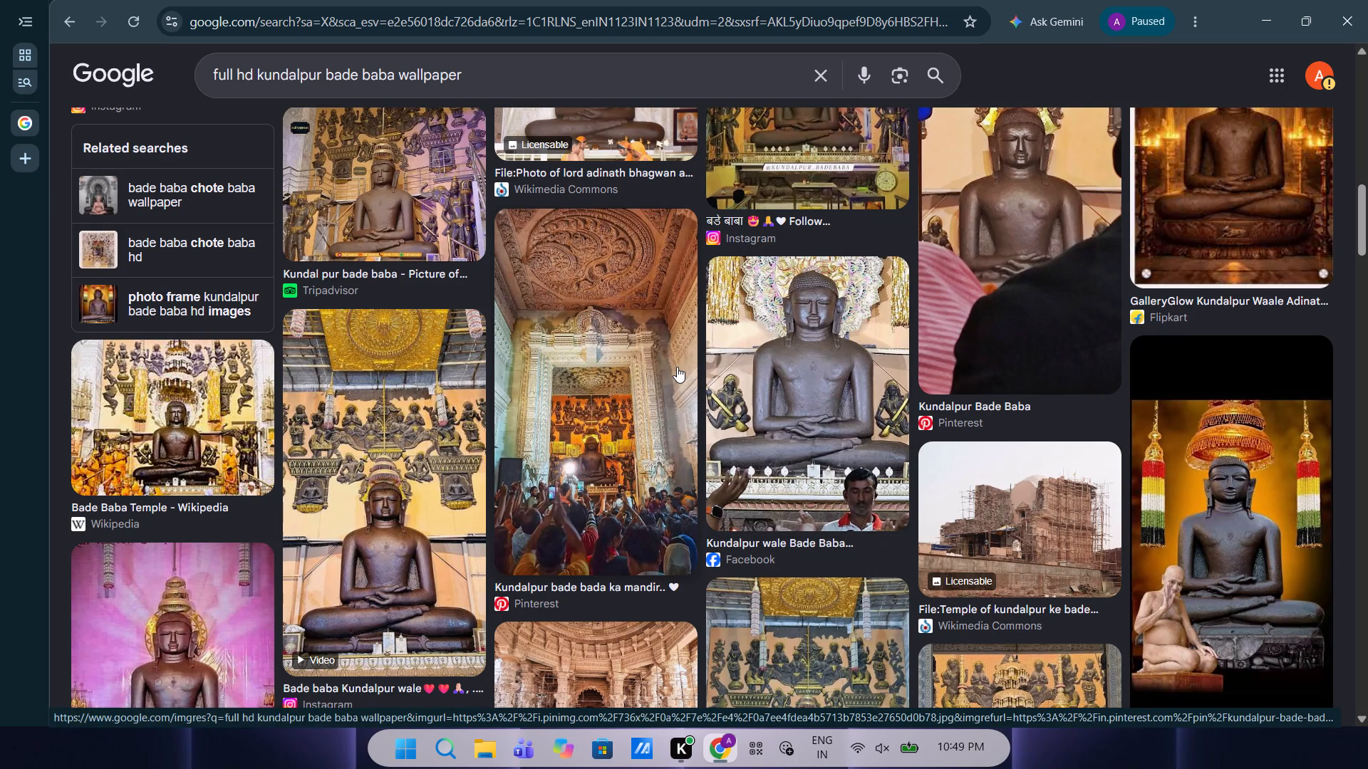
{"action": "scroll", "coordinate": [737, 371], "scroll_direction": "down", "scroll_amount": 4}
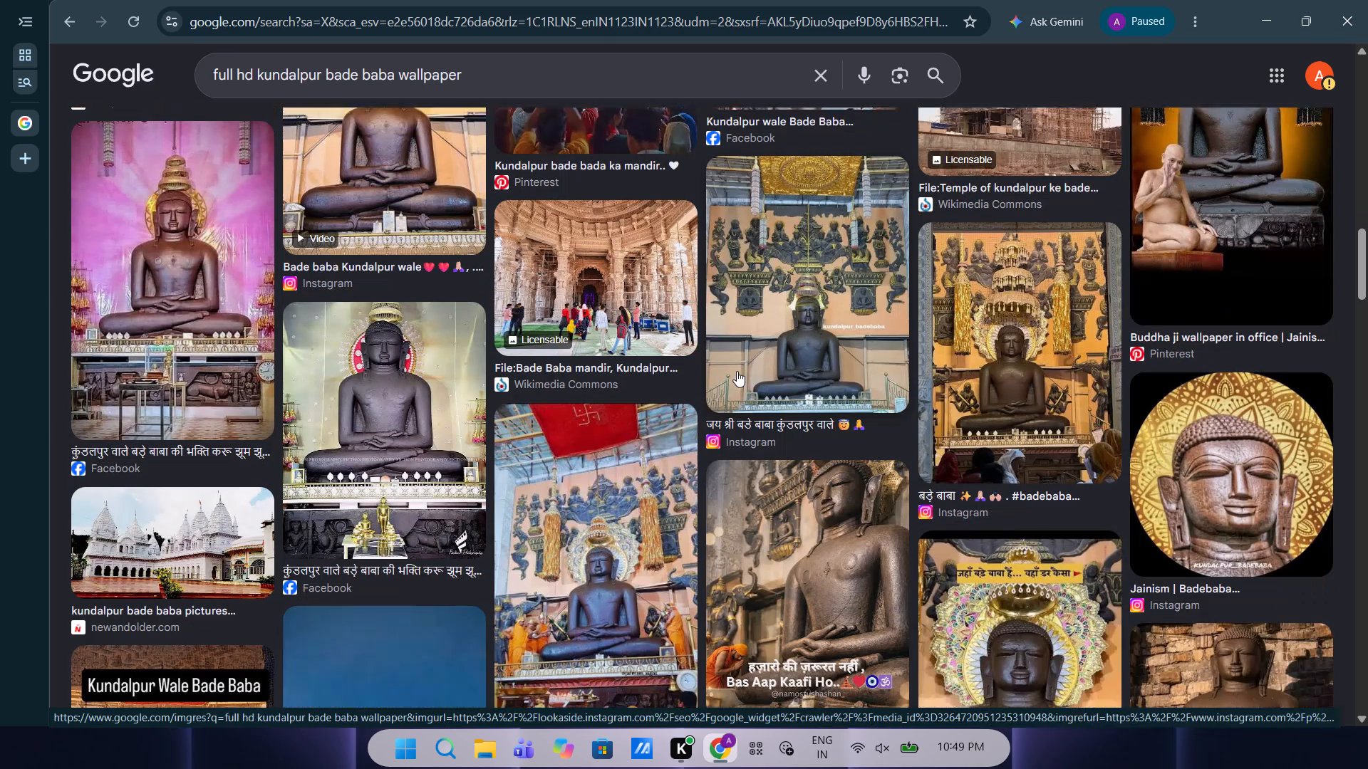
{"action": "scroll", "coordinate": [737, 371], "scroll_direction": "down", "scroll_amount": 1}
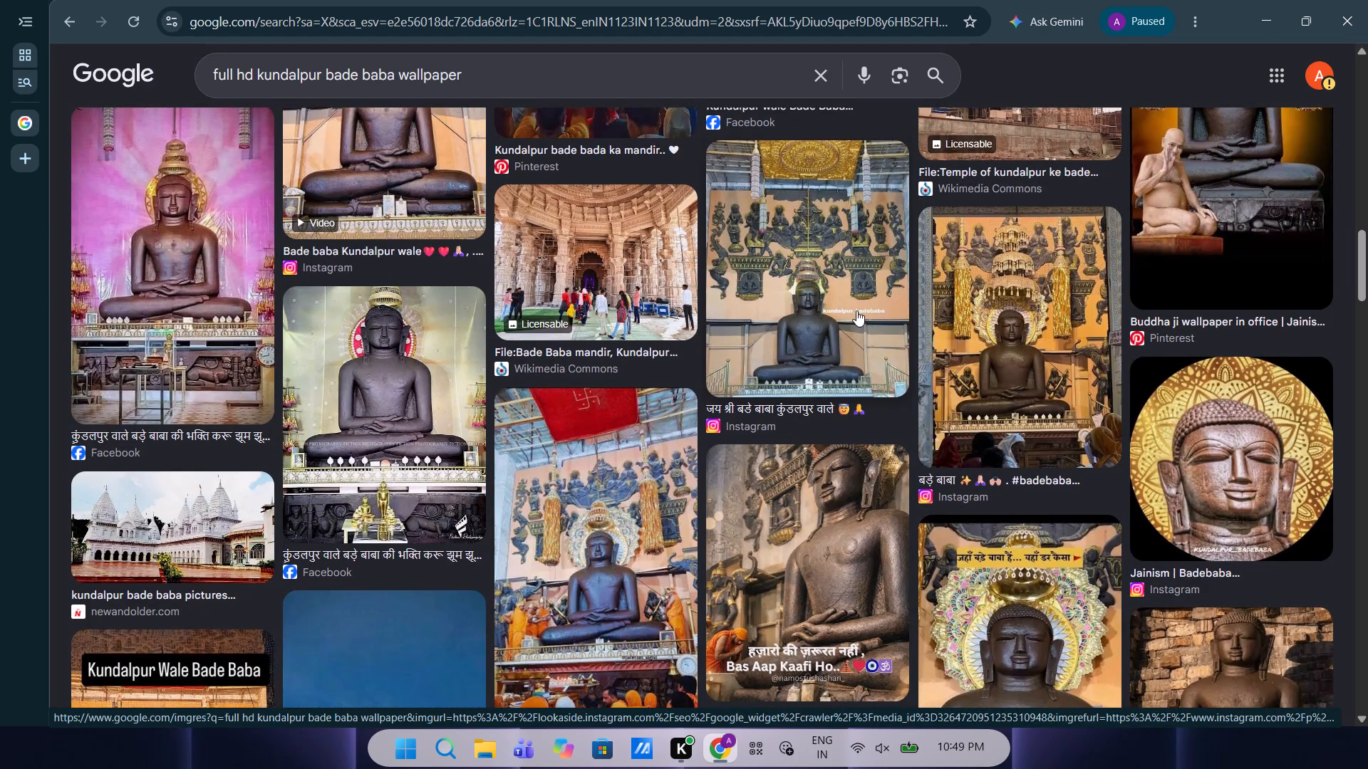
{"action": "scroll", "coordinate": [840, 267], "scroll_direction": "down", "scroll_amount": 1}
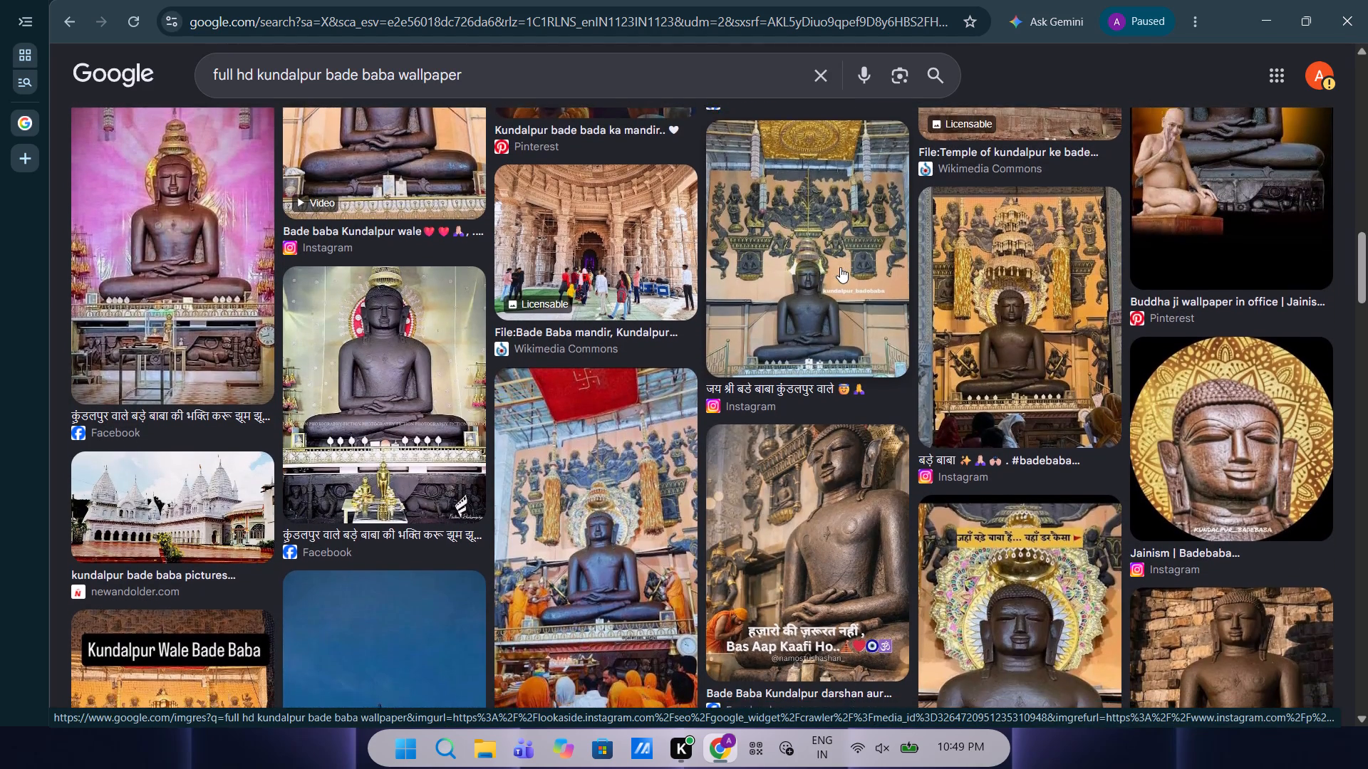
{"action": "scroll", "coordinate": [840, 267], "scroll_direction": "down", "scroll_amount": 3}
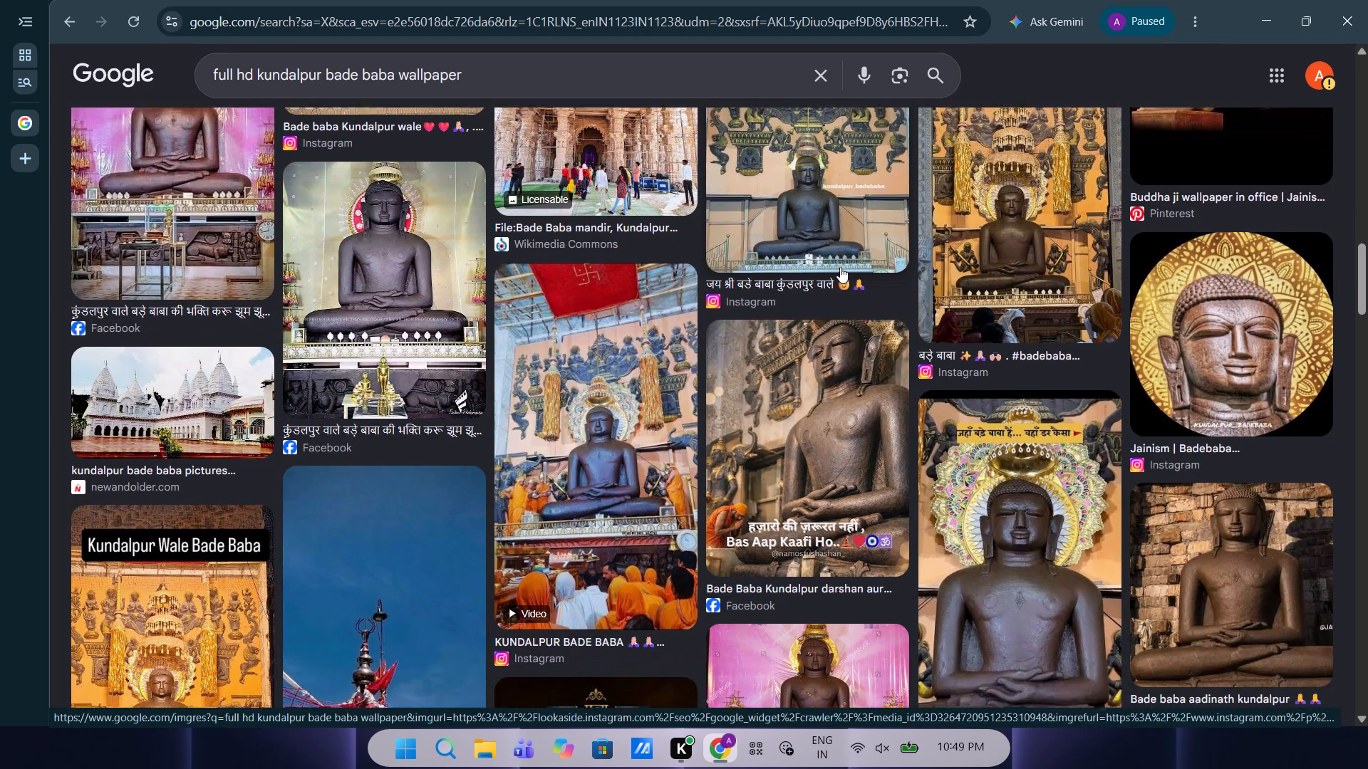
{"action": "scroll", "coordinate": [840, 267], "scroll_direction": "down", "scroll_amount": 6}
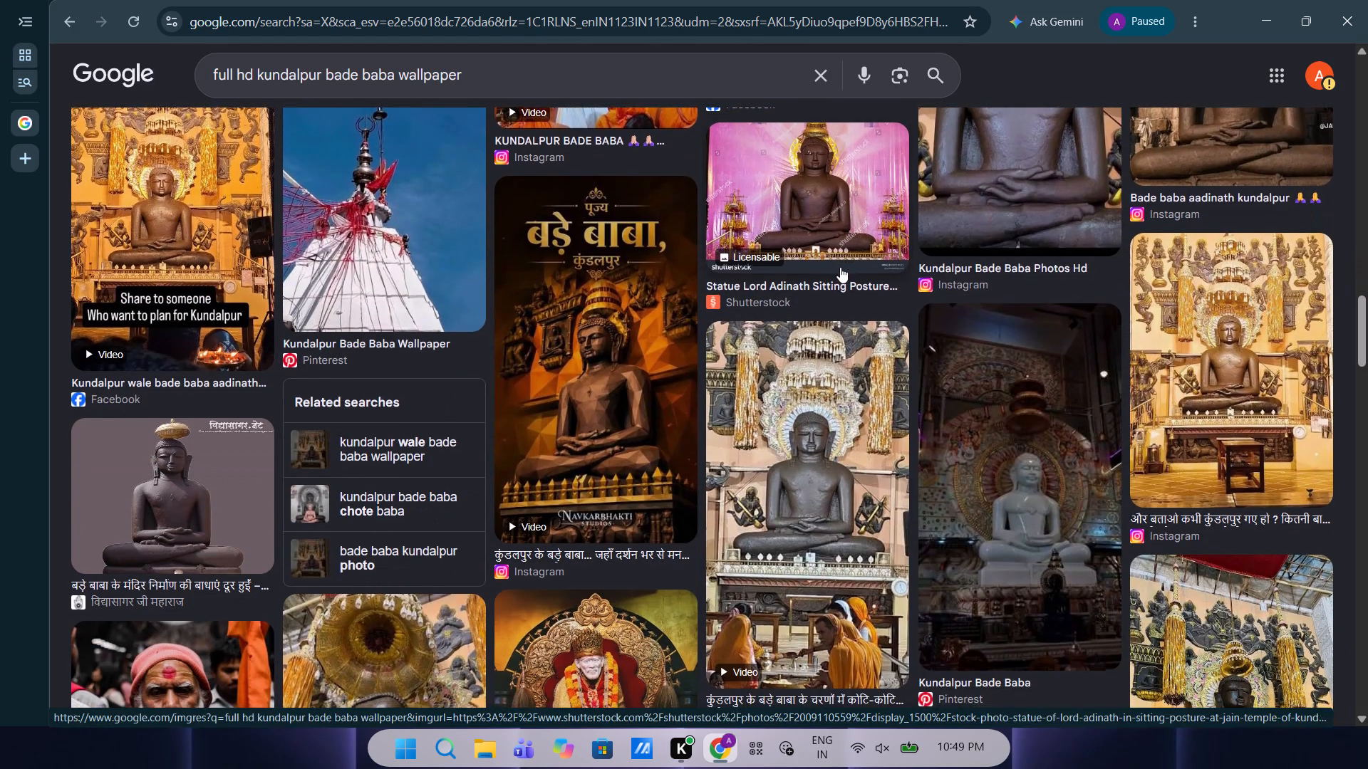
{"action": "scroll", "coordinate": [840, 267], "scroll_direction": "down", "scroll_amount": 3}
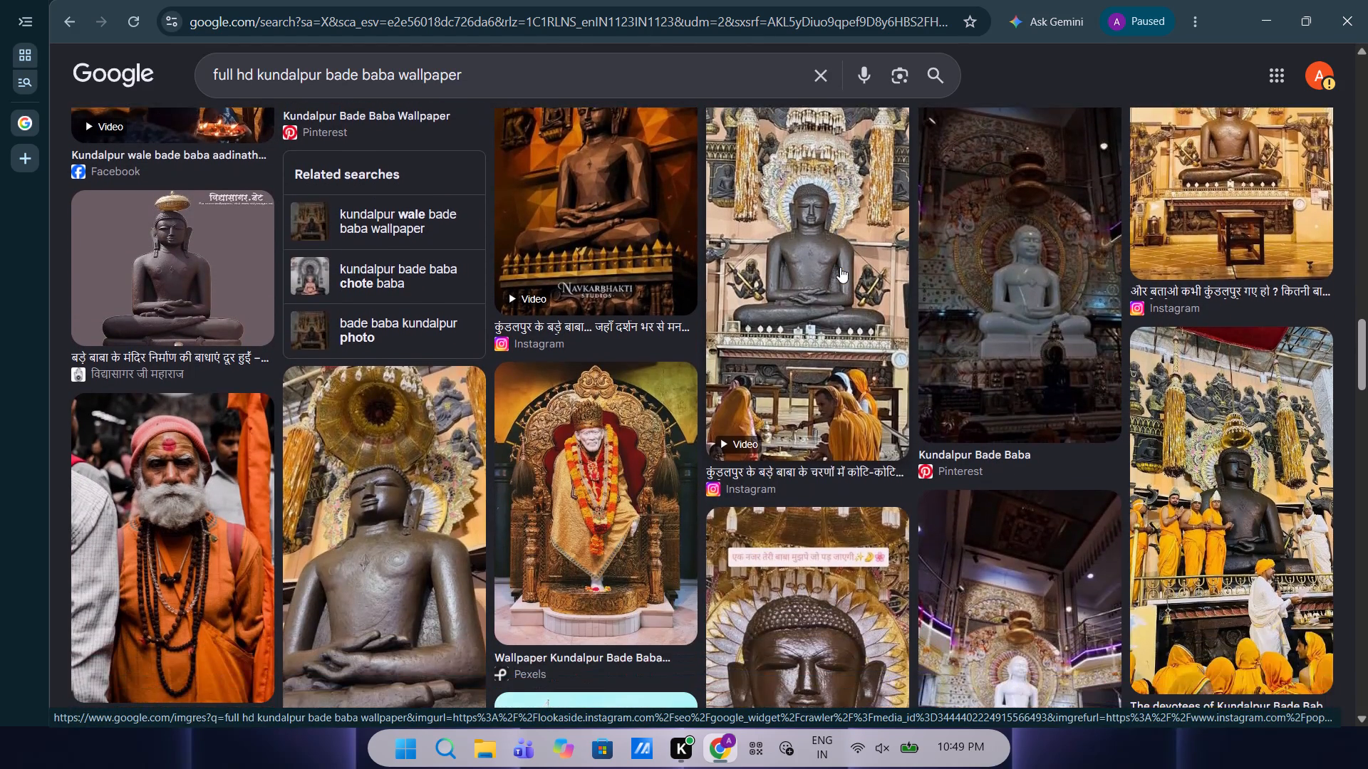
{"action": "scroll", "coordinate": [840, 267], "scroll_direction": "down", "scroll_amount": 4}
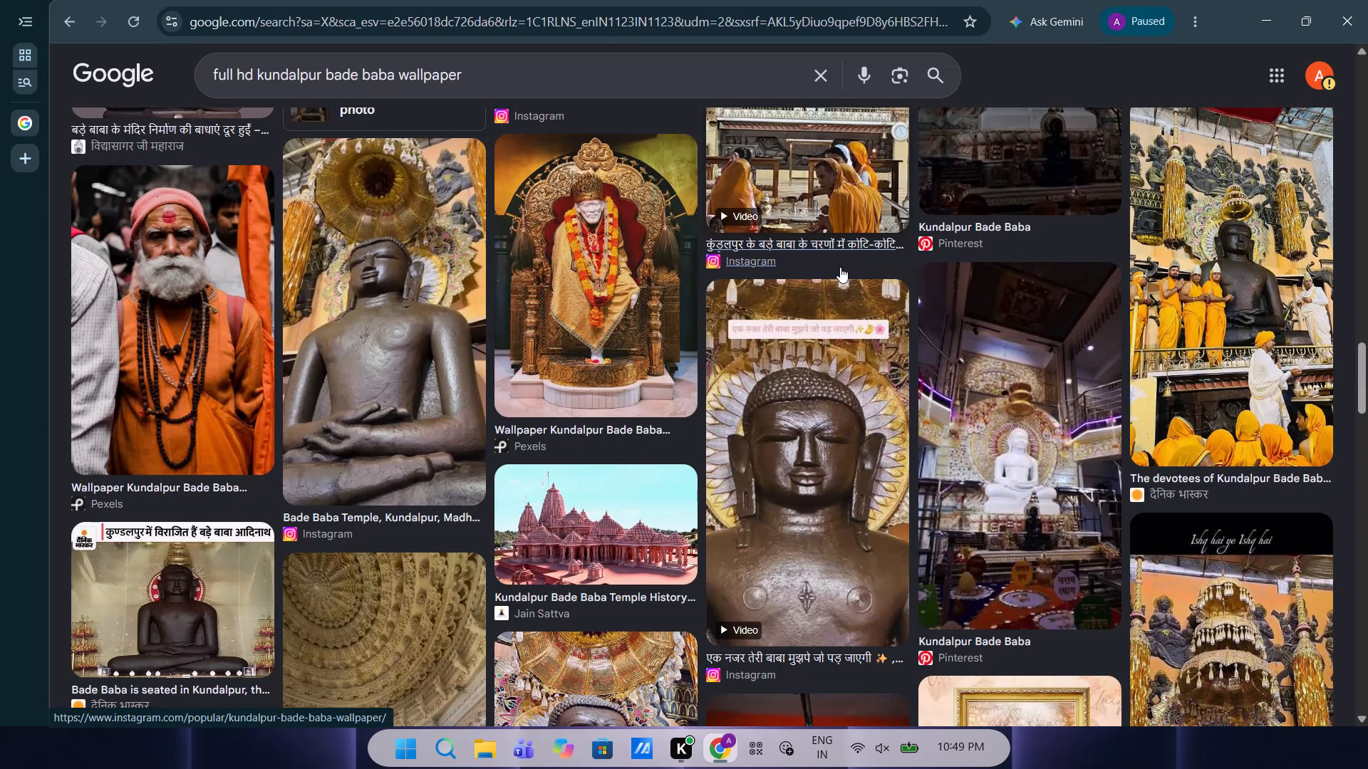
{"action": "scroll", "coordinate": [1037, 444], "scroll_direction": "down", "scroll_amount": 1}
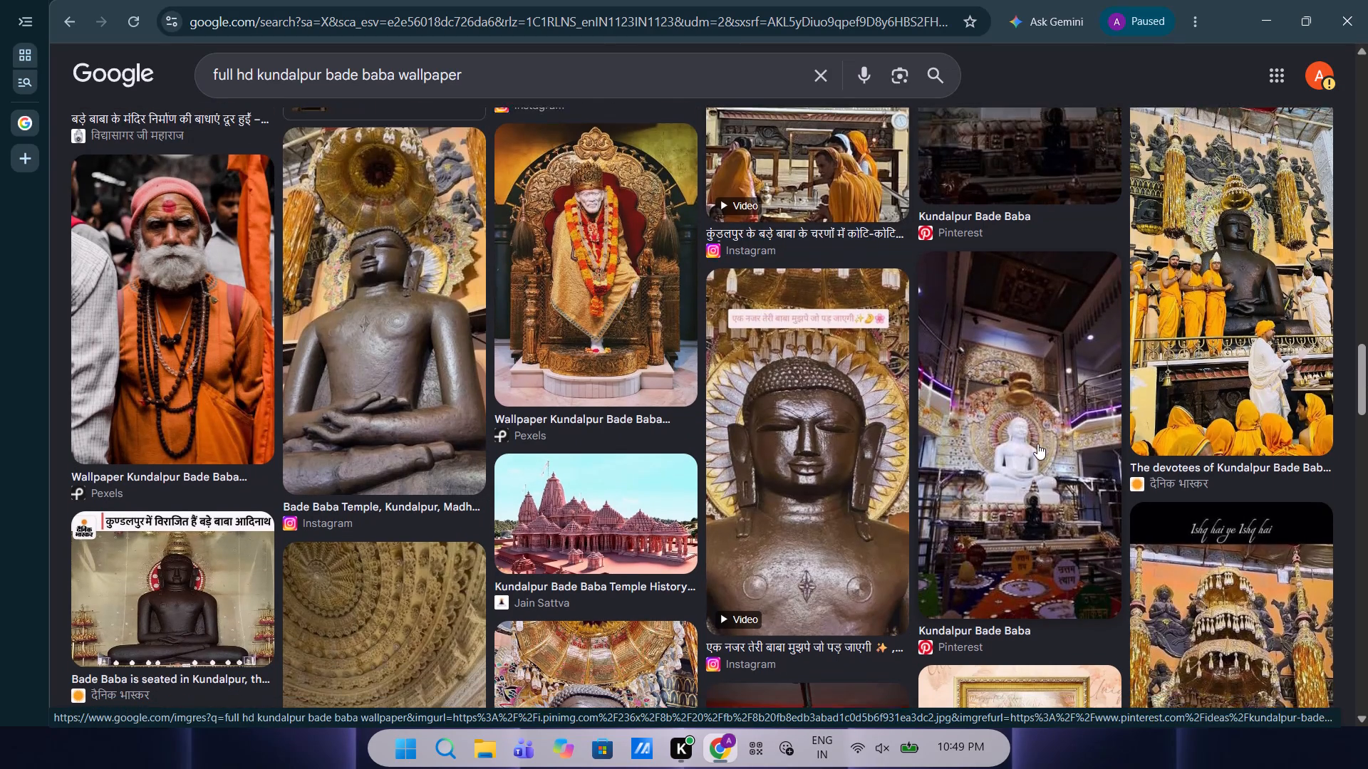
{"action": "scroll", "coordinate": [1037, 444], "scroll_direction": "down", "scroll_amount": 1}
{"action": "scroll", "coordinate": [848, 480], "scroll_direction": "down", "scroll_amount": 2}
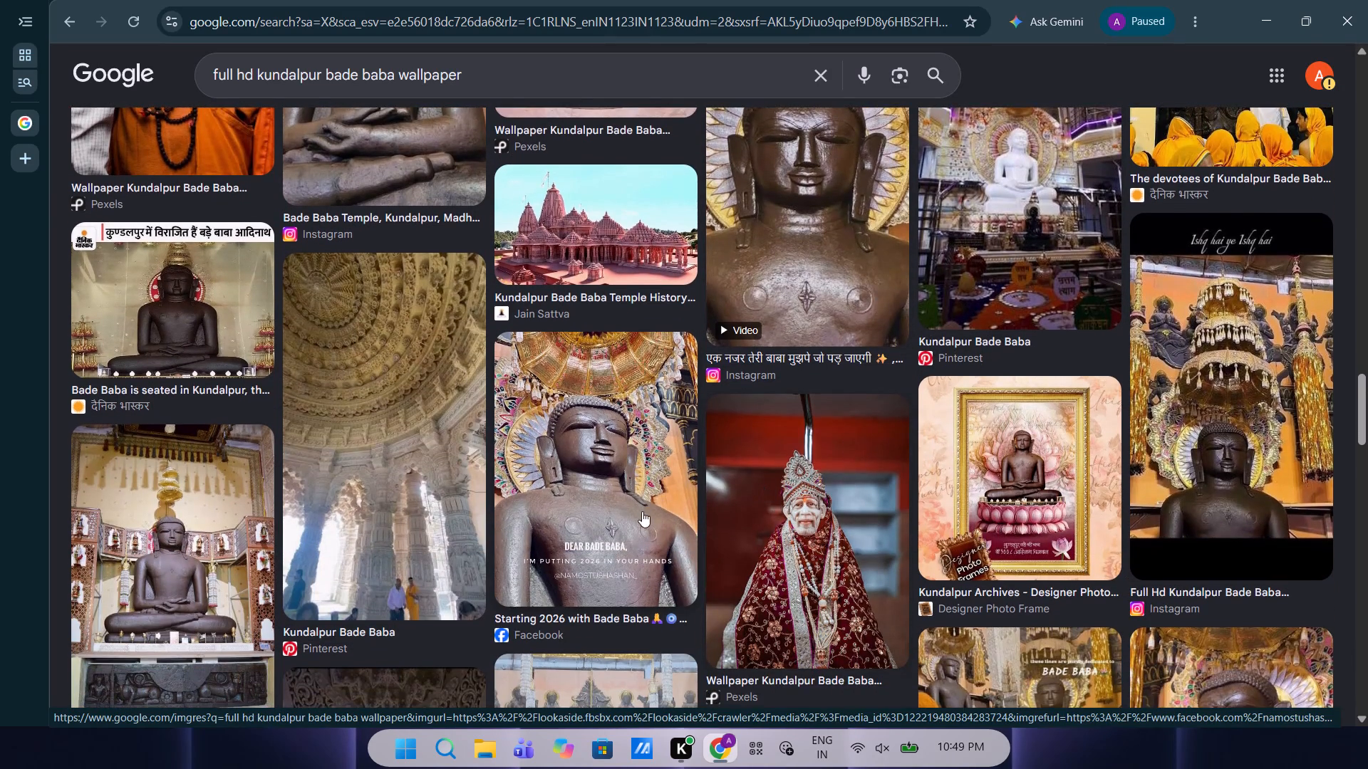
{"action": "scroll", "coordinate": [502, 511], "scroll_direction": "down", "scroll_amount": 1}
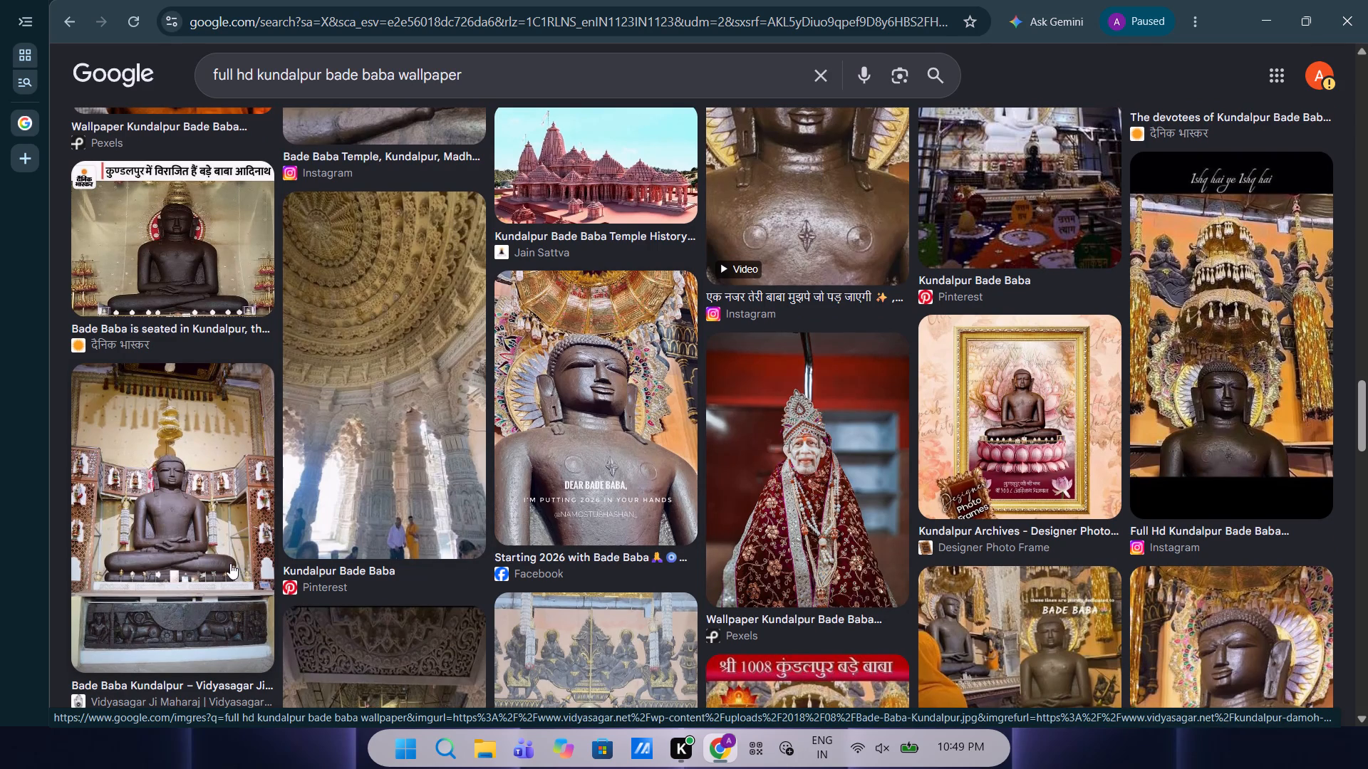
Preview the Bade Baba Kundalpur image from Vidyasagar Ji Maharaj and open its source page on vidyasagar.net.
{"action": "left_click", "coordinate": [193, 548]}
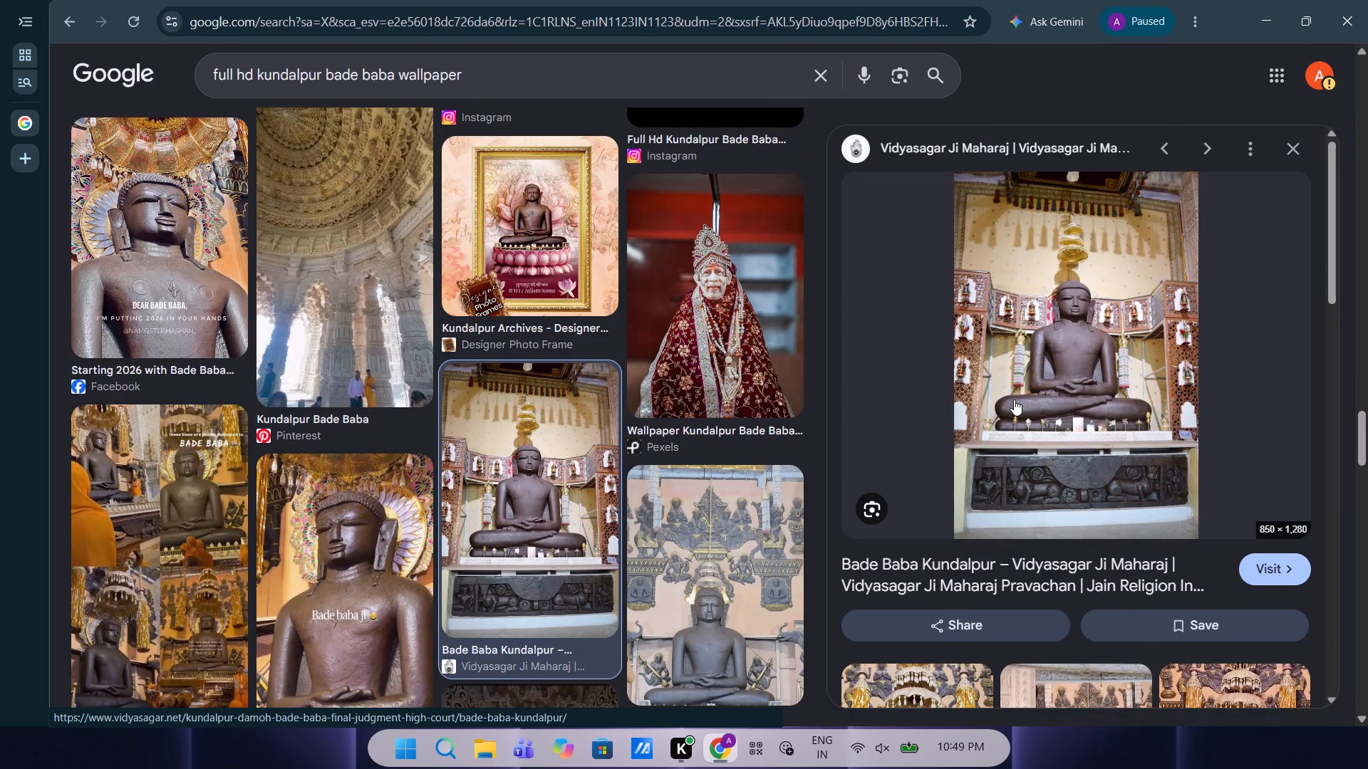
{"action": "scroll", "coordinate": [1014, 399], "scroll_direction": "down", "scroll_amount": 1}
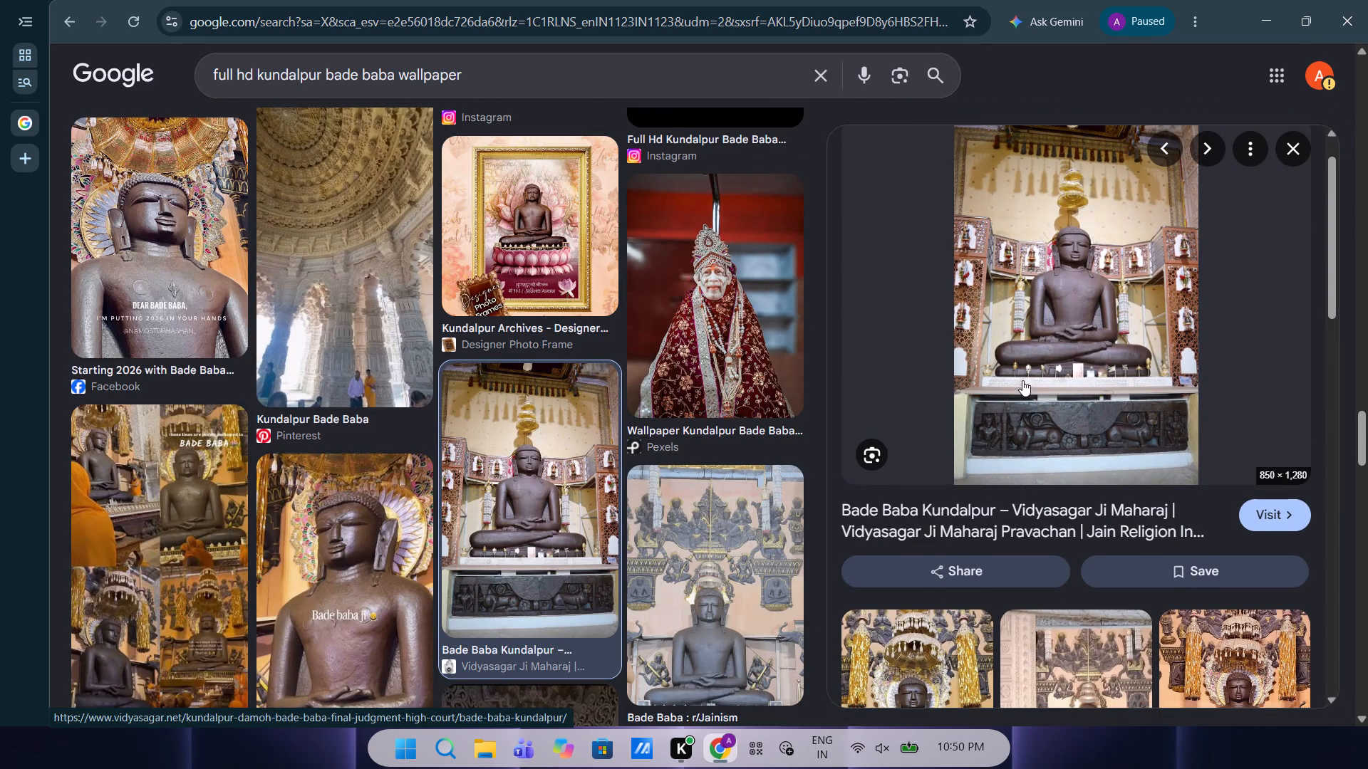
{"action": "left_click", "coordinate": [1022, 380]}
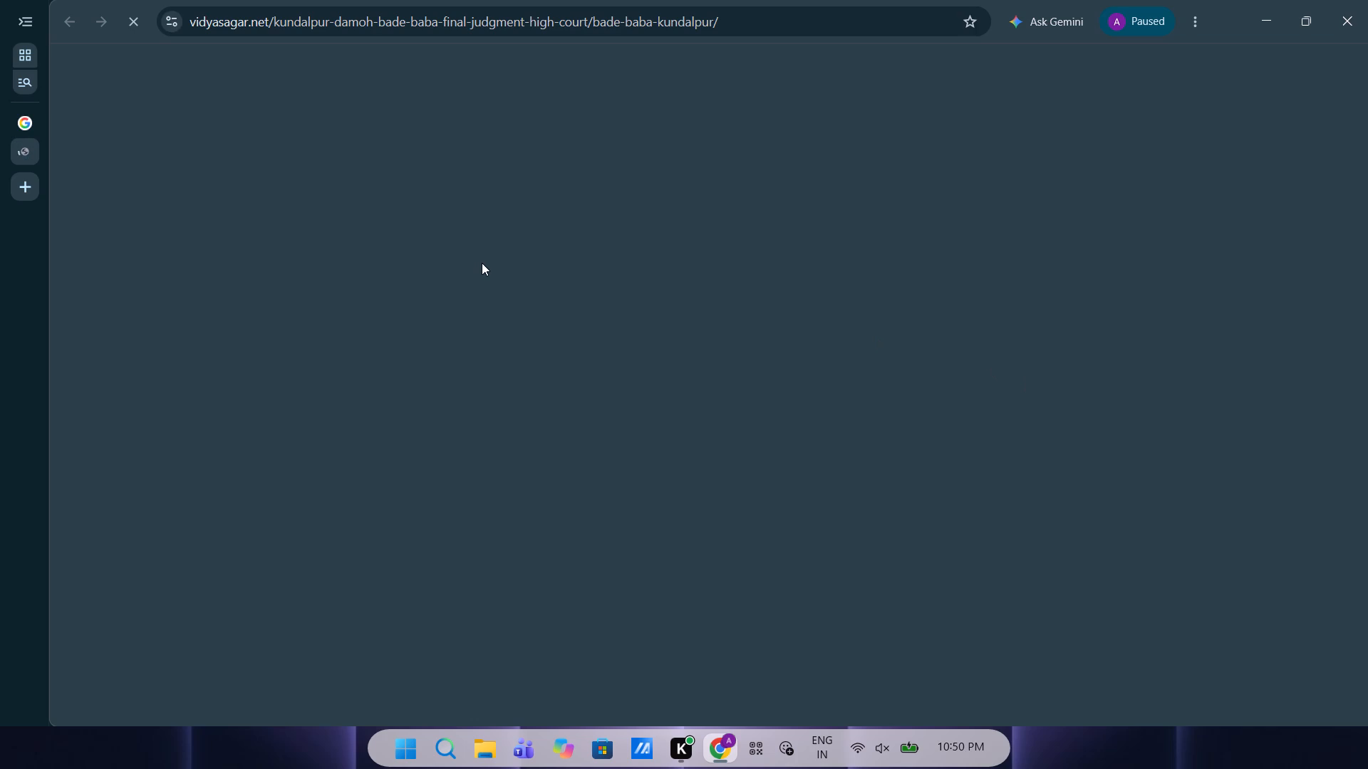
Examine the Bade Baba Kundalpur page on vidyasagar.net, including its picture and the site's navigation categories.
{"action": "scroll", "coordinate": [295, 399], "scroll_direction": "down", "scroll_amount": 2}
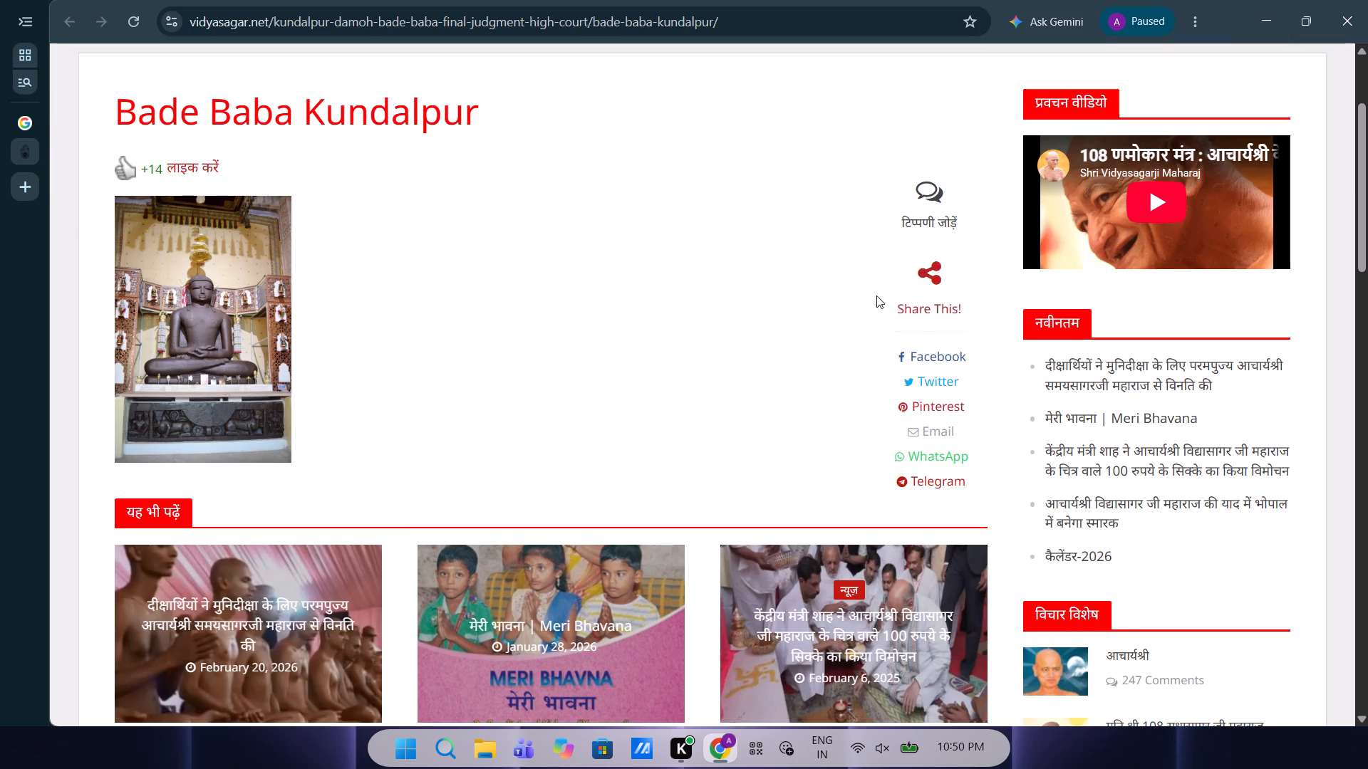
{"action": "scroll", "coordinate": [876, 295], "scroll_direction": "up", "scroll_amount": 6}
{"action": "scroll", "coordinate": [264, 153], "scroll_direction": "up", "scroll_amount": 1}
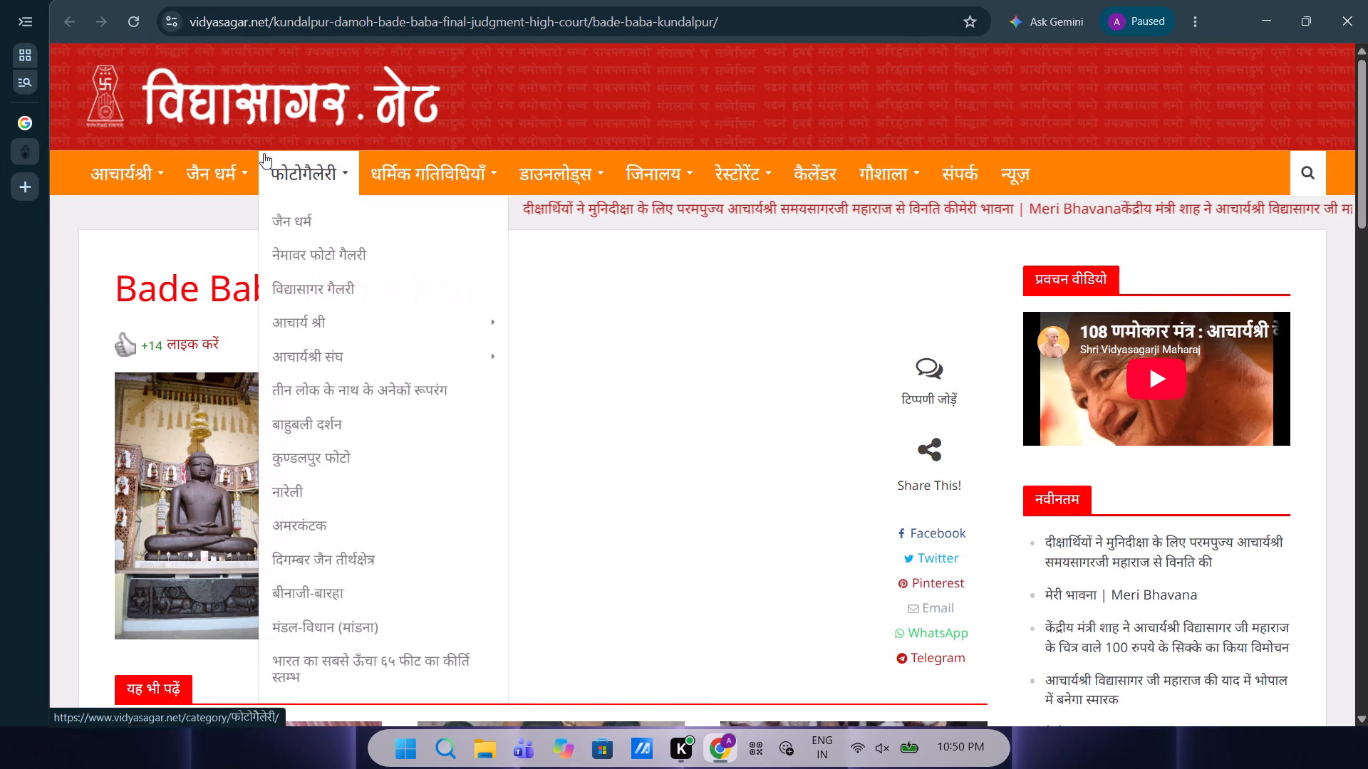
{"action": "scroll", "coordinate": [264, 153], "scroll_direction": "up", "scroll_amount": 2}
{"action": "scroll", "coordinate": [264, 153], "scroll_direction": "right", "scroll_amount": 7}
{"action": "scroll", "coordinate": [225, 234], "scroll_direction": "right", "scroll_amount": 3}
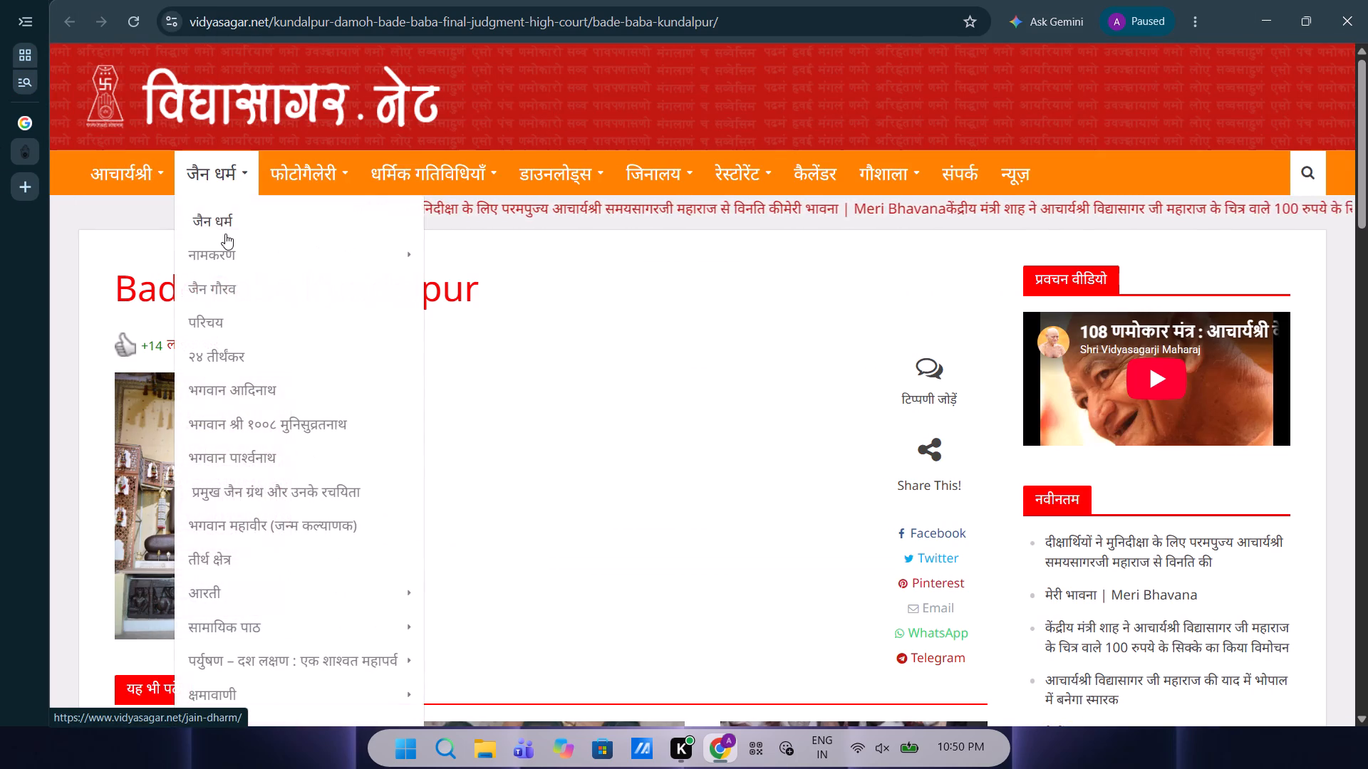
{"action": "scroll", "coordinate": [225, 234], "scroll_direction": "right", "scroll_amount": 6}
{"action": "scroll", "coordinate": [104, 229], "scroll_direction": "right", "scroll_amount": 11}
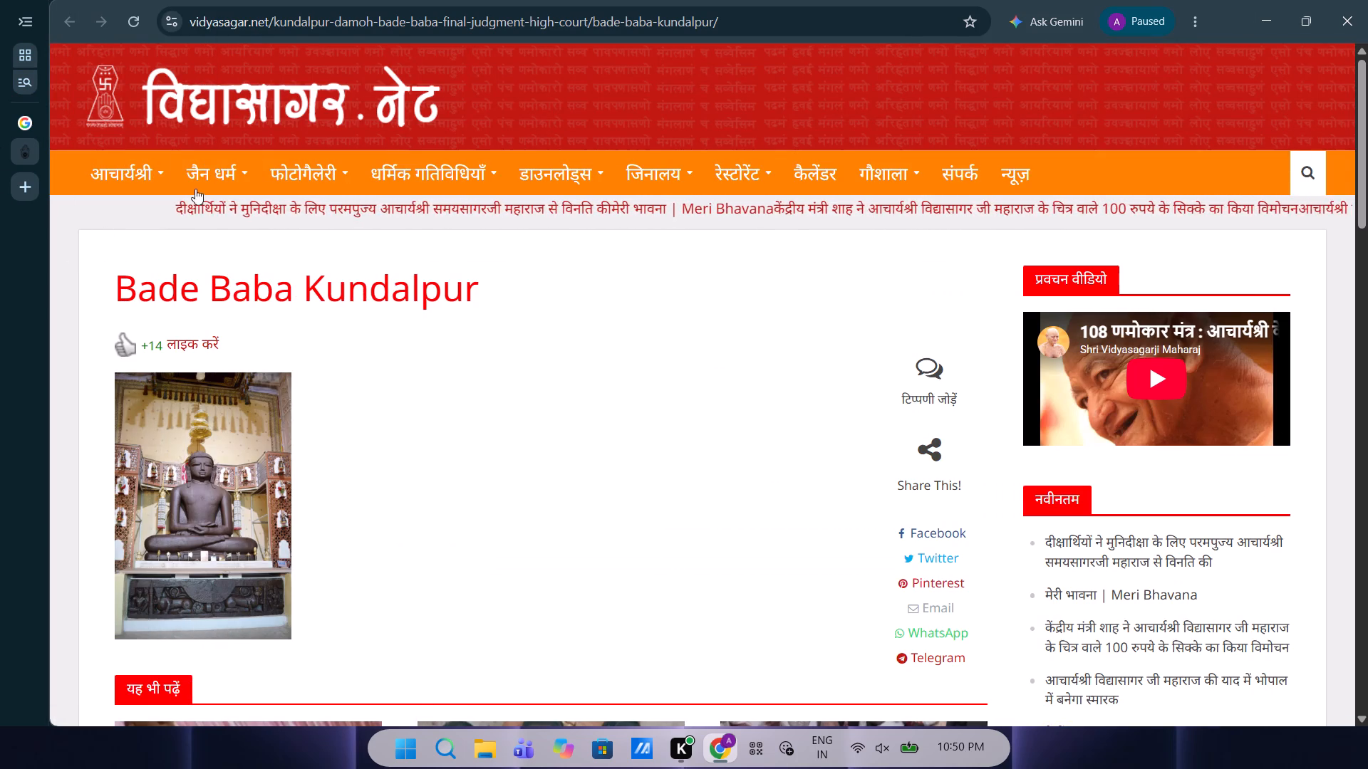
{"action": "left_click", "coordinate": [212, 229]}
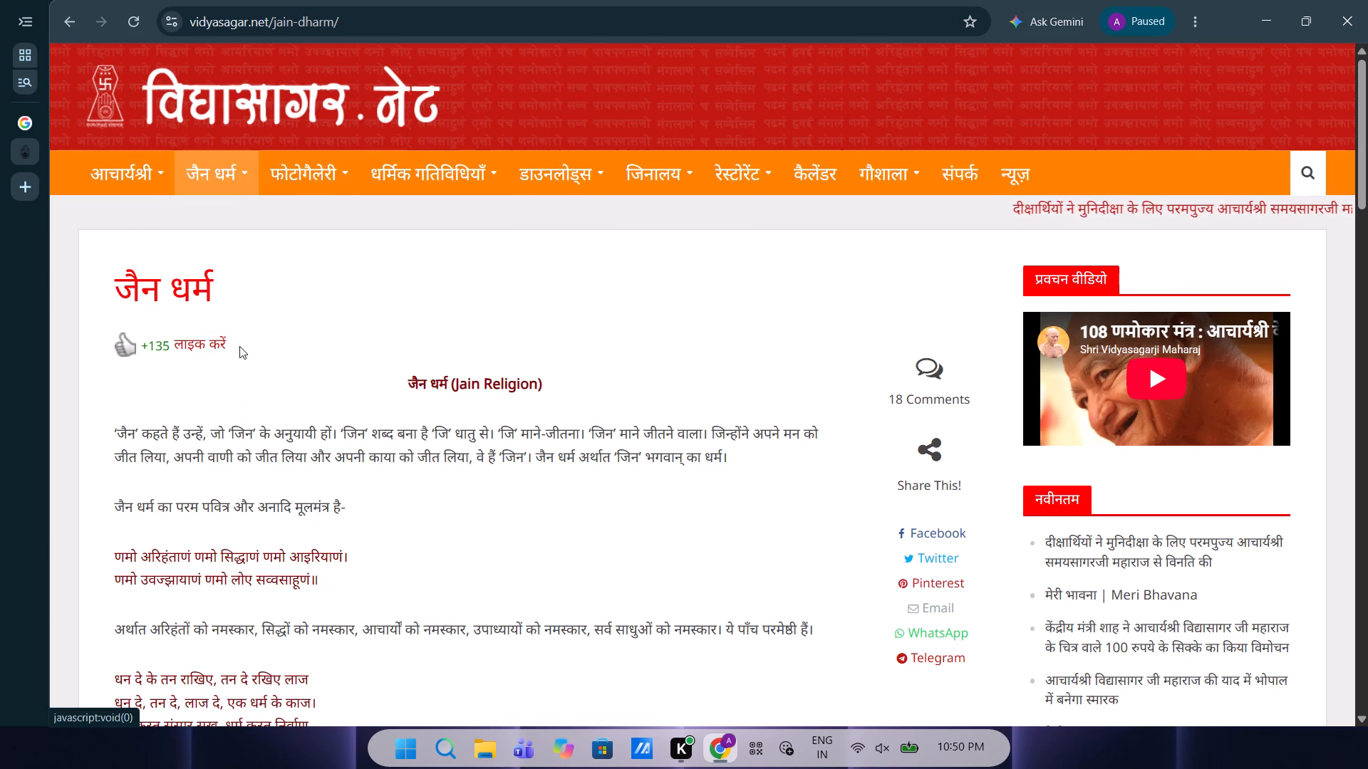
Leave the Jain Dharm page, return to the wallpaper image results and close the vidyasagar.net tab.
{"action": "scroll", "coordinate": [239, 346], "scroll_direction": "down", "scroll_amount": 1}
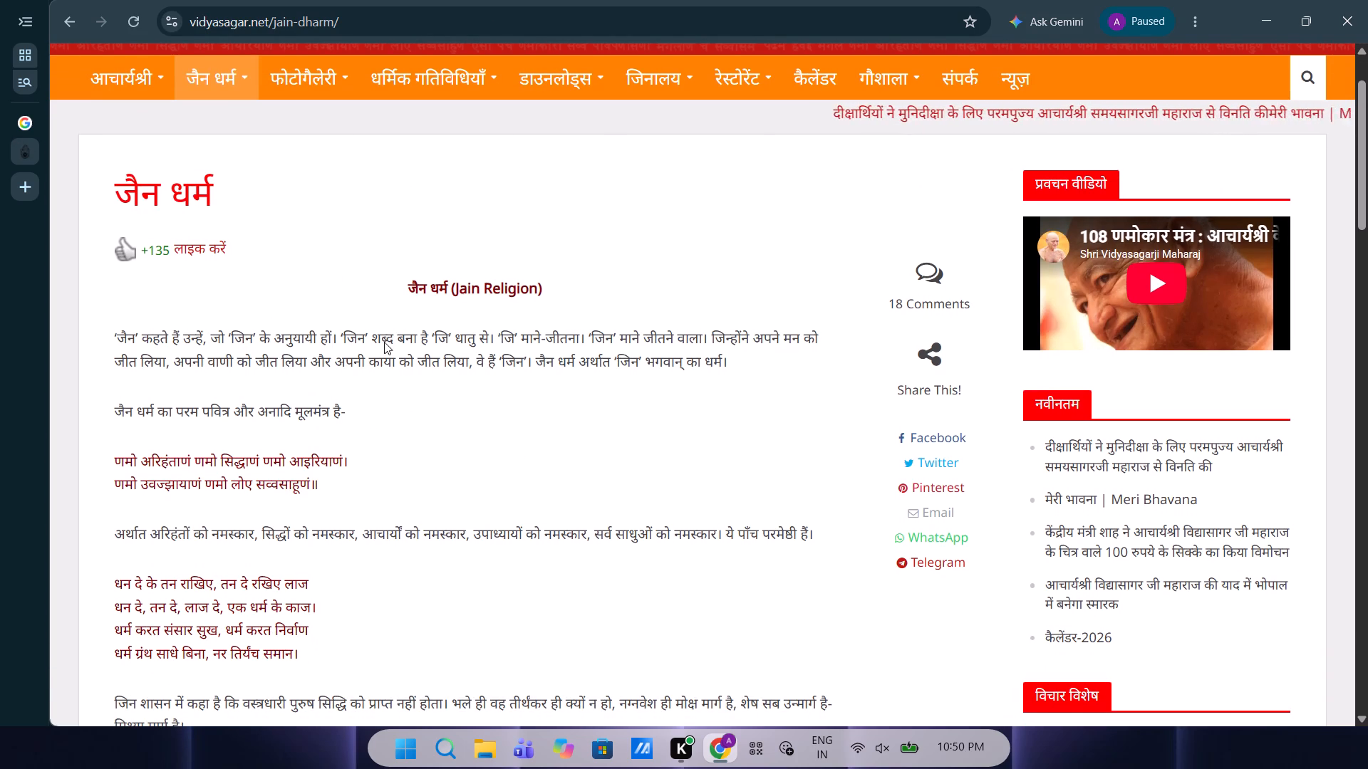
{"action": "scroll", "coordinate": [359, 281], "scroll_direction": "up", "scroll_amount": 1}
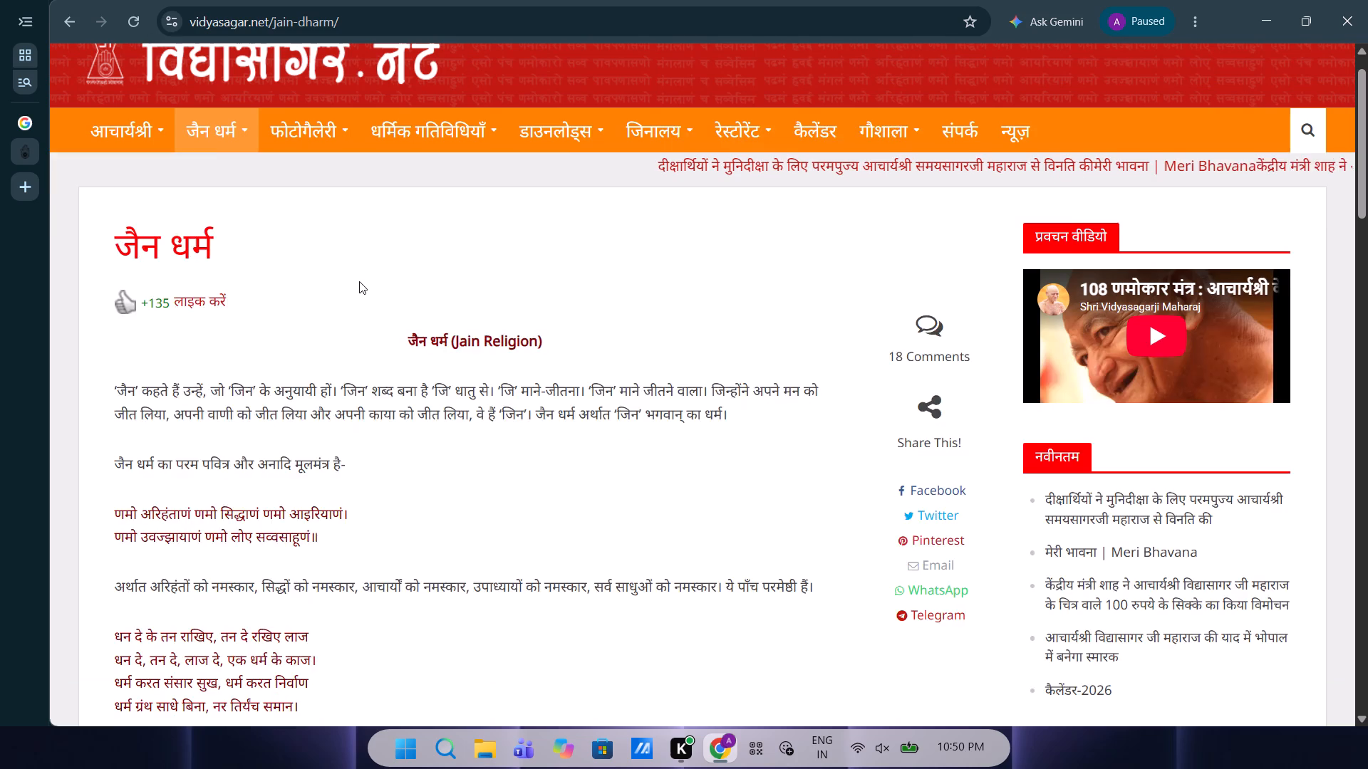
{"action": "scroll", "coordinate": [359, 281], "scroll_direction": "up", "scroll_amount": 1}
{"action": "left_click", "coordinate": [68, 26]}
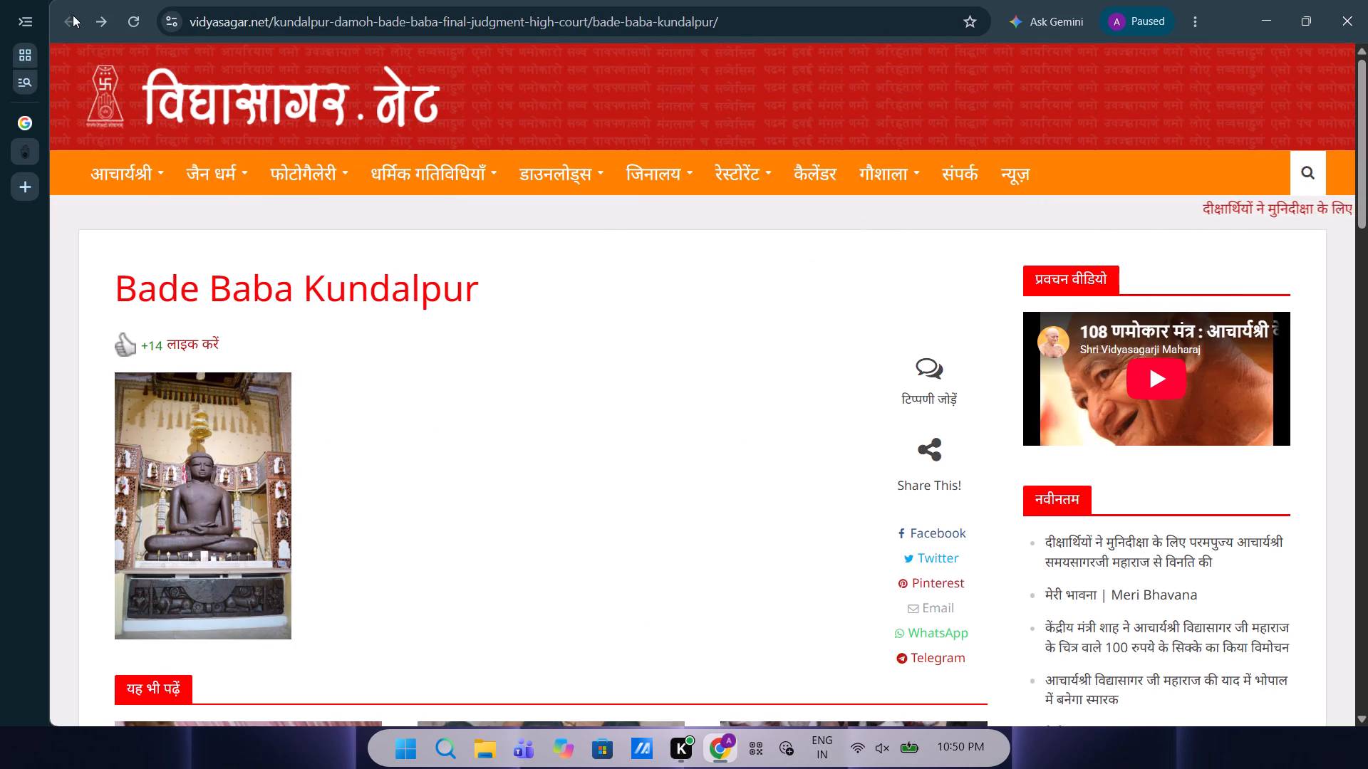
{"action": "left_click", "coordinate": [73, 15]}
{"action": "left_click", "coordinate": [47, 121]}
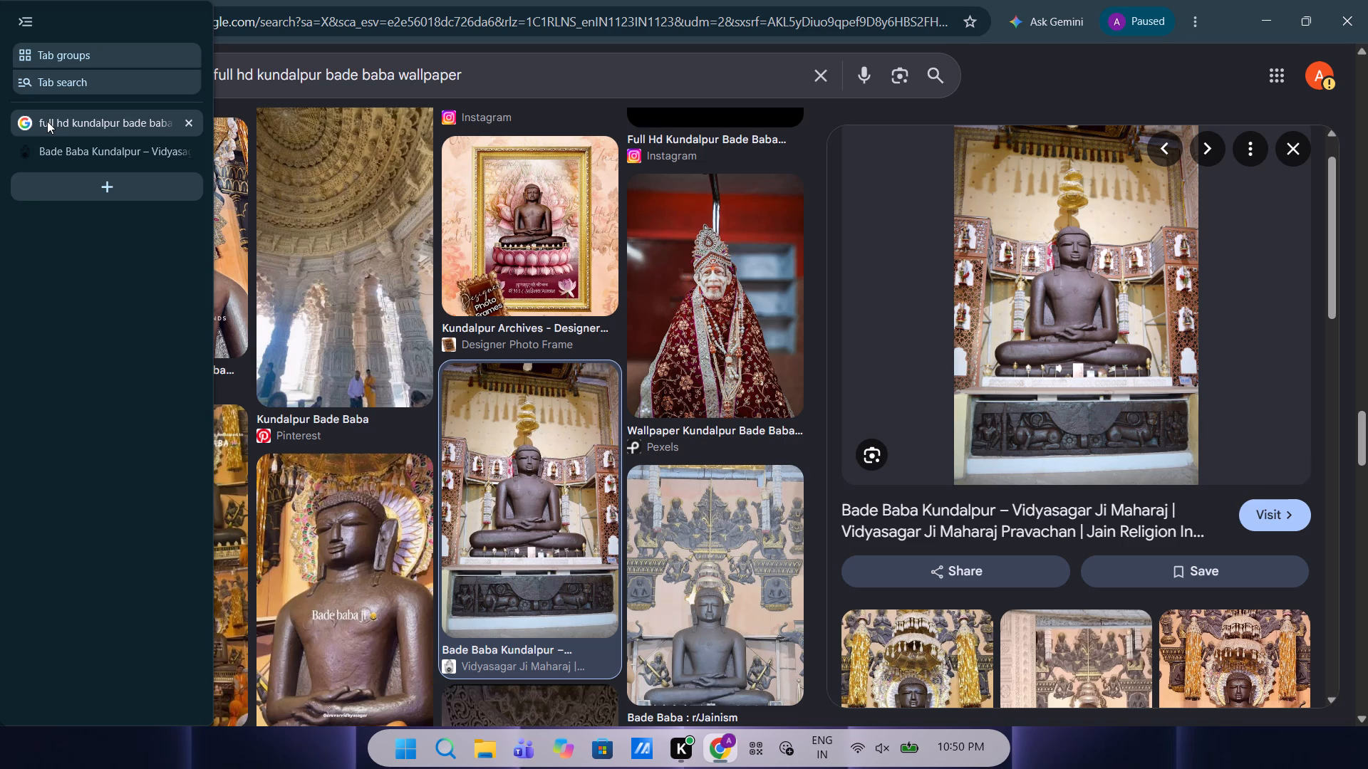
{"action": "left_click", "coordinate": [190, 149]}
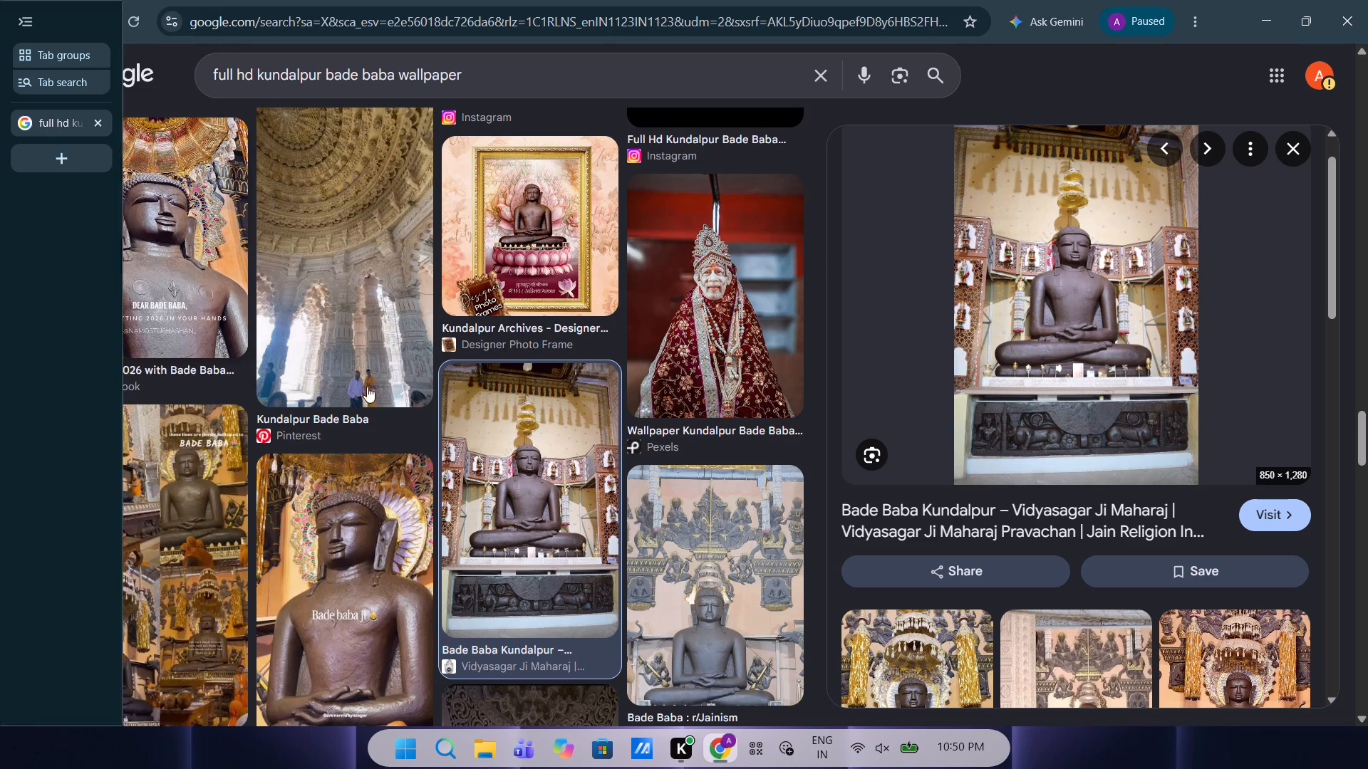
Examine the wallpaper image results again for a clear, high-resolution picture of the Bade Baba statue.
{"action": "scroll", "coordinate": [373, 394], "scroll_direction": "down", "scroll_amount": 4}
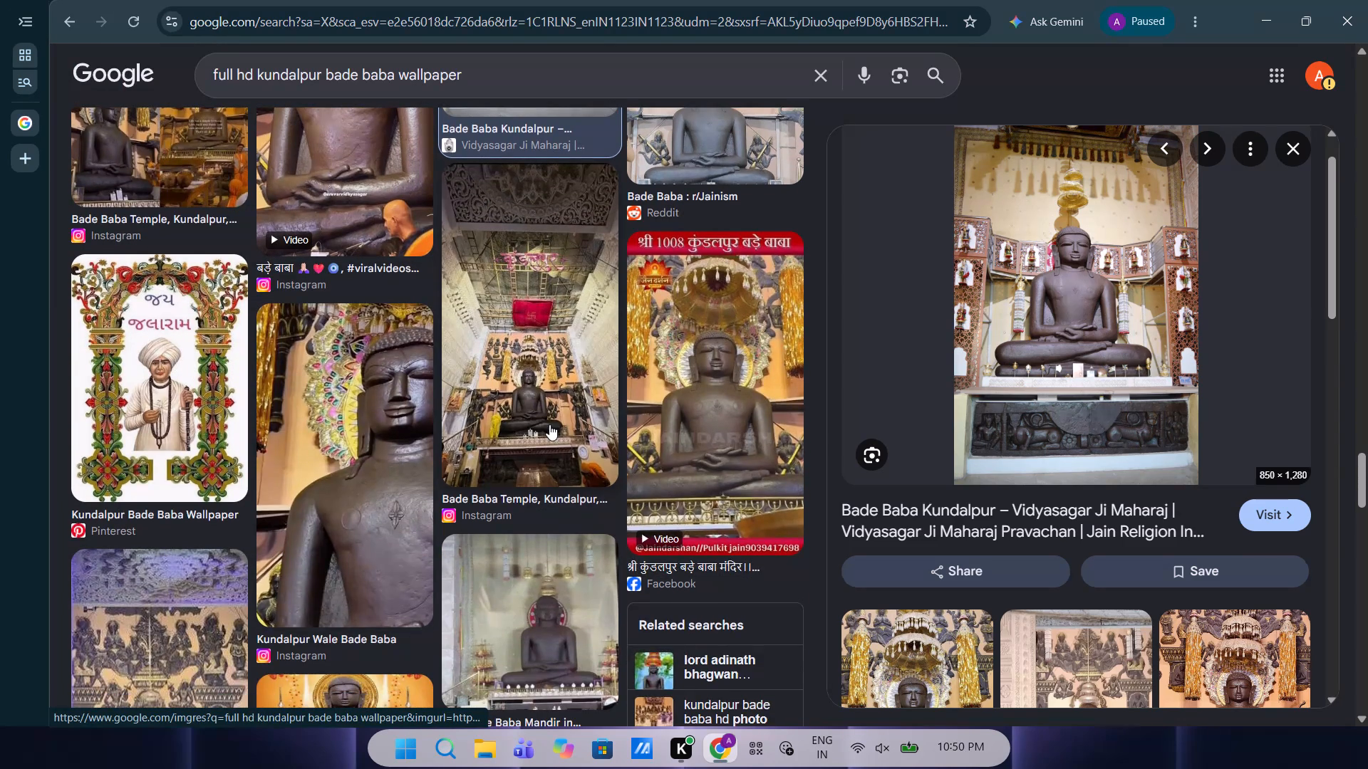
{"action": "scroll", "coordinate": [549, 424], "scroll_direction": "up", "scroll_amount": 10}
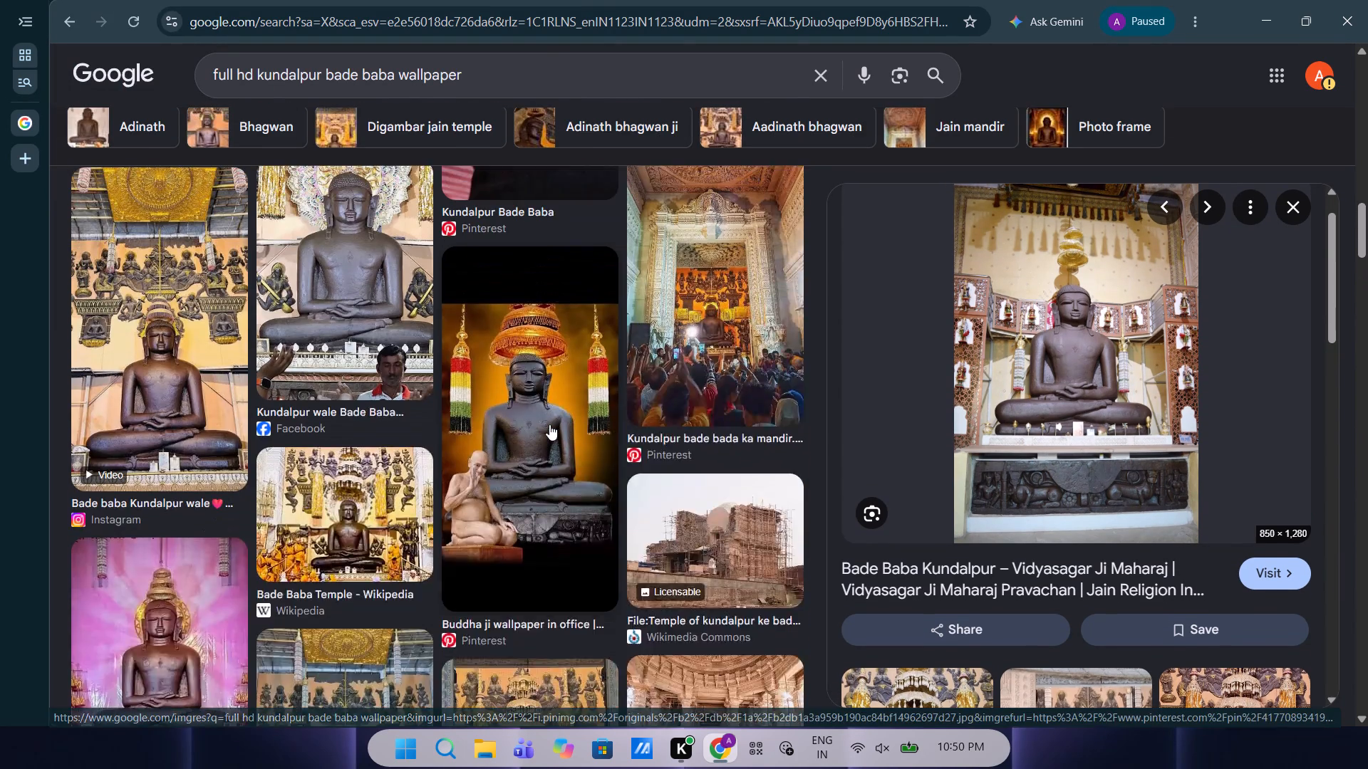
{"action": "scroll", "coordinate": [549, 424], "scroll_direction": "up", "scroll_amount": 11}
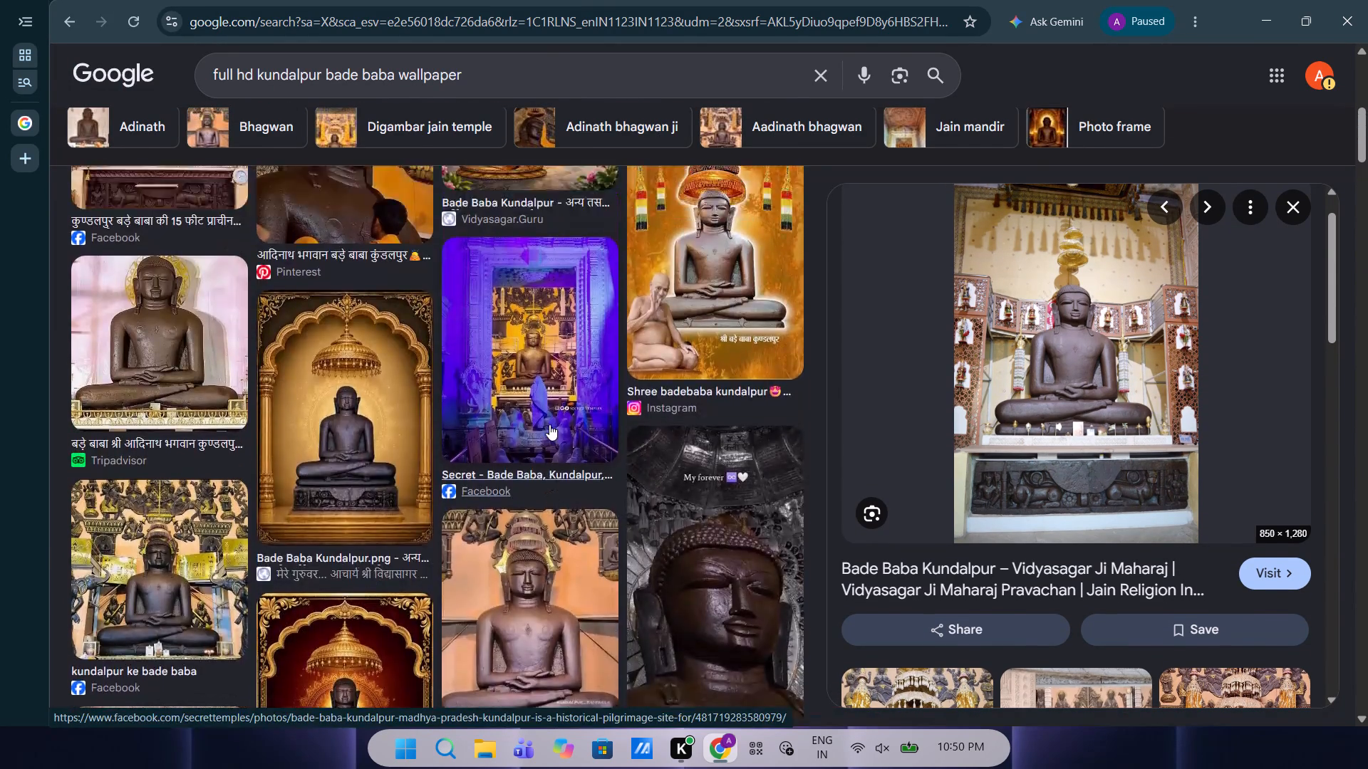
{"action": "scroll", "coordinate": [549, 424], "scroll_direction": "up", "scroll_amount": 2}
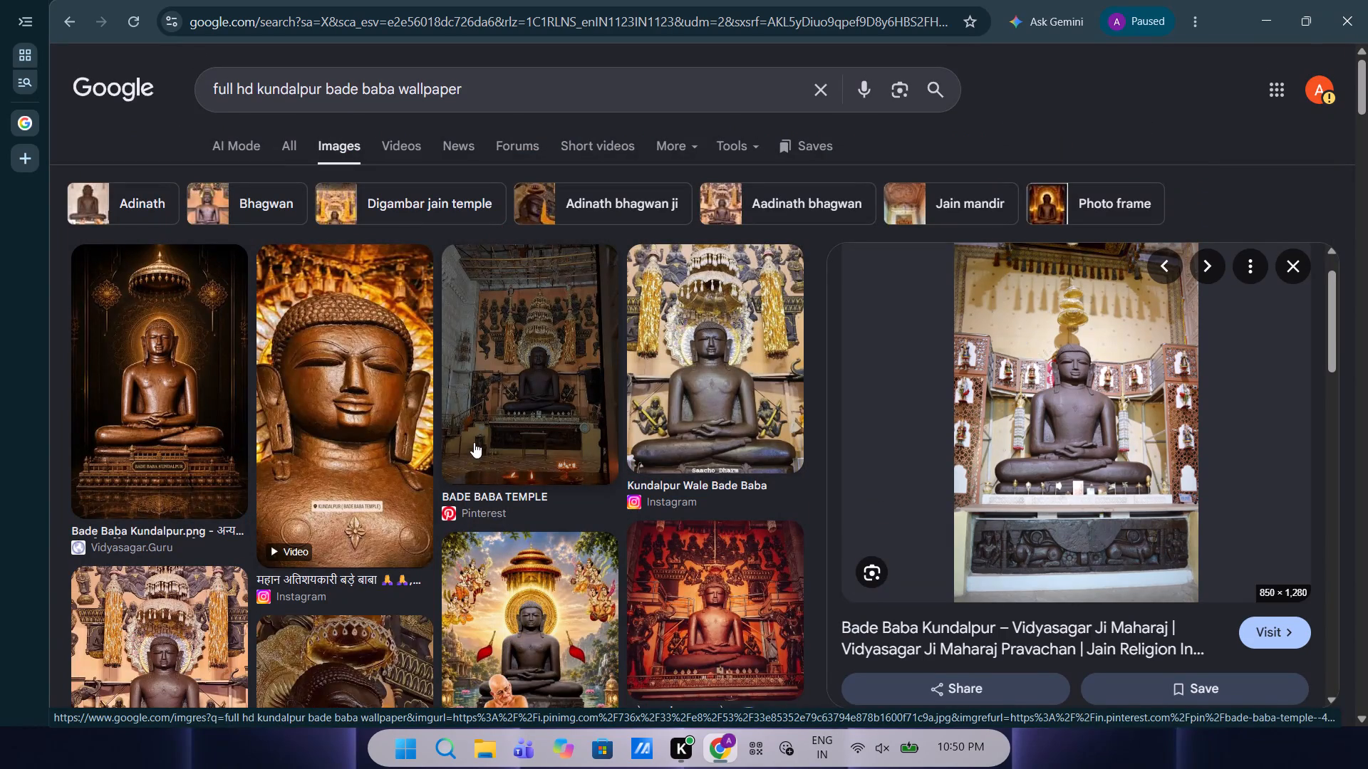
{"action": "scroll", "coordinate": [177, 387], "scroll_direction": "down", "scroll_amount": 2}
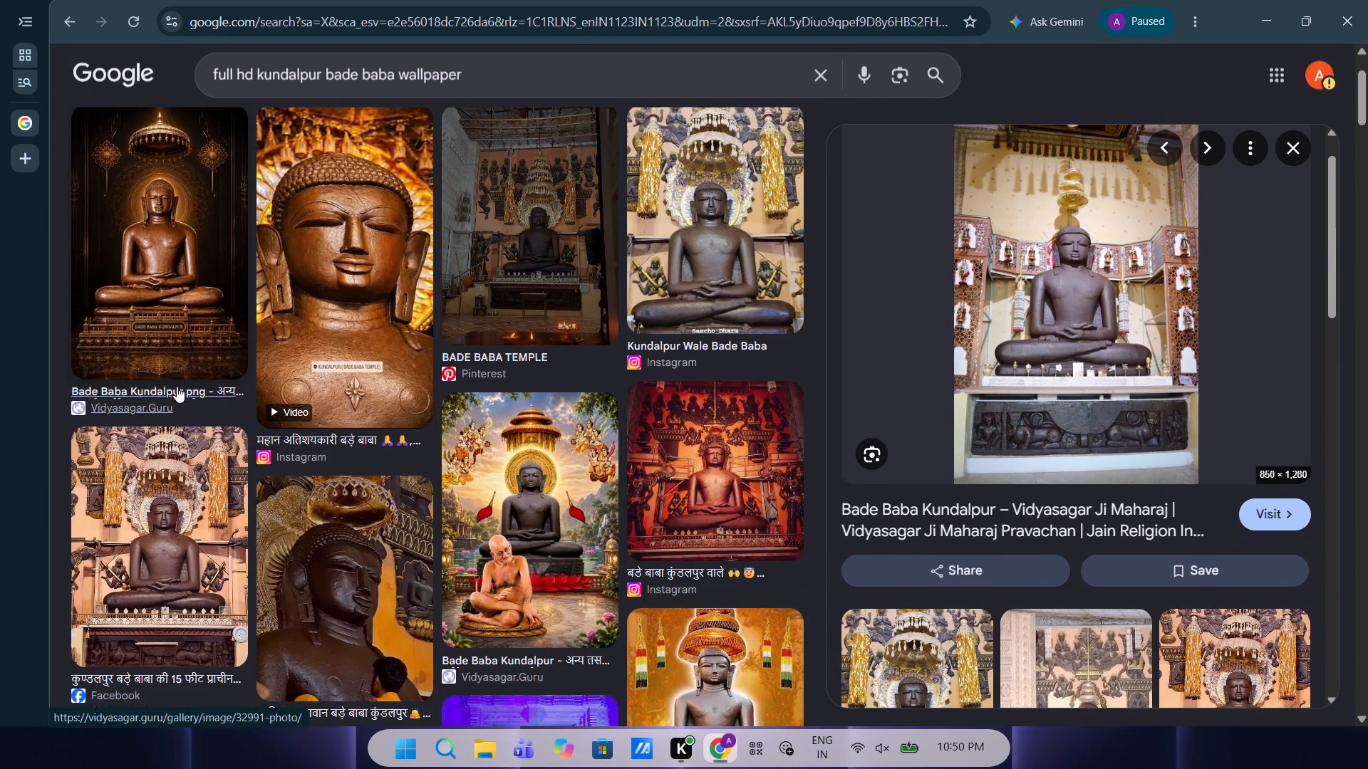
{"action": "scroll", "coordinate": [184, 520], "scroll_direction": "down", "scroll_amount": 1}
Preview the Facebook image of the 15-foot Kundalpur Bade Baba statue and save it as a JPEG in the Pictures folder under the suggested name.
{"action": "left_click", "coordinate": [146, 495]}
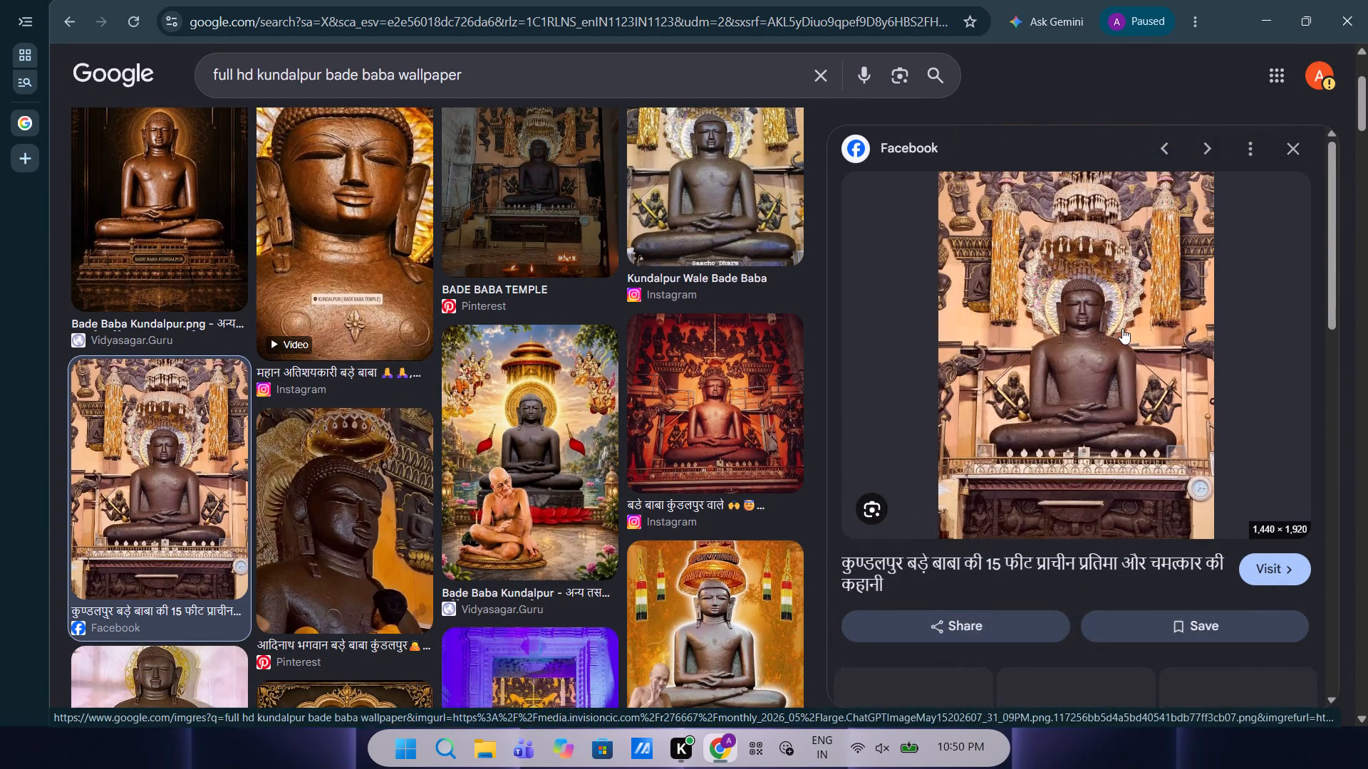
{"action": "right_click", "coordinate": [1122, 328]}
{"action": "scroll", "coordinate": [996, 585], "scroll_direction": "down", "scroll_amount": 1}
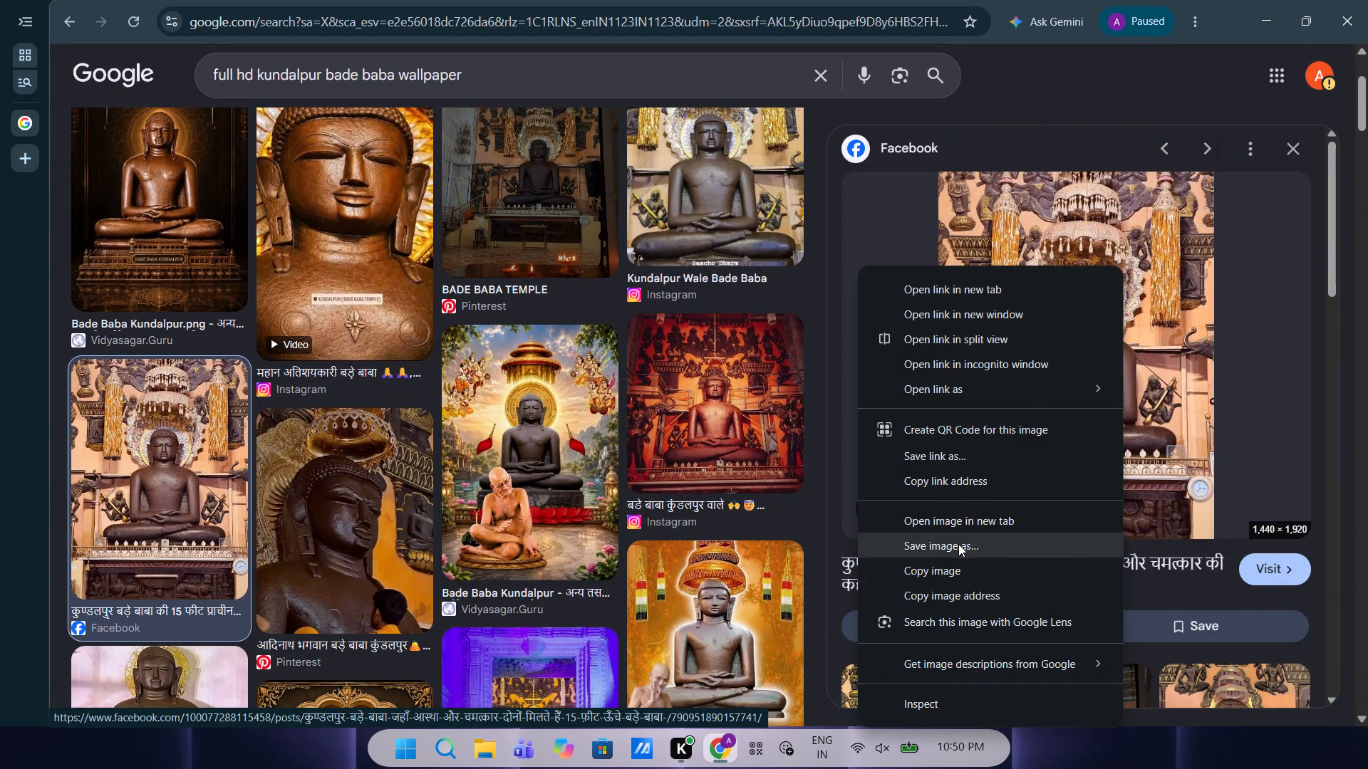
{"action": "left_click", "coordinate": [954, 541]}
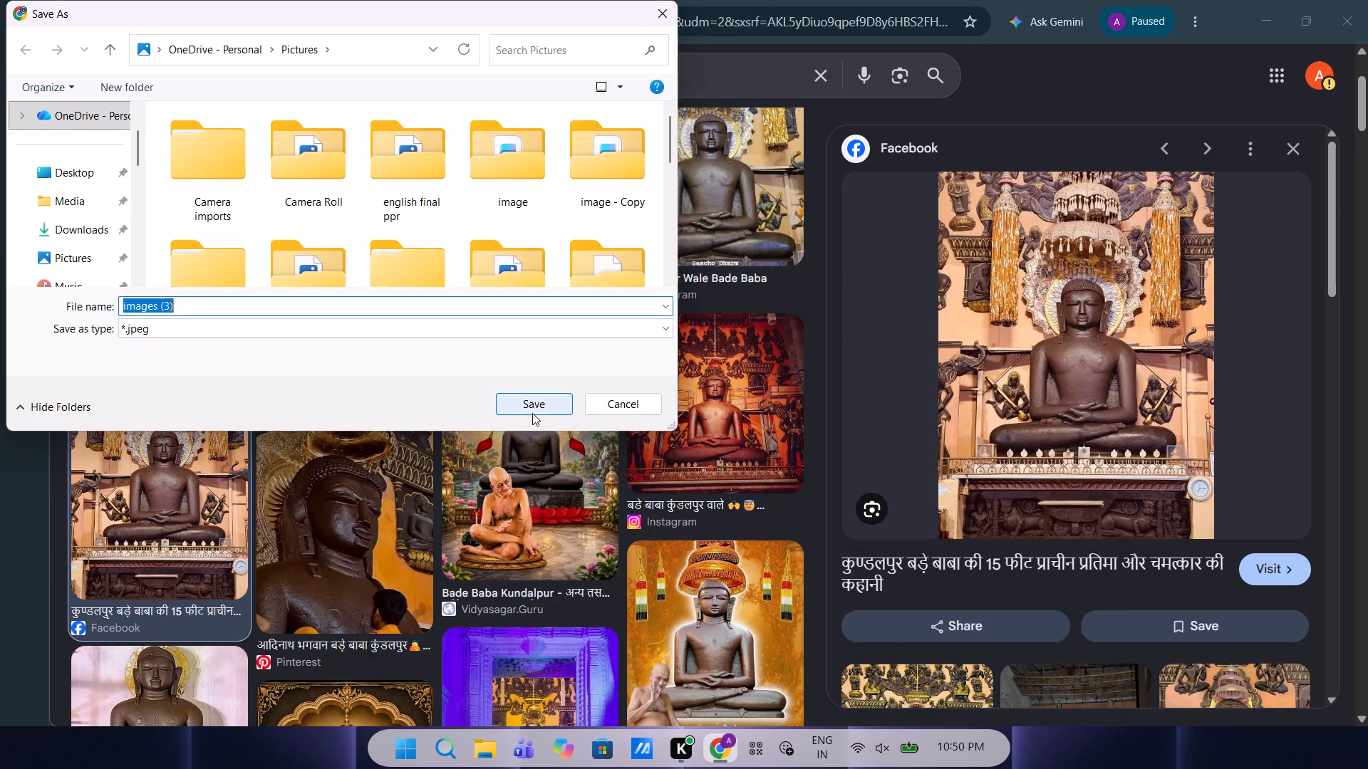
{"action": "left_click", "coordinate": [546, 406]}
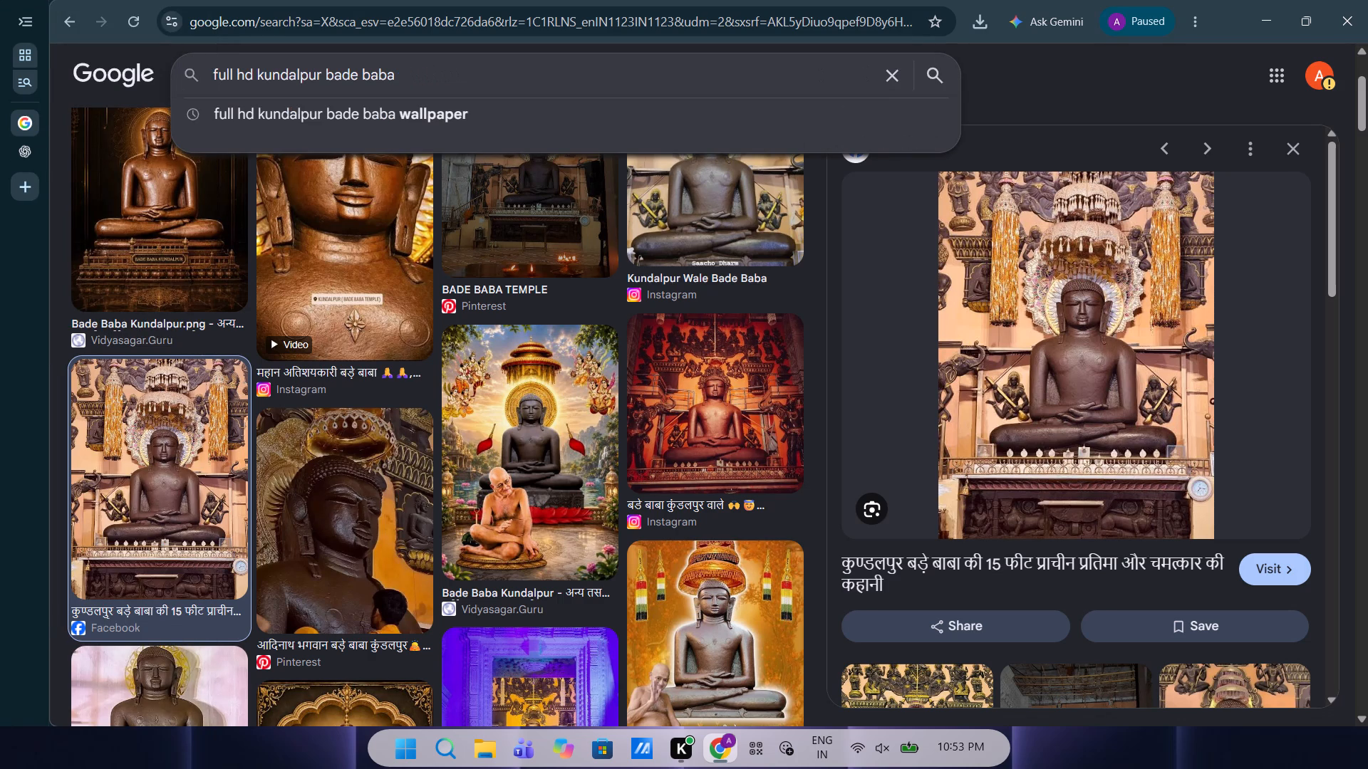
Extend the image search query "full hd kundalpur bade baba" with an additional word beginning with "mo".
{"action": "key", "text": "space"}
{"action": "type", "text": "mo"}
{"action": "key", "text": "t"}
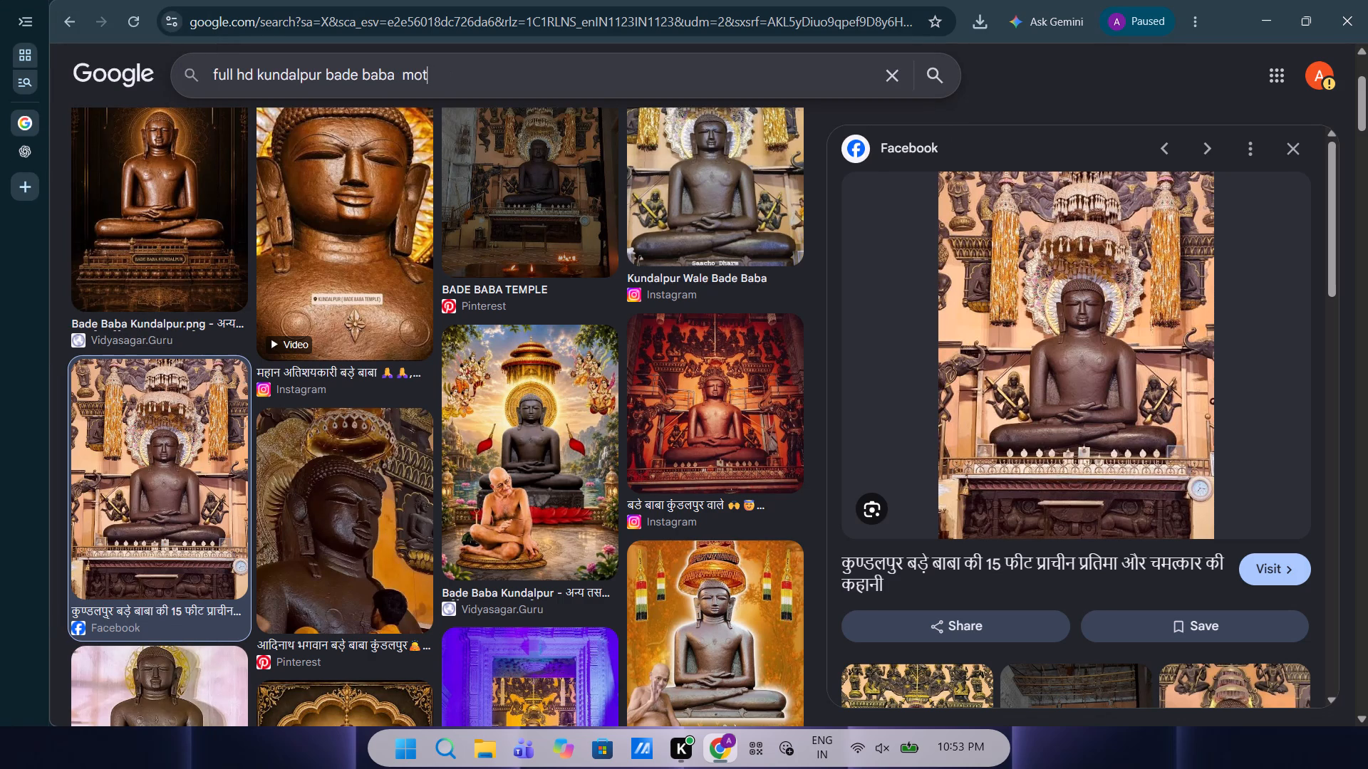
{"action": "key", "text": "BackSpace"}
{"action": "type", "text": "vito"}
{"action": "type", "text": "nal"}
Correct the last word of the Google image query and search for "full hd kundalpur bade baba motivational".
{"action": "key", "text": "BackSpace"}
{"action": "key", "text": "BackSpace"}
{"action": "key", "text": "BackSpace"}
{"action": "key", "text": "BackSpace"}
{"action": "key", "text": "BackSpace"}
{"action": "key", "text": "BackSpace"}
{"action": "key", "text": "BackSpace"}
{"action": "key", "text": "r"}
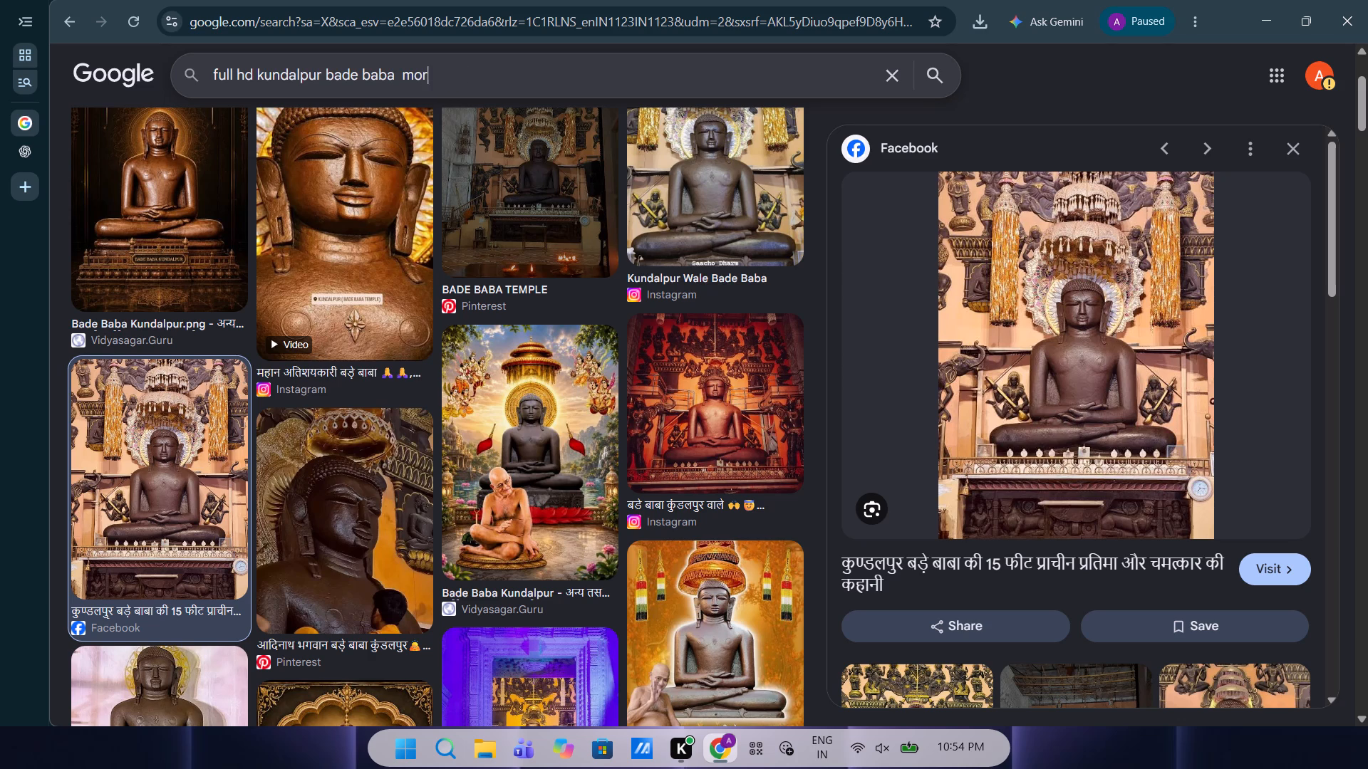
{"action": "key", "text": "BackSpace"}
{"action": "type", "text": "tivationk"}
{"action": "key", "text": "BackSpace"}
{"action": "type", "text": "al"}
{"action": "key", "text": "Return"}
Examine the motivational Bade Baba image results for a suitable picture of the statue.
{"action": "scroll", "coordinate": [398, 453], "scroll_direction": "down", "scroll_amount": 1}
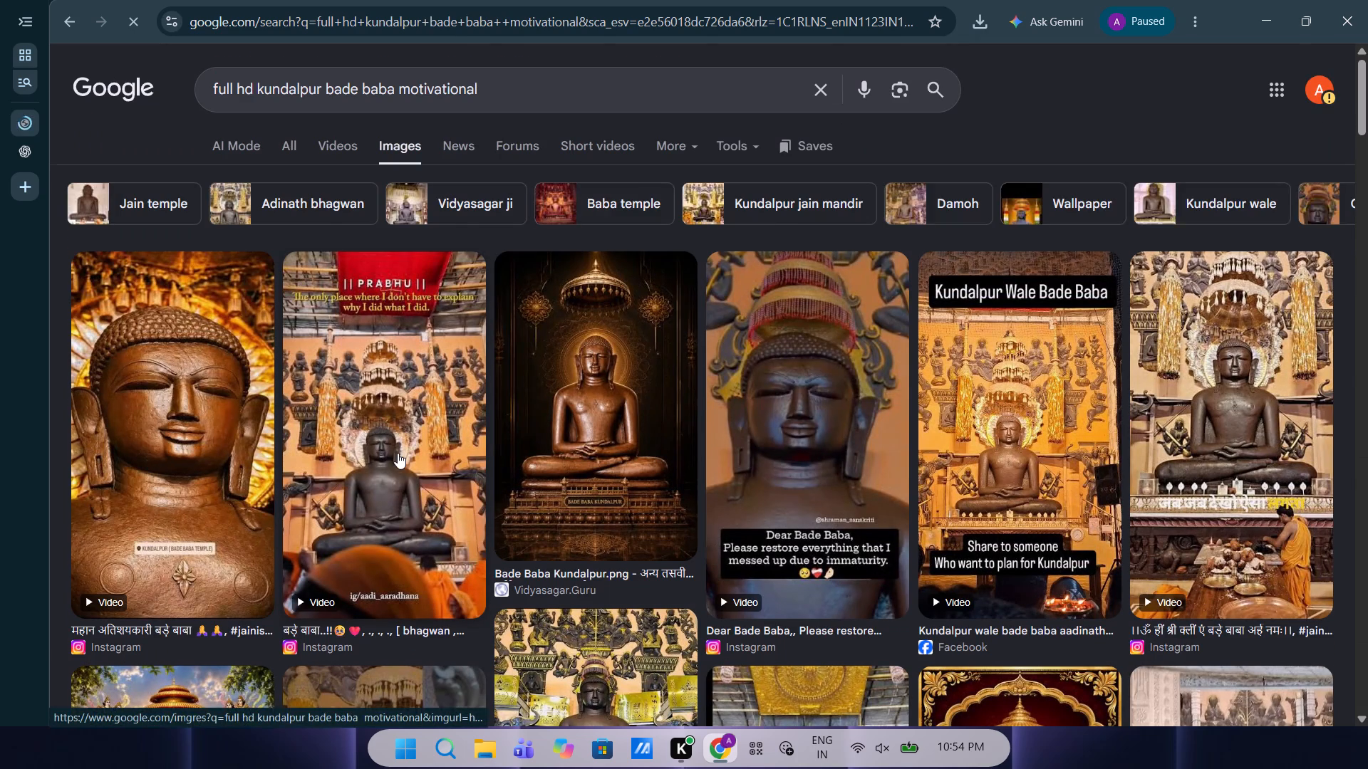
{"action": "scroll", "coordinate": [398, 453], "scroll_direction": "down", "scroll_amount": 4}
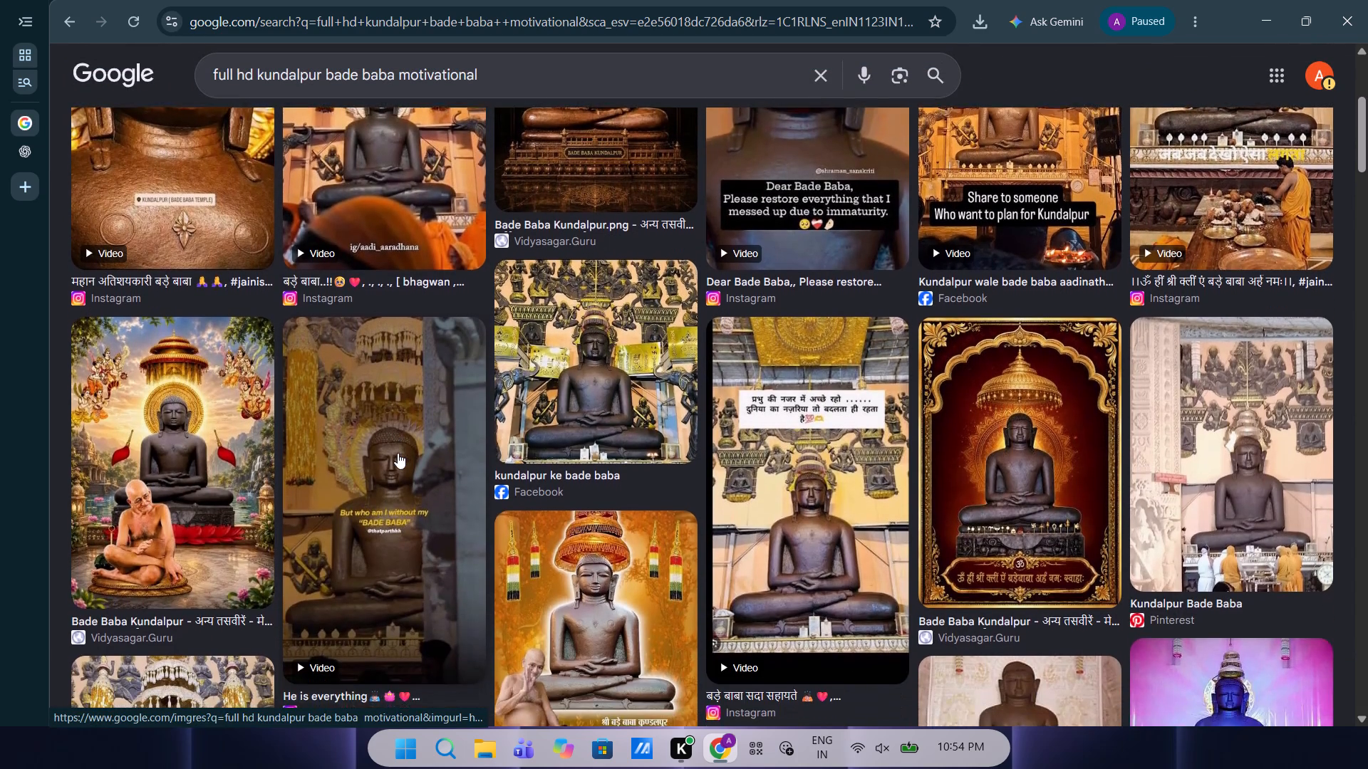
{"action": "scroll", "coordinate": [398, 453], "scroll_direction": "down", "scroll_amount": 4}
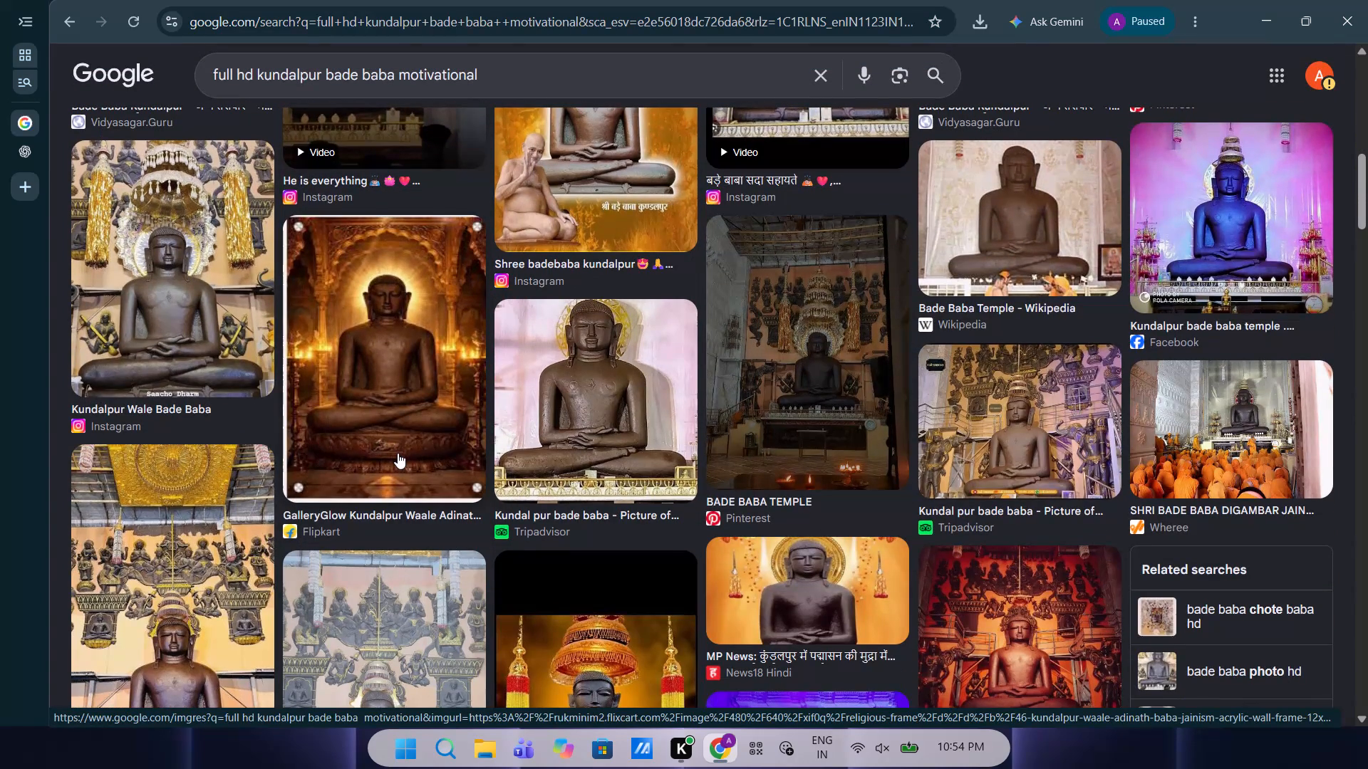
{"action": "scroll", "coordinate": [398, 453], "scroll_direction": "down", "scroll_amount": 3}
{"action": "scroll", "coordinate": [471, 529], "scroll_direction": "down", "scroll_amount": 2}
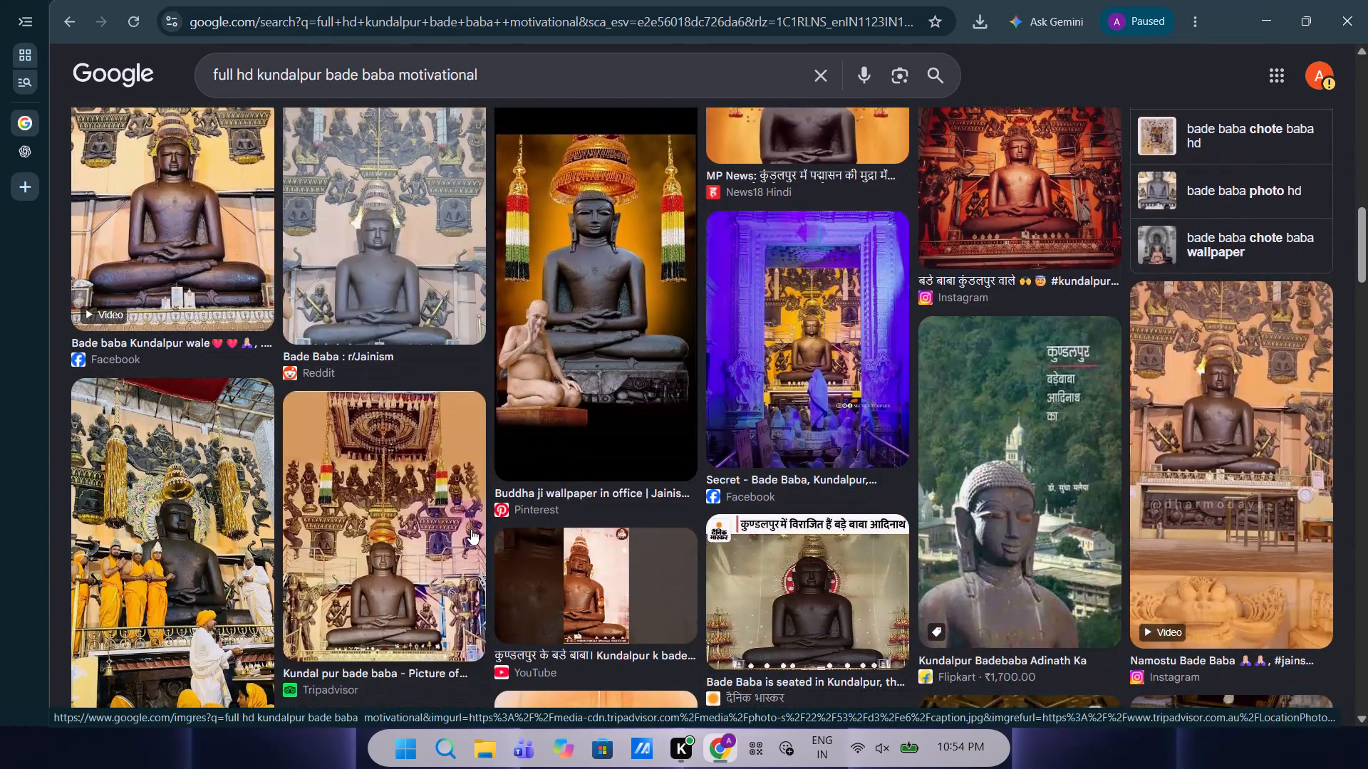
{"action": "scroll", "coordinate": [471, 529], "scroll_direction": "down", "scroll_amount": 5}
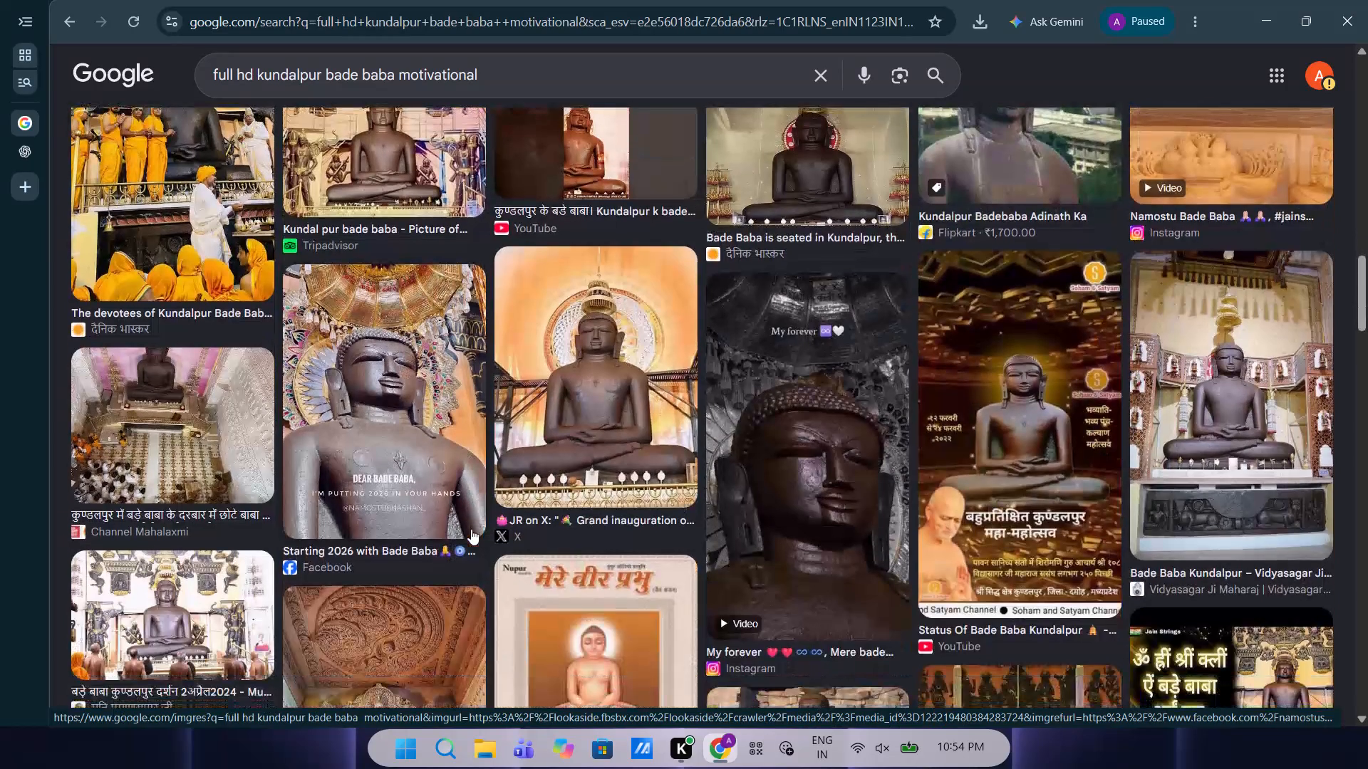
{"action": "scroll", "coordinate": [471, 529], "scroll_direction": "down", "scroll_amount": 1}
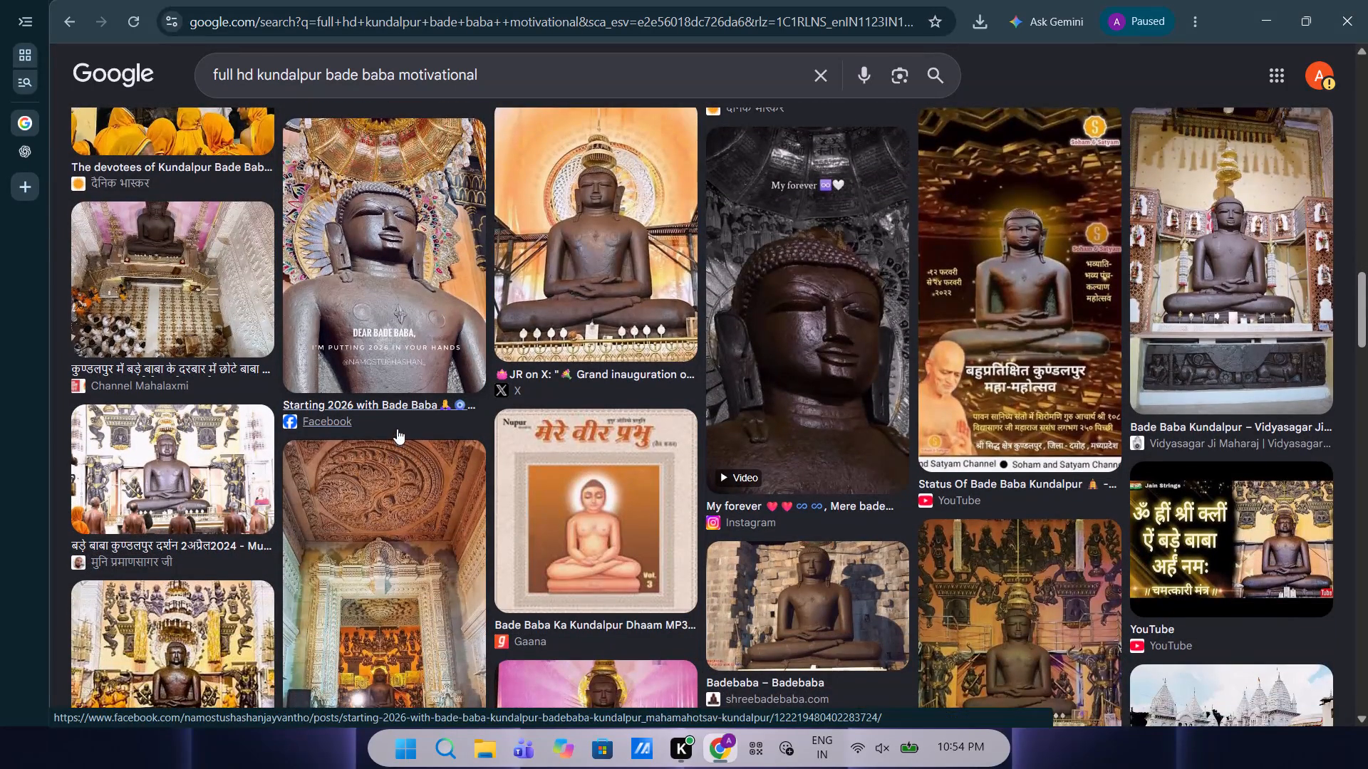
{"action": "scroll", "coordinate": [393, 465], "scroll_direction": "down", "scroll_amount": 4}
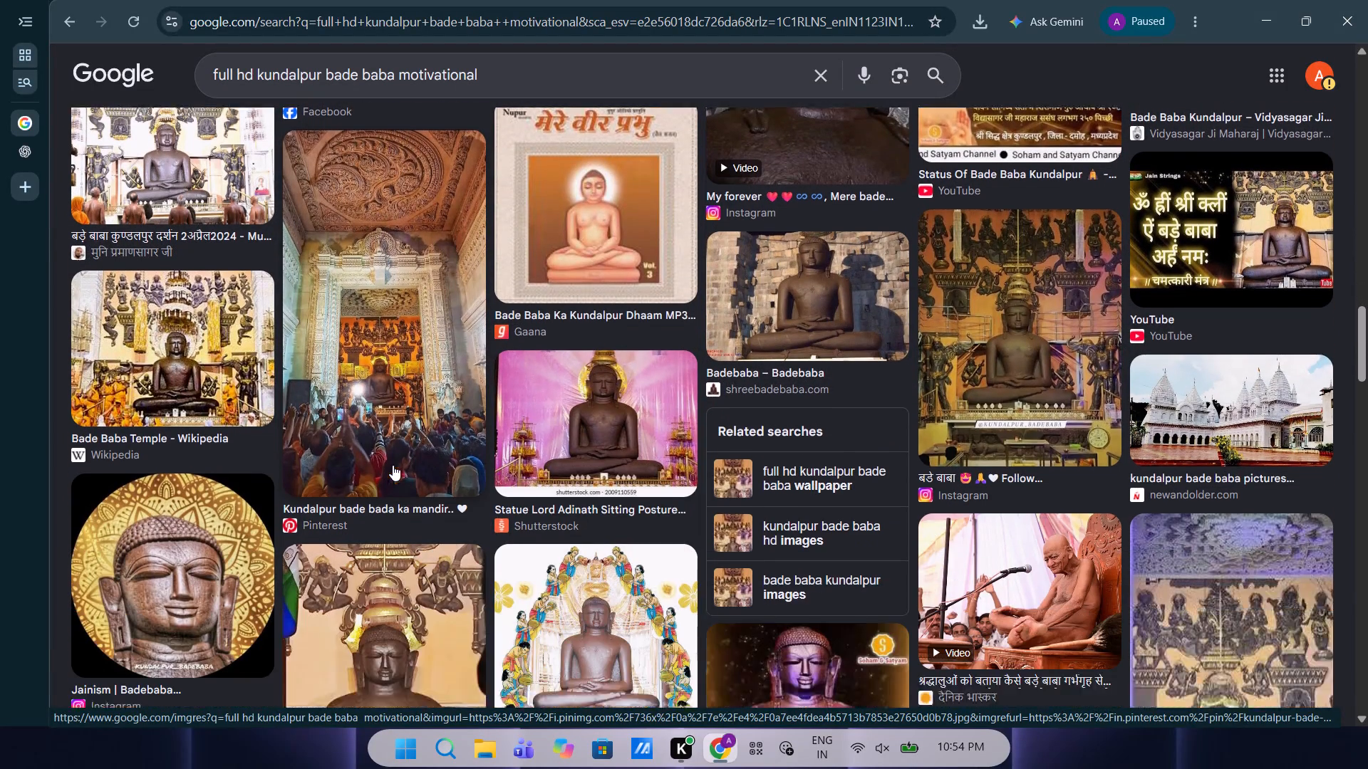
{"action": "scroll", "coordinate": [393, 465], "scroll_direction": "down", "scroll_amount": 2}
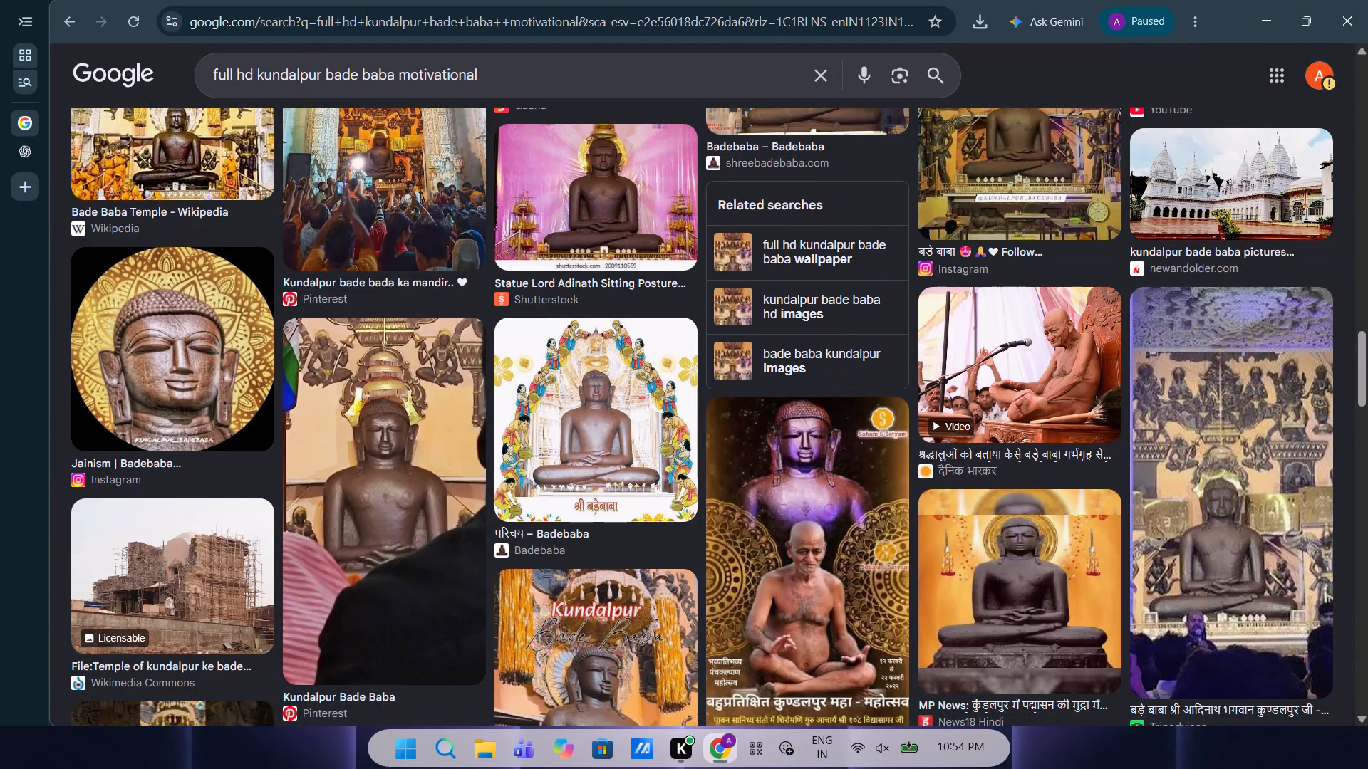
Remove "full hd" from the image search query so it reads "kundalpur bade baba motivational".
{"action": "left_click", "coordinate": [256, 75]}
{"action": "key", "text": "BackSpace"}
{"action": "key", "text": "BackSpace"}
{"action": "key", "text": "BackSpace"}
{"action": "key", "text": "BackSpace"}
{"action": "key", "text": "BackSpace"}
{"action": "key", "text": "BackSpace"}
{"action": "key", "text": "BackSpace"}
{"action": "key", "text": "BackSpace"}
{"action": "key", "text": "BackSpace"}
{"action": "key", "text": "BackSpace"}
{"action": "key", "text": "BackSpace"}
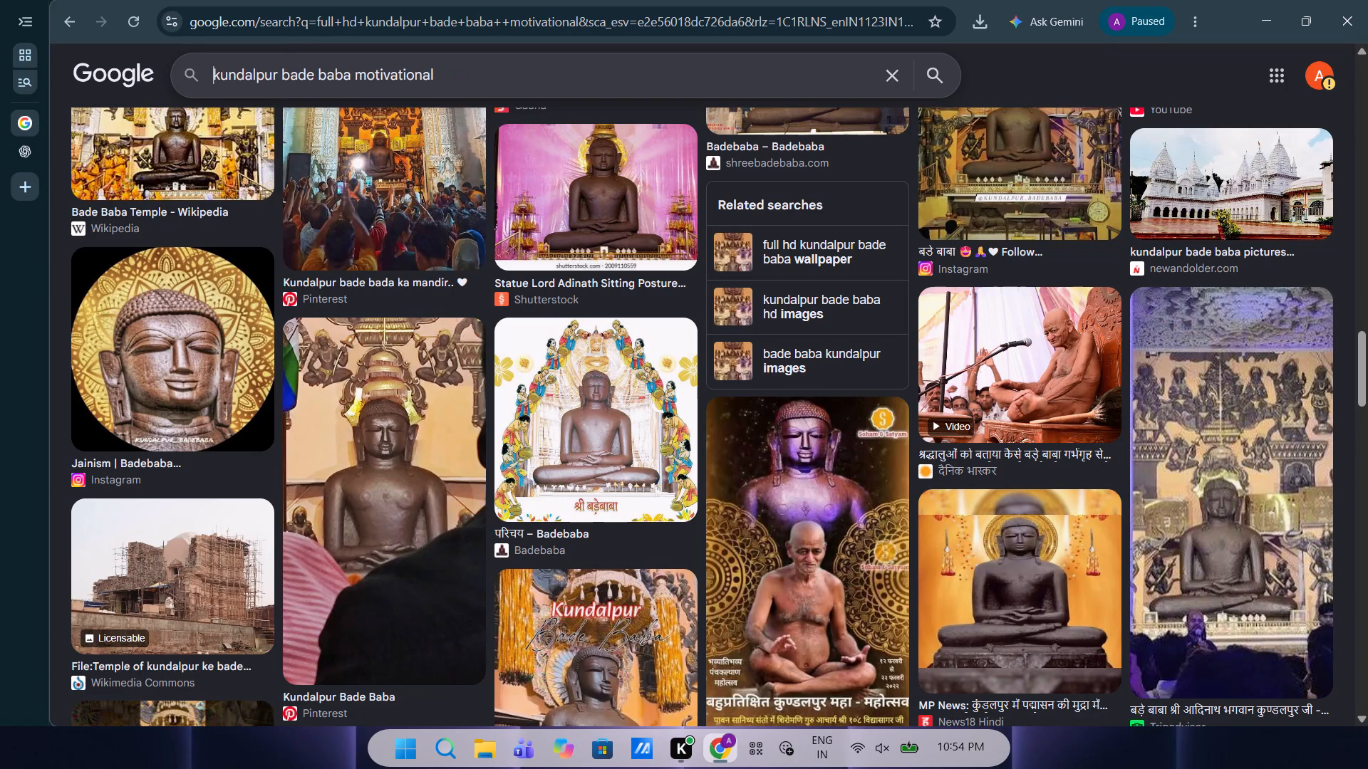
Extend the image search query after the word "motivational".
{"action": "left_click", "coordinate": [447, 67]}
{"action": "key", "text": "space"}
Complete the image query as "kundalpur bade baba motivational line and ig trending line" and run the search.
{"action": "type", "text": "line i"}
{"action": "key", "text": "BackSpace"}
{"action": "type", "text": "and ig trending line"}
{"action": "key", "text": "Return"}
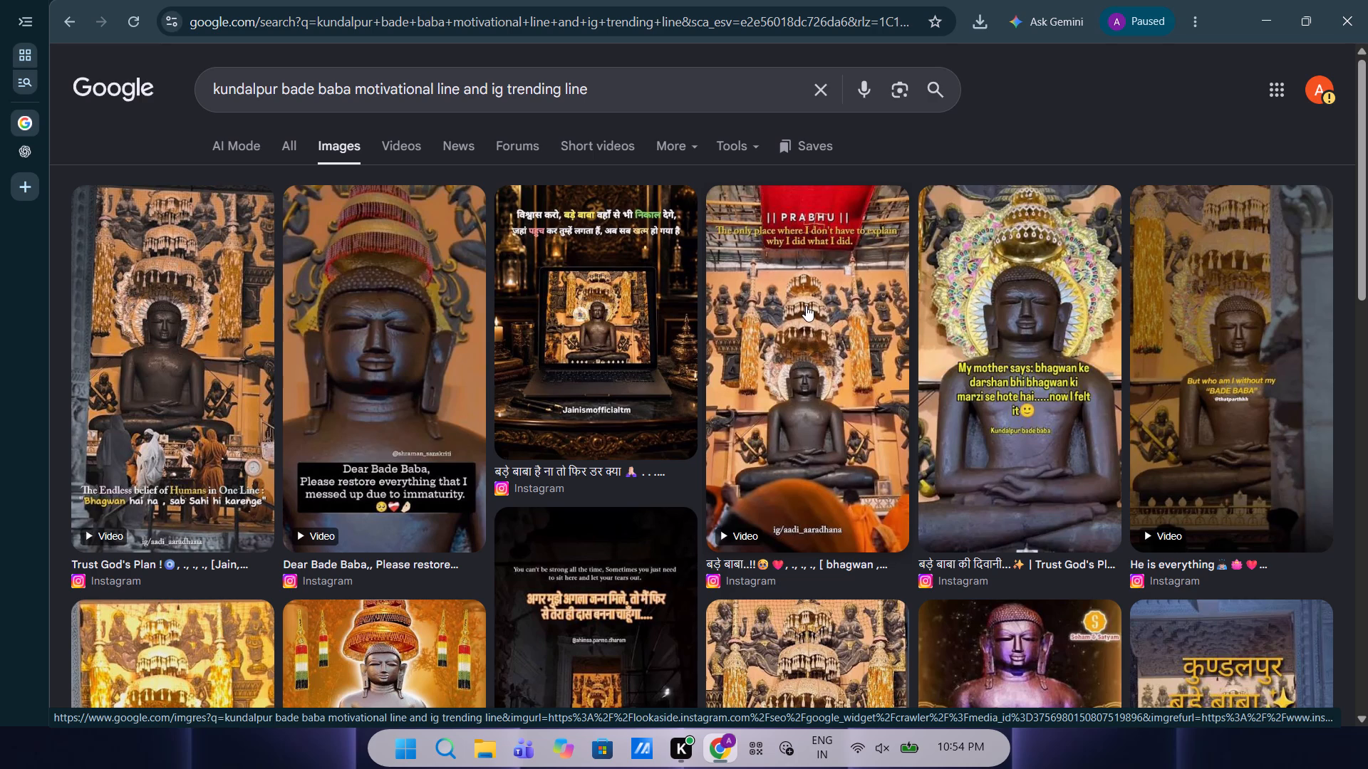
Examine the image results for a Bade Baba picture carrying a motivational or trending line.
{"action": "scroll", "coordinate": [806, 305], "scroll_direction": "down", "scroll_amount": 1}
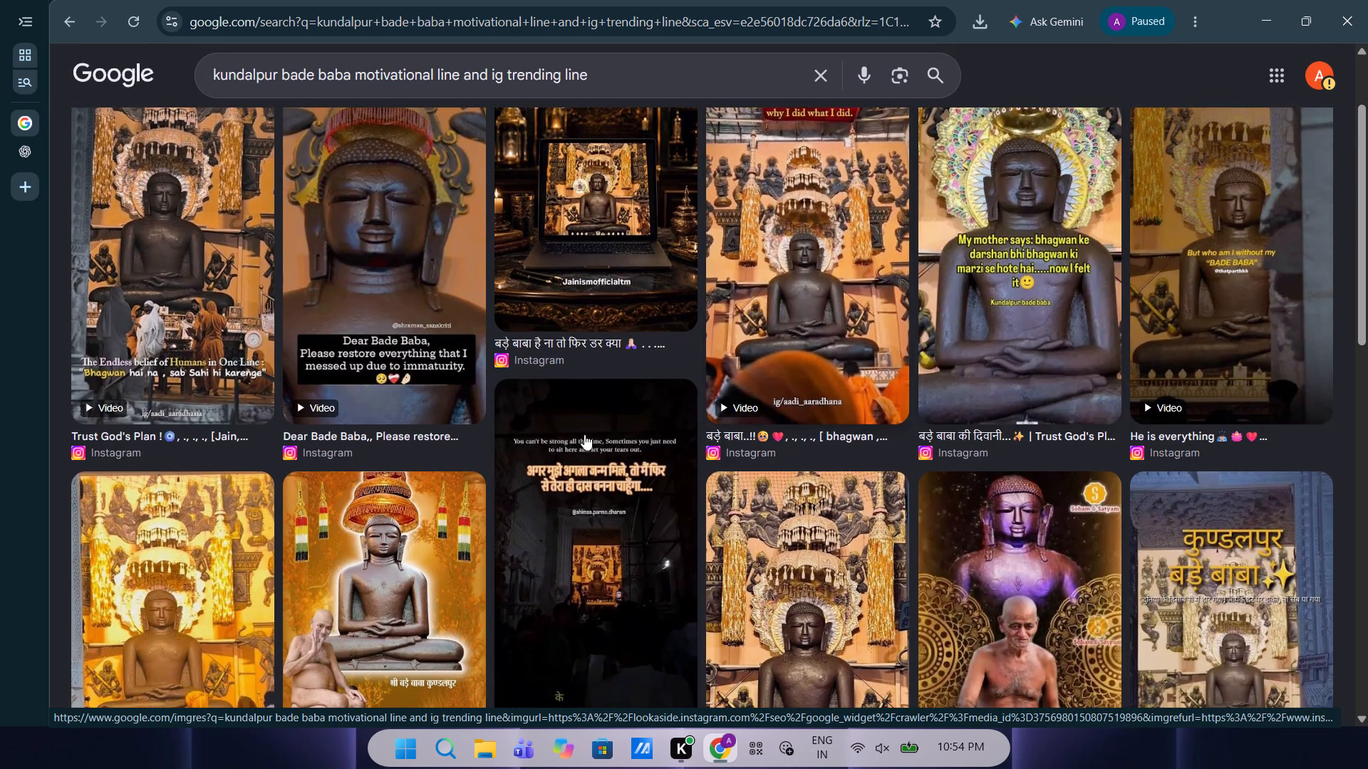
{"action": "scroll", "coordinate": [334, 517], "scroll_direction": "down", "scroll_amount": 1}
{"action": "scroll", "coordinate": [473, 480], "scroll_direction": "down", "scroll_amount": 2}
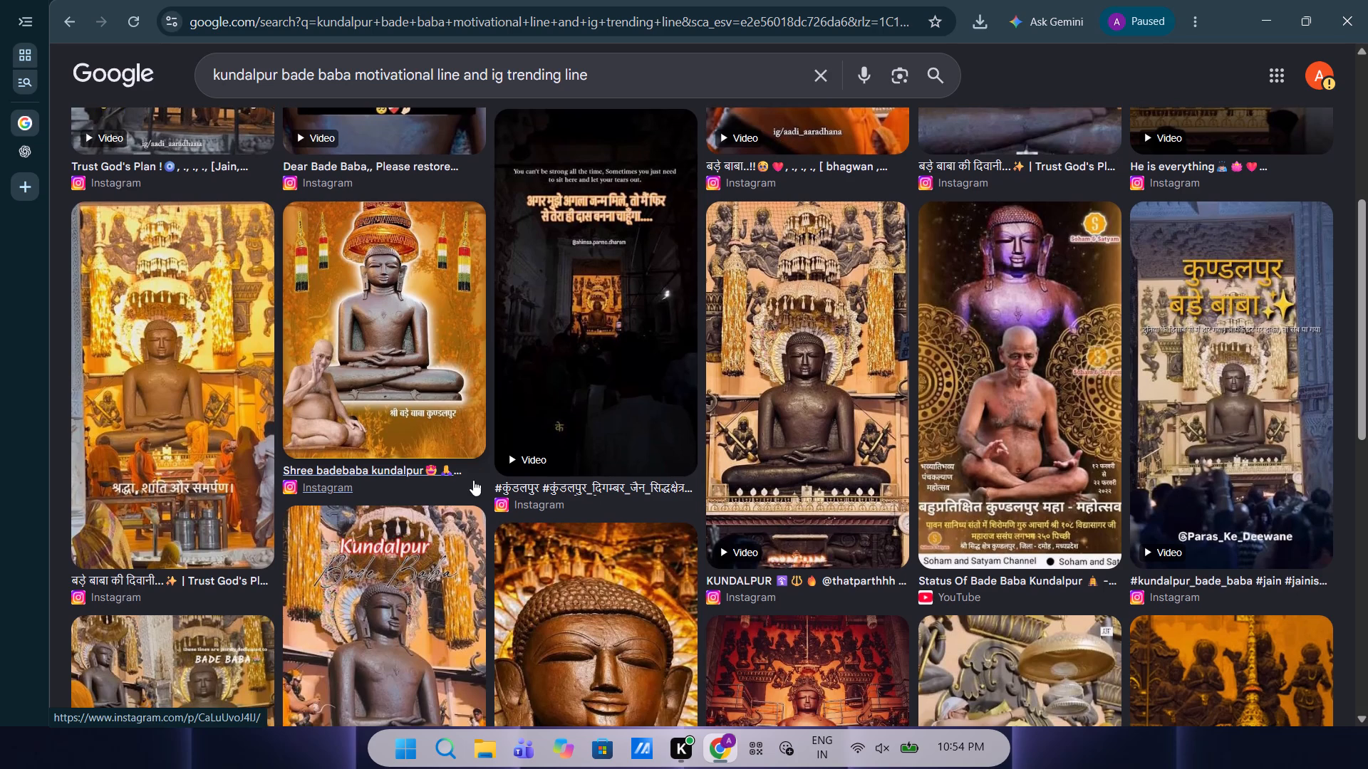
{"action": "scroll", "coordinate": [580, 357], "scroll_direction": "down", "scroll_amount": 2}
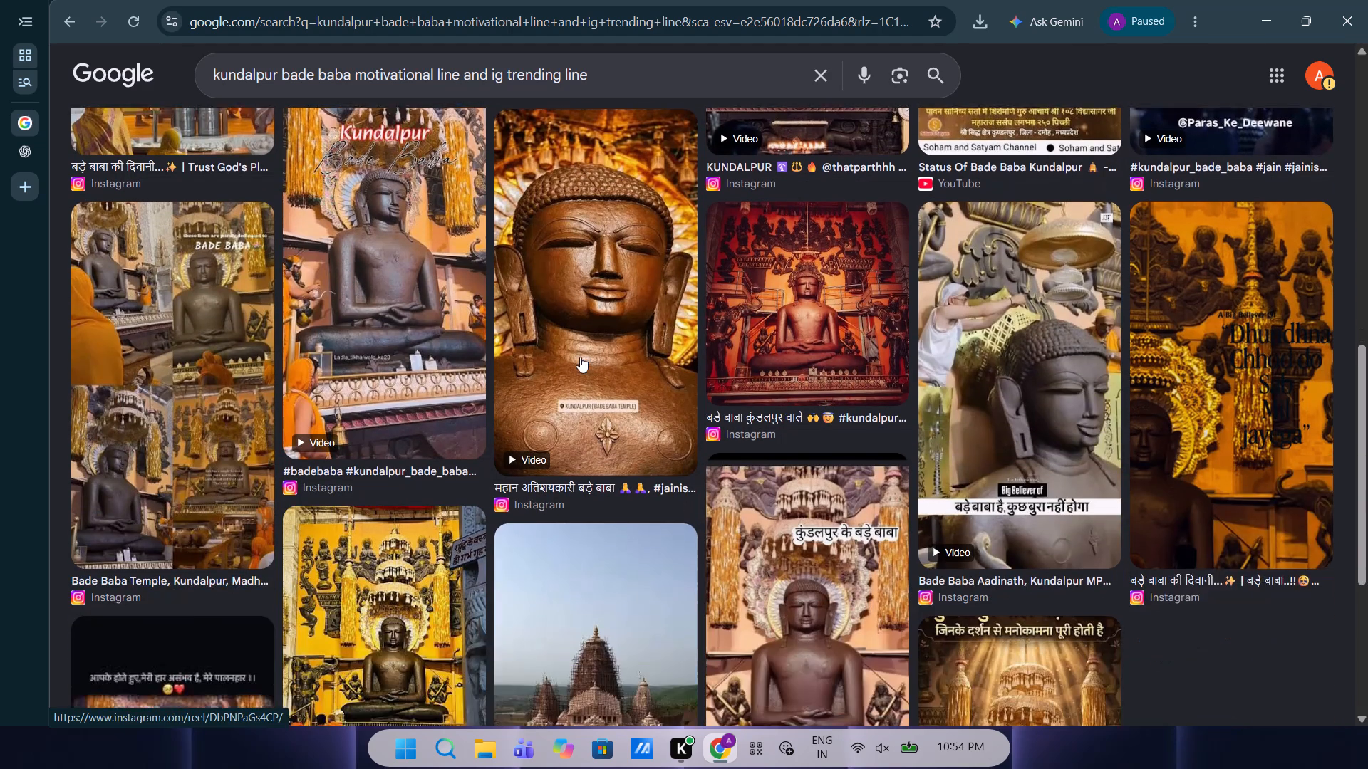
{"action": "scroll", "coordinate": [580, 357], "scroll_direction": "down", "scroll_amount": 1}
{"action": "scroll", "coordinate": [605, 431], "scroll_direction": "down", "scroll_amount": 1}
{"action": "scroll", "coordinate": [688, 499], "scroll_direction": "down", "scroll_amount": 2}
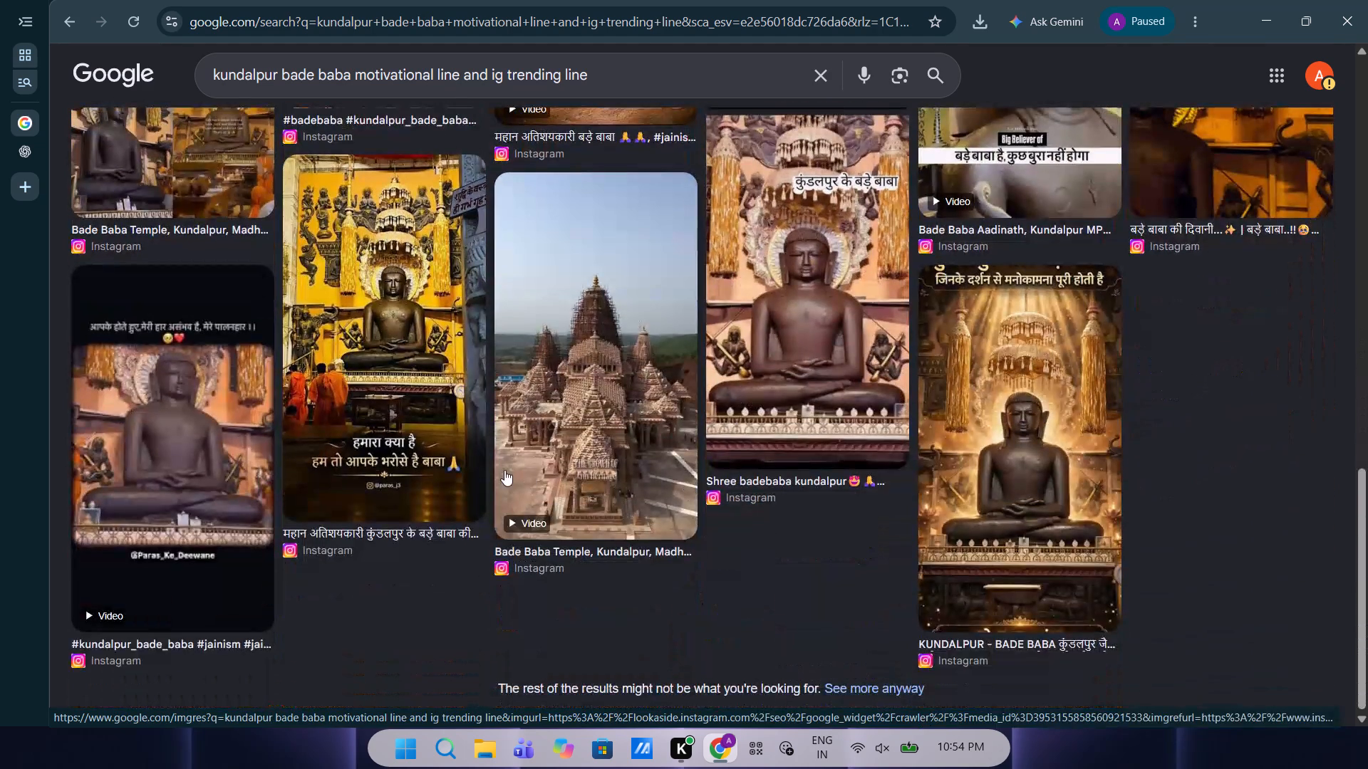
{"action": "scroll", "coordinate": [504, 470], "scroll_direction": "down", "scroll_amount": 2}
{"action": "scroll", "coordinate": [814, 351], "scroll_direction": "up", "scroll_amount": 2}
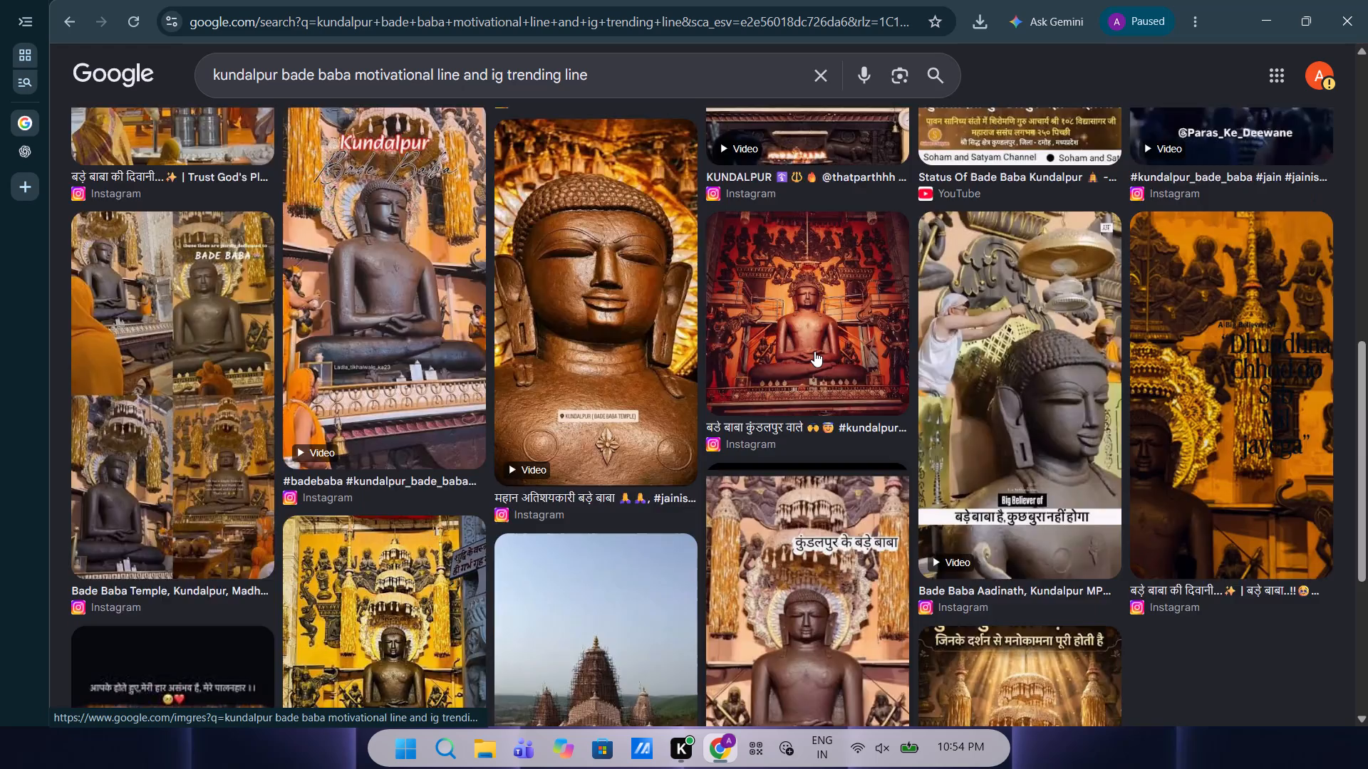
{"action": "scroll", "coordinate": [814, 351], "scroll_direction": "up", "scroll_amount": 5}
Preview the "|| PRABHU ||" Bade Baba image, open its Instagram source, and close the Instagram window.
{"action": "left_click", "coordinate": [811, 268]}
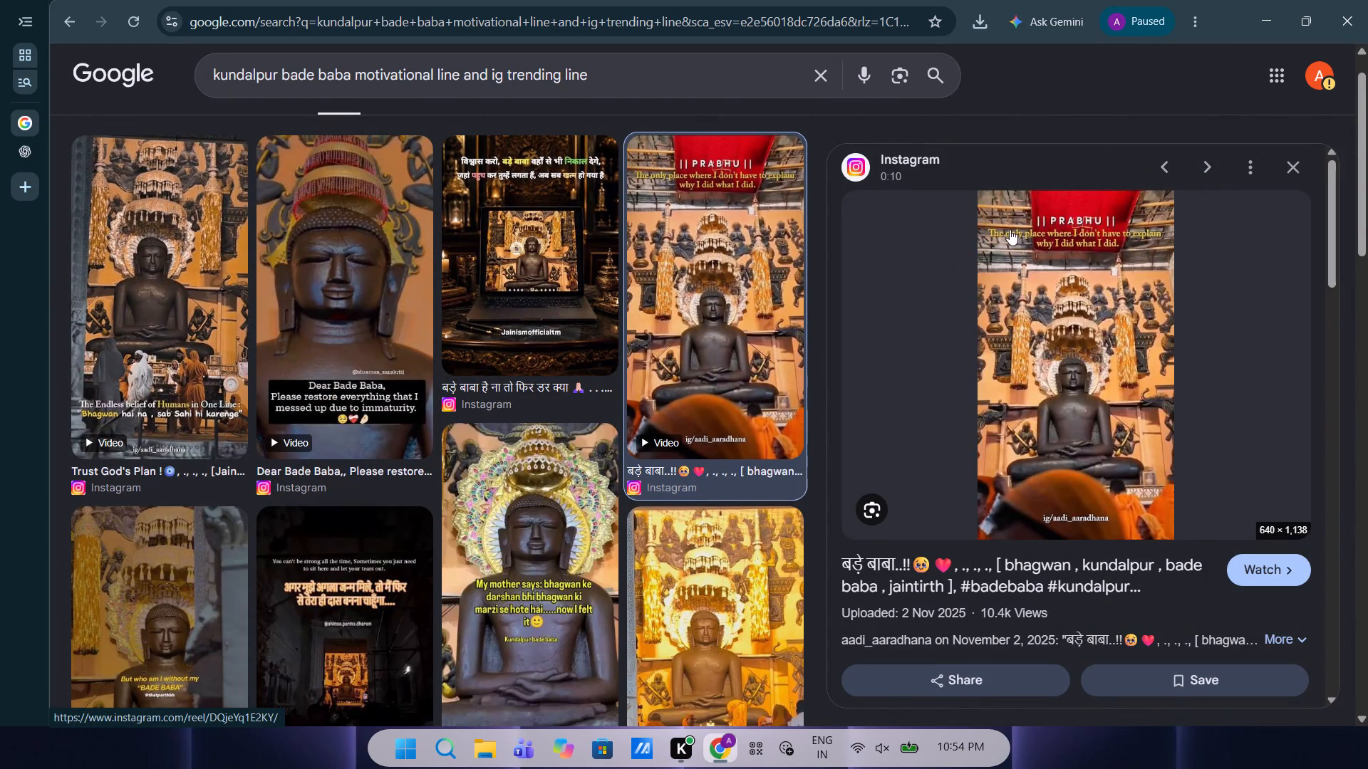
{"action": "left_click_drag", "start_coordinate": [998, 222], "coordinate": [1006, 209]}
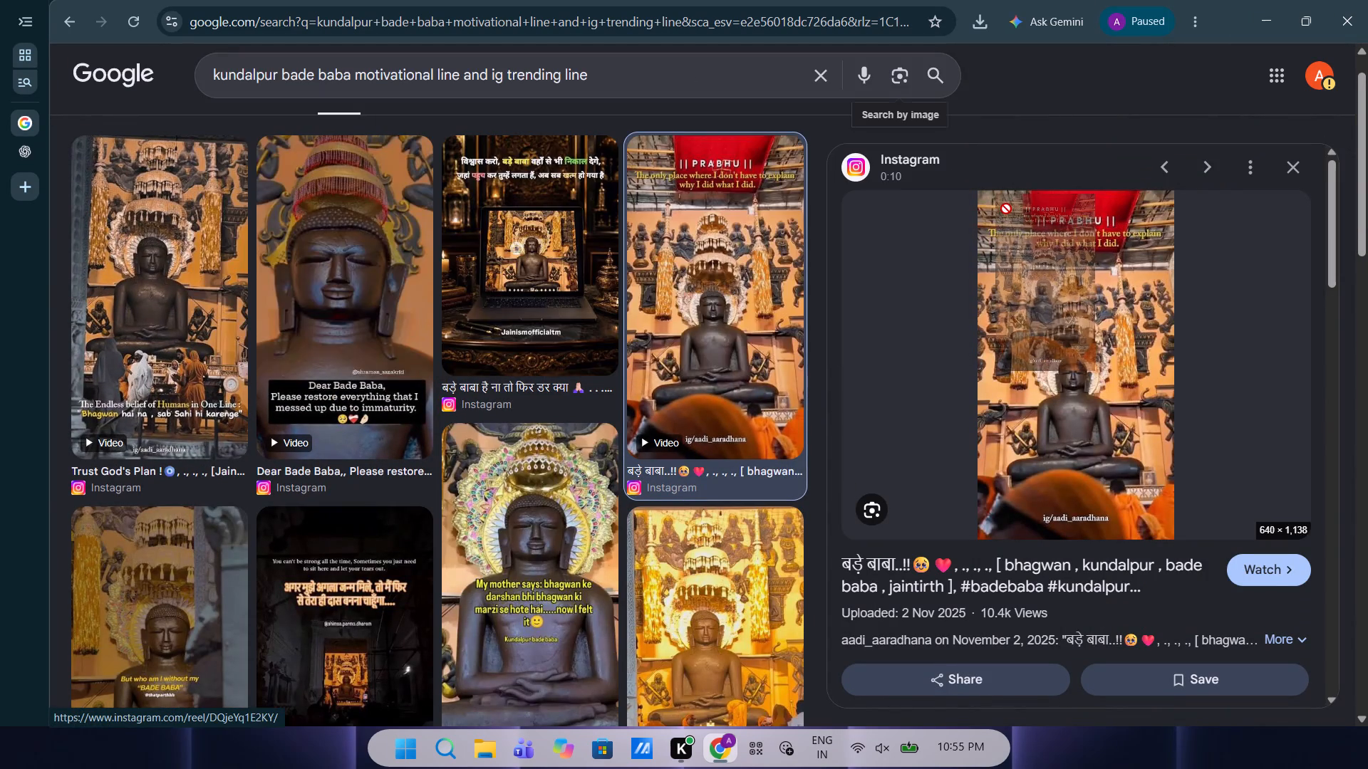
{"action": "left_click_drag", "start_coordinate": [1006, 209], "coordinate": [1007, 209]}
{"action": "left_click", "coordinate": [1027, 229]}
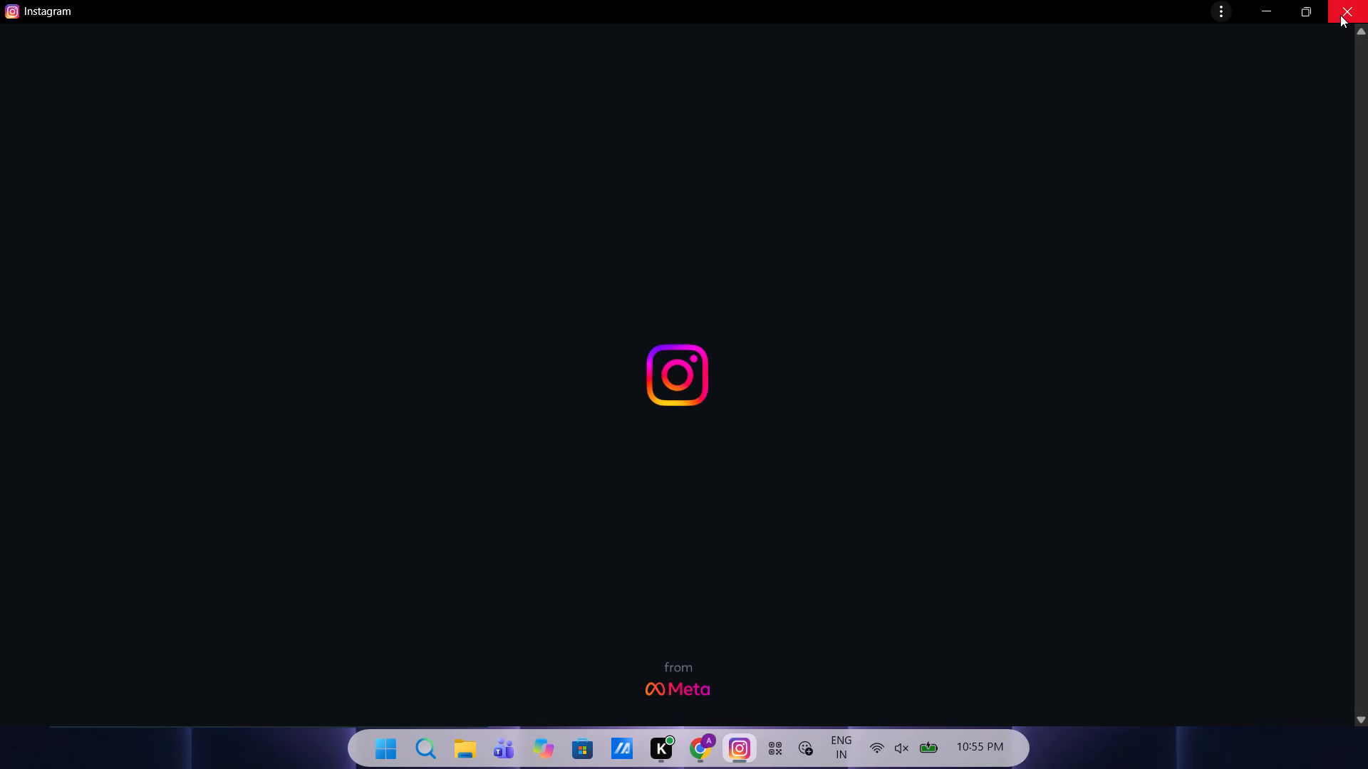
{"action": "left_click", "coordinate": [1340, 15]}
Examine the previewed image's related pictures and the remaining results for another Bade Baba image with a quote.
{"action": "scroll", "coordinate": [988, 464], "scroll_direction": "down", "scroll_amount": 1}
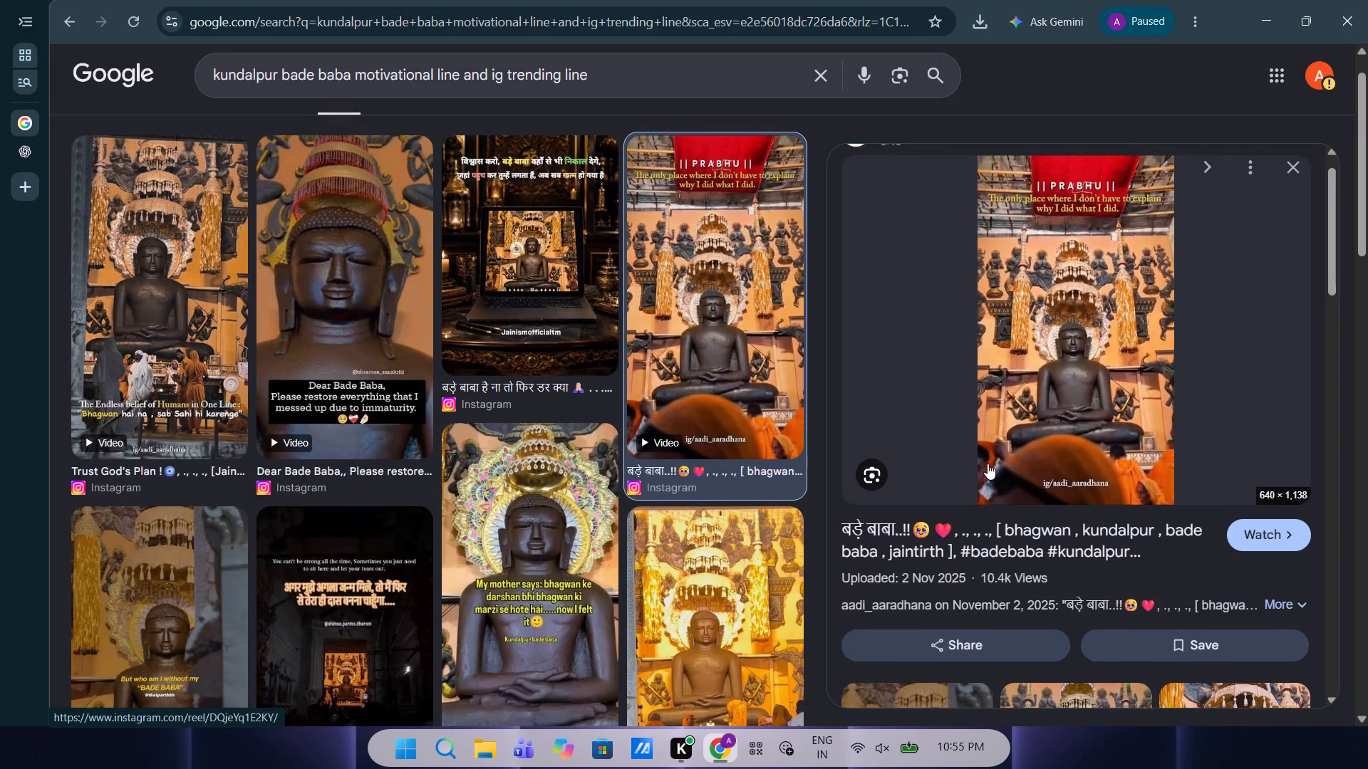
{"action": "scroll", "coordinate": [988, 464], "scroll_direction": "down", "scroll_amount": 1}
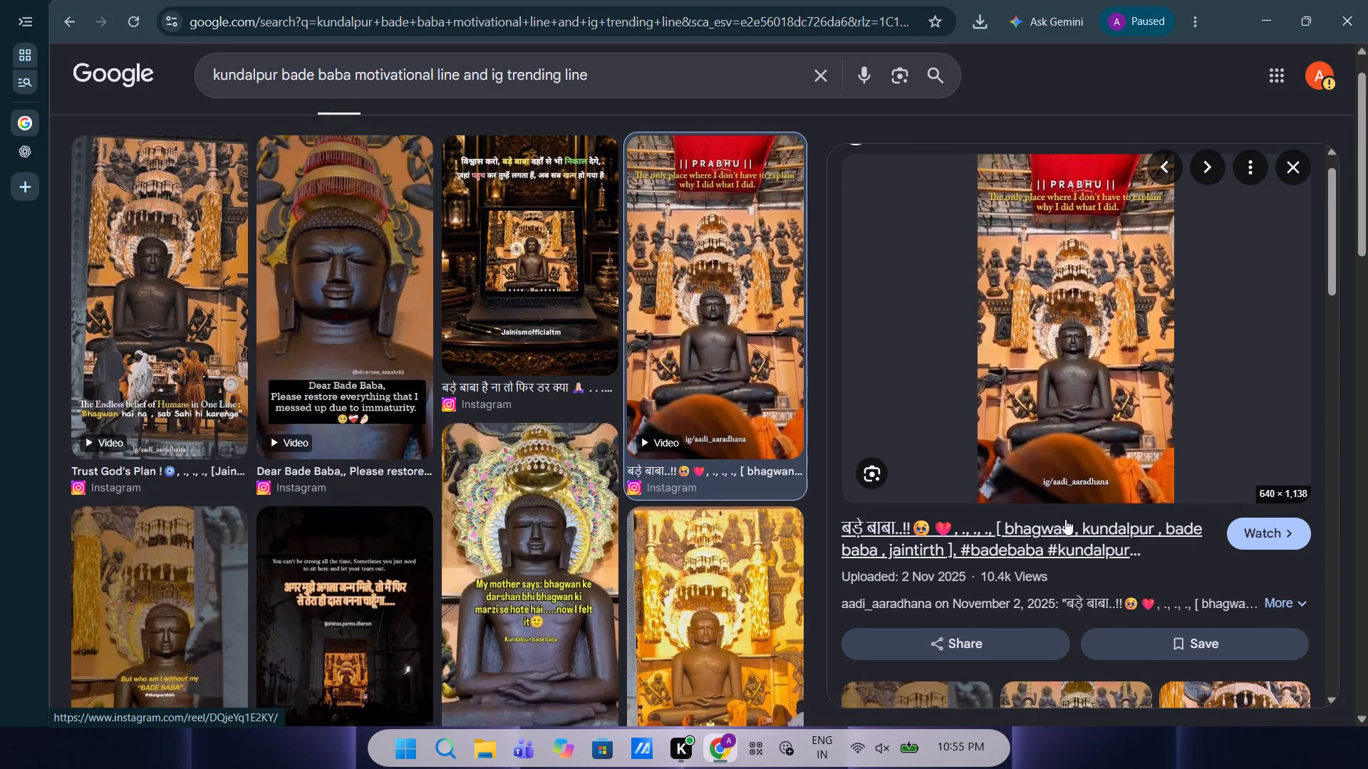
{"action": "scroll", "coordinate": [1054, 504], "scroll_direction": "down", "scroll_amount": 1}
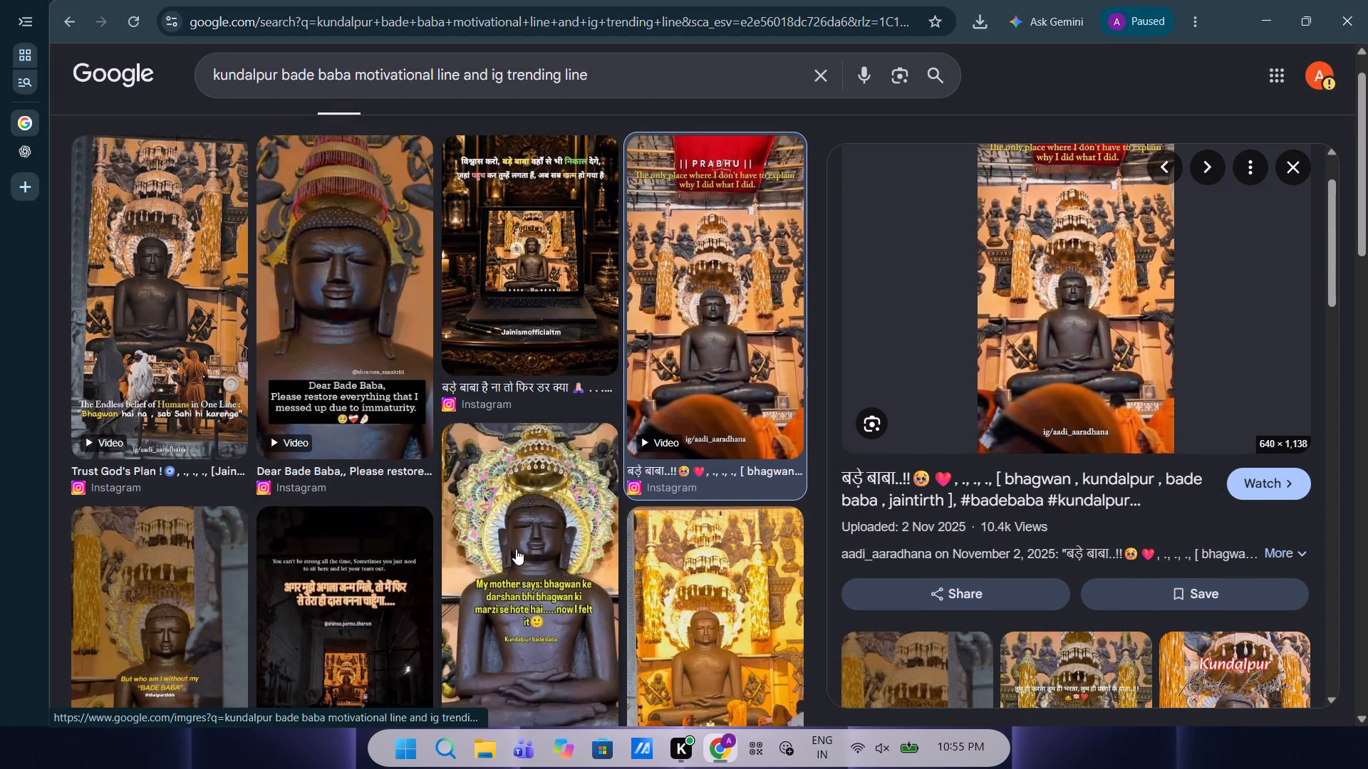
{"action": "scroll", "coordinate": [516, 549], "scroll_direction": "down", "scroll_amount": 1}
{"action": "scroll", "coordinate": [203, 634], "scroll_direction": "down", "scroll_amount": 1}
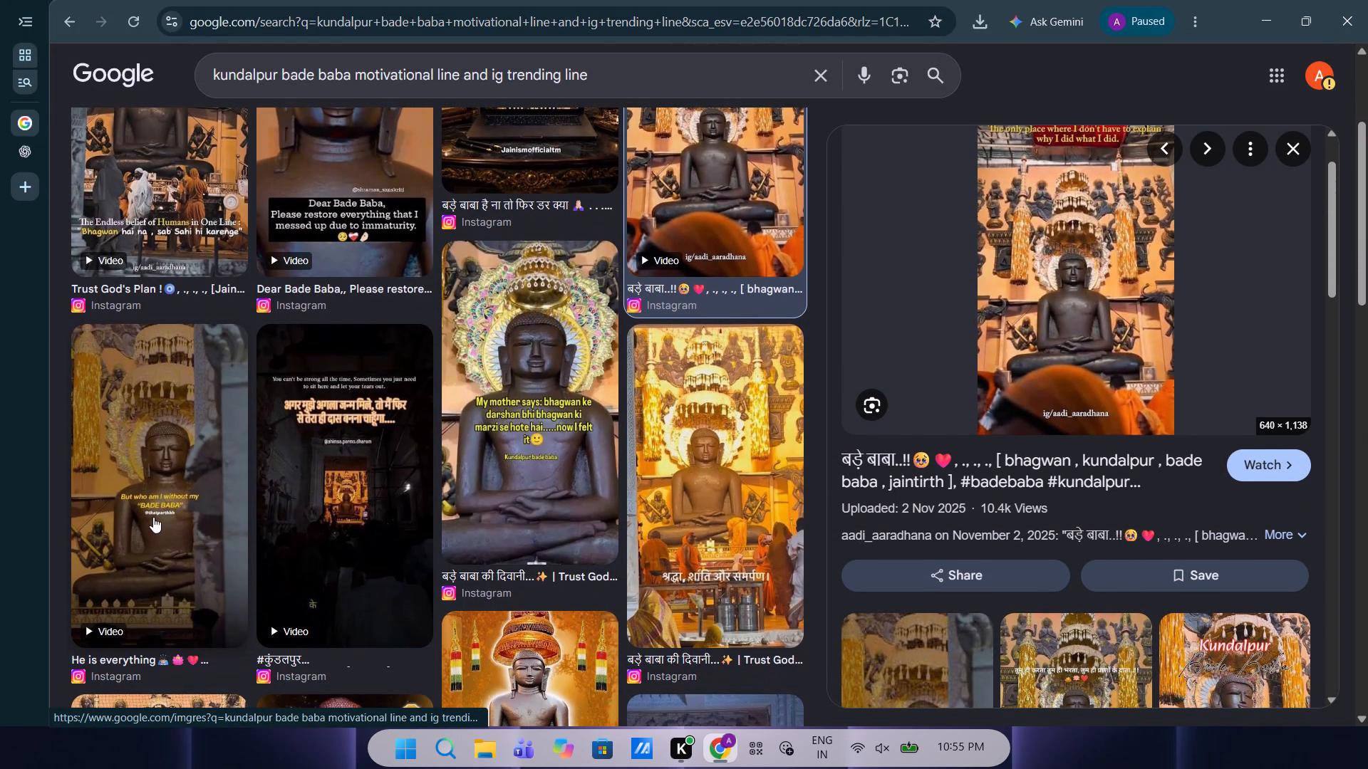
{"action": "scroll", "coordinate": [418, 543], "scroll_direction": "down", "scroll_amount": 2}
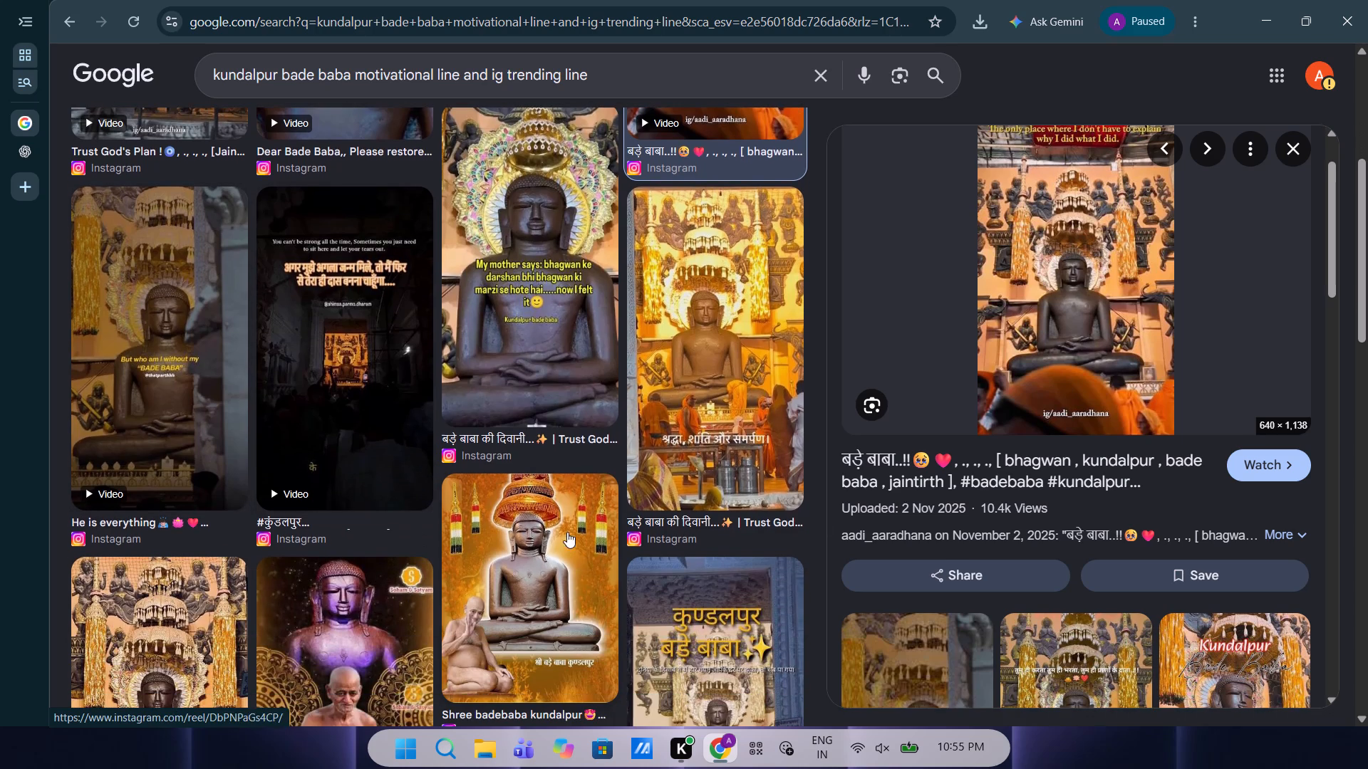
{"action": "scroll", "coordinate": [943, 472], "scroll_direction": "down", "scroll_amount": 3}
Preview the "He is everything" result and open the related image "The only wish I have".
{"action": "left_click", "coordinate": [167, 442]}
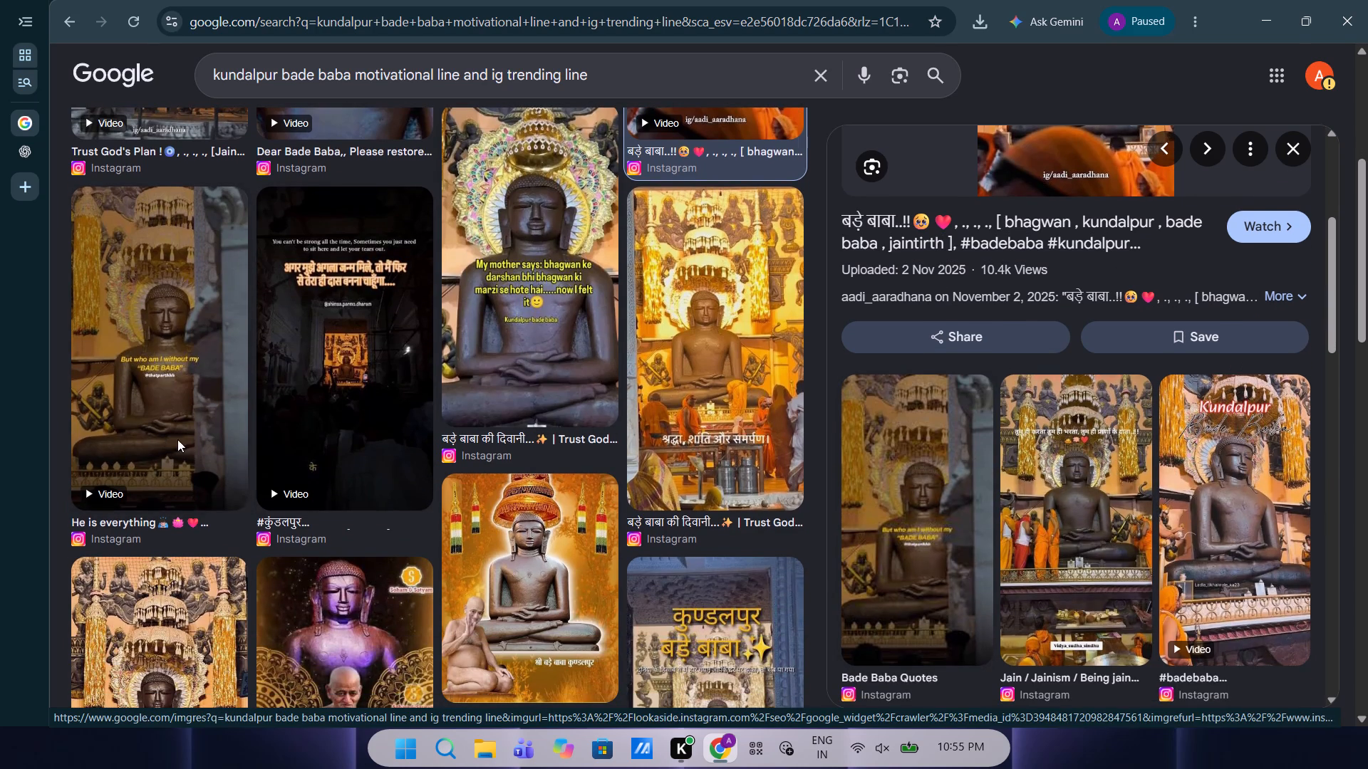
{"action": "scroll", "coordinate": [722, 330], "scroll_direction": "down", "scroll_amount": 2}
{"action": "scroll", "coordinate": [886, 456], "scroll_direction": "down", "scroll_amount": 2}
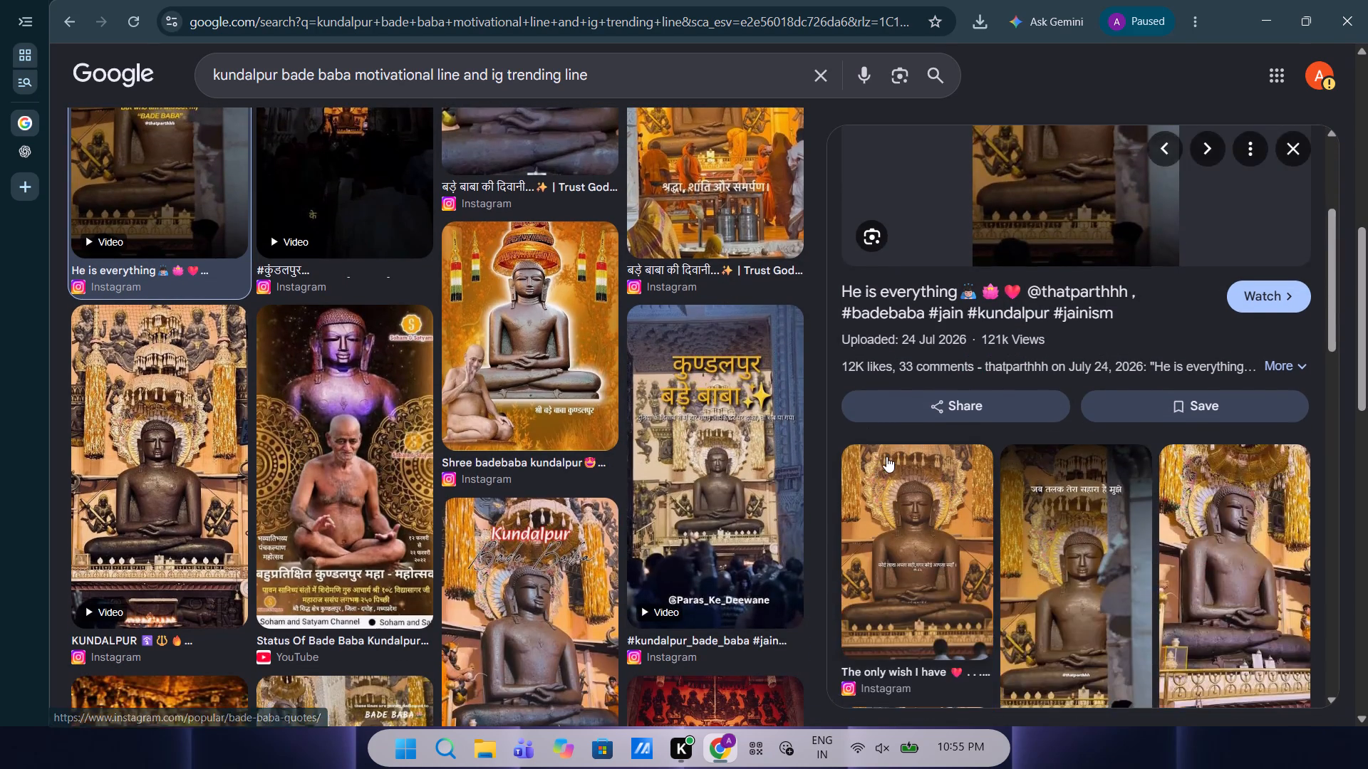
{"action": "scroll", "coordinate": [886, 456], "scroll_direction": "down", "scroll_amount": 2}
{"action": "left_click", "coordinate": [883, 291]}
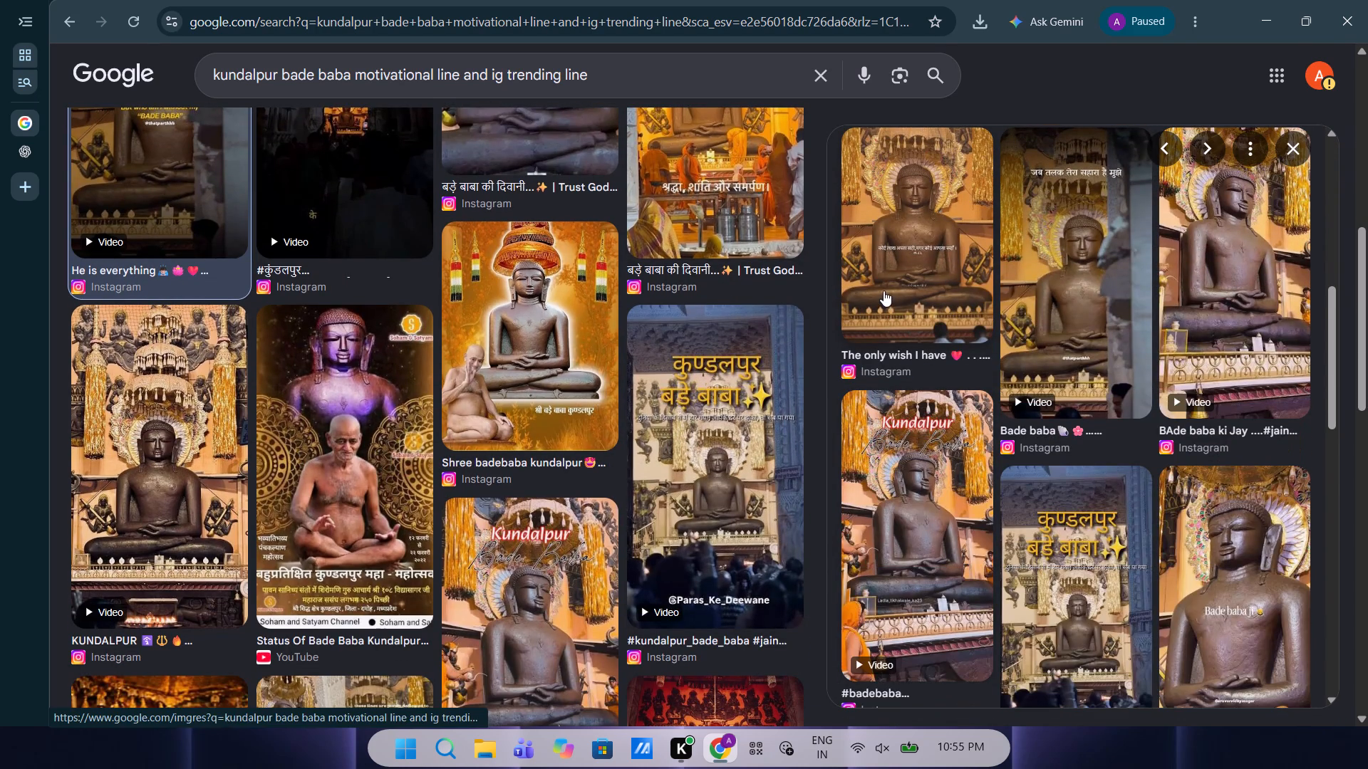
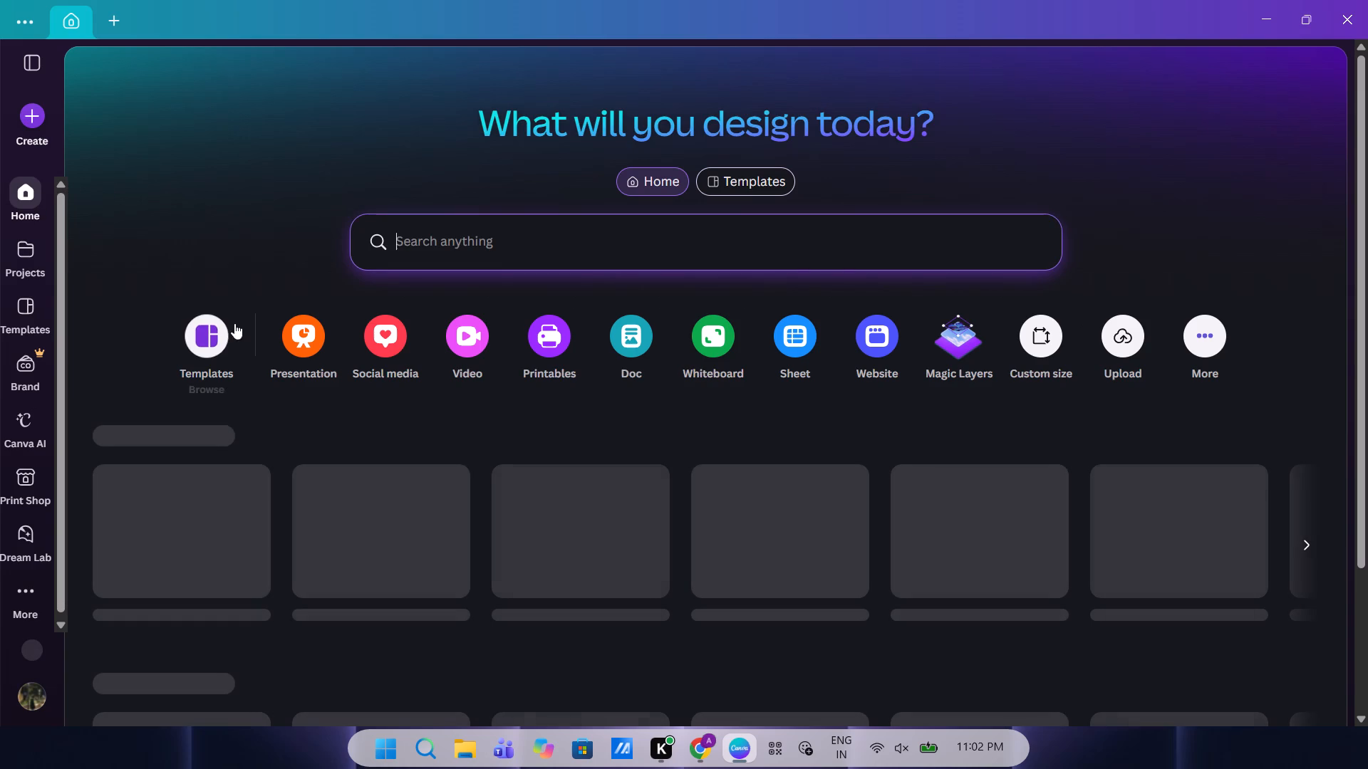
Choose the social media design category to start an Instagram Post (4:5).
{"action": "left_click", "coordinate": [361, 350]}
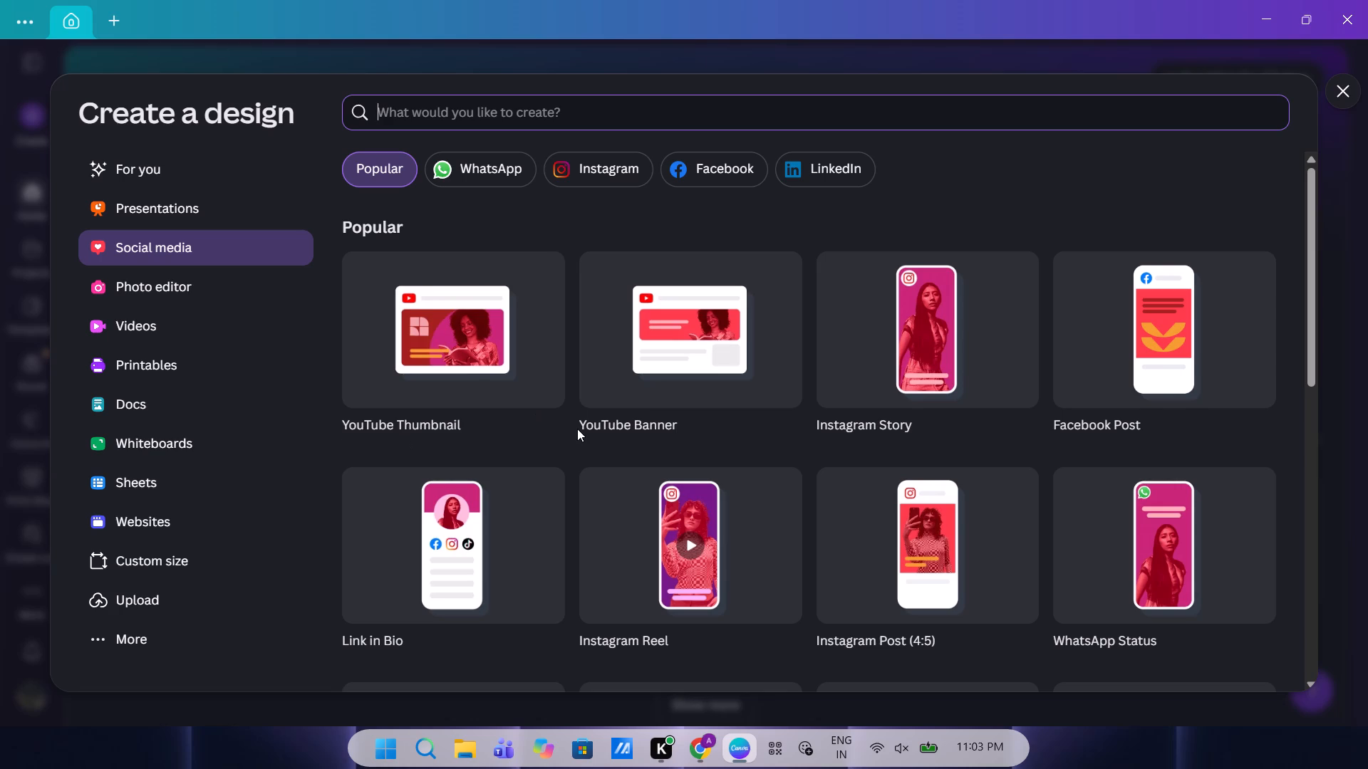
Create a blank Instagram Post (4:5) design from the social media category.
{"action": "scroll", "coordinate": [687, 441], "scroll_direction": "down", "scroll_amount": 1}
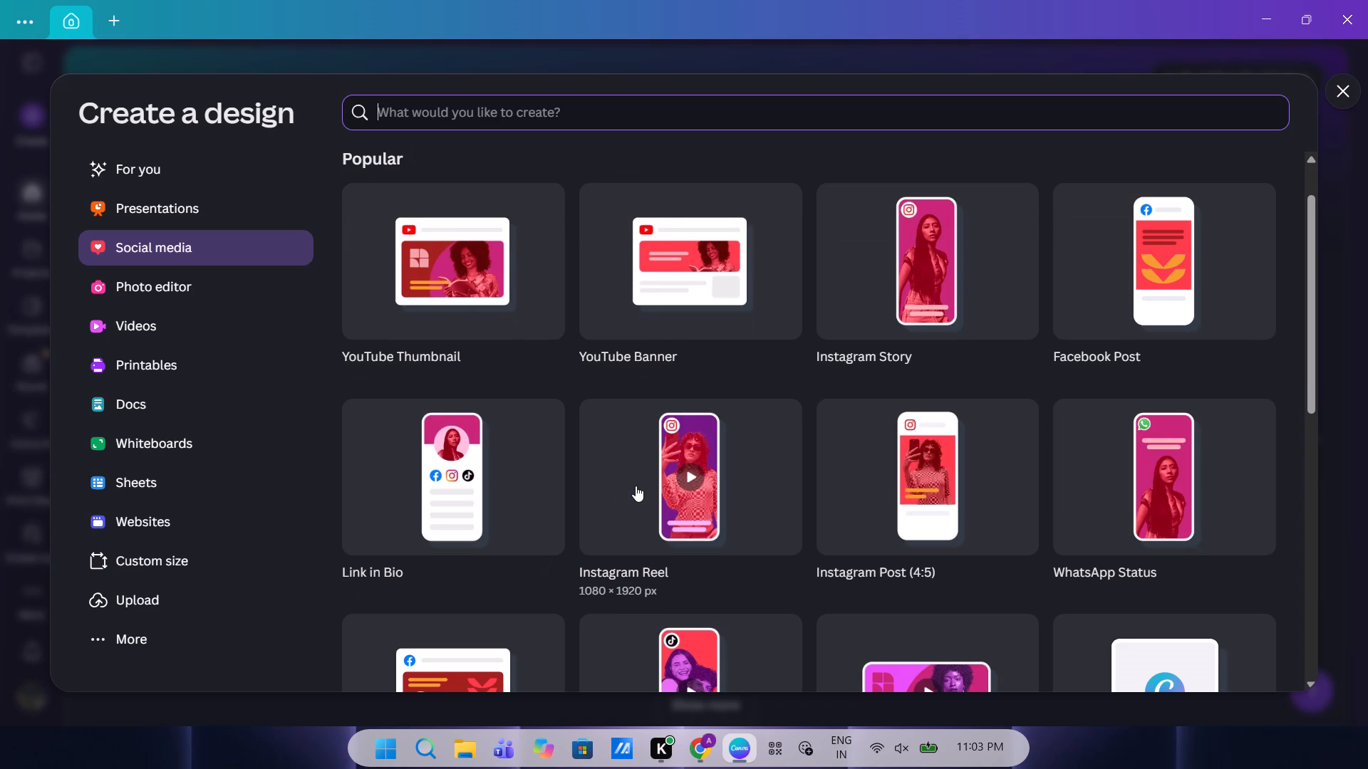
{"action": "scroll", "coordinate": [763, 490], "scroll_direction": "down", "scroll_amount": 1}
{"action": "left_click", "coordinate": [895, 479]}
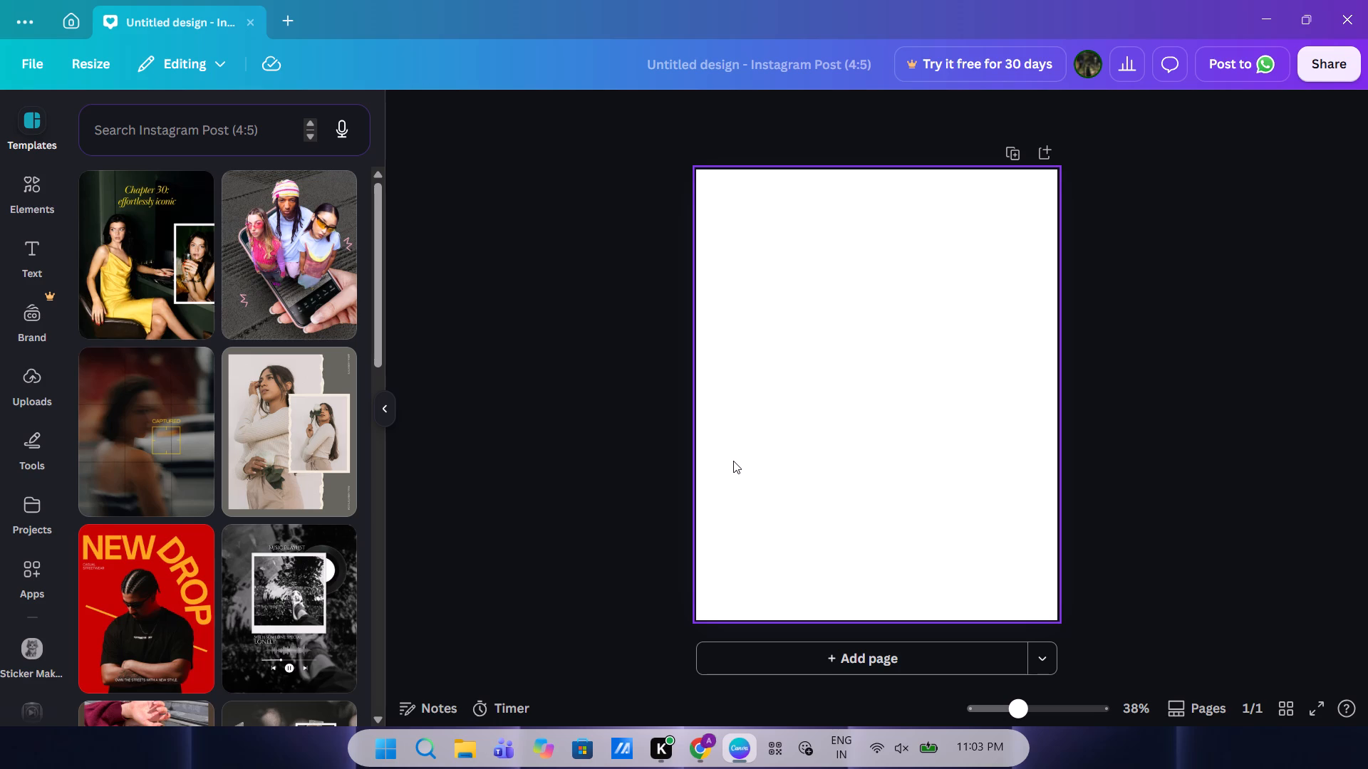
{"action": "left_click", "coordinate": [937, 340]}
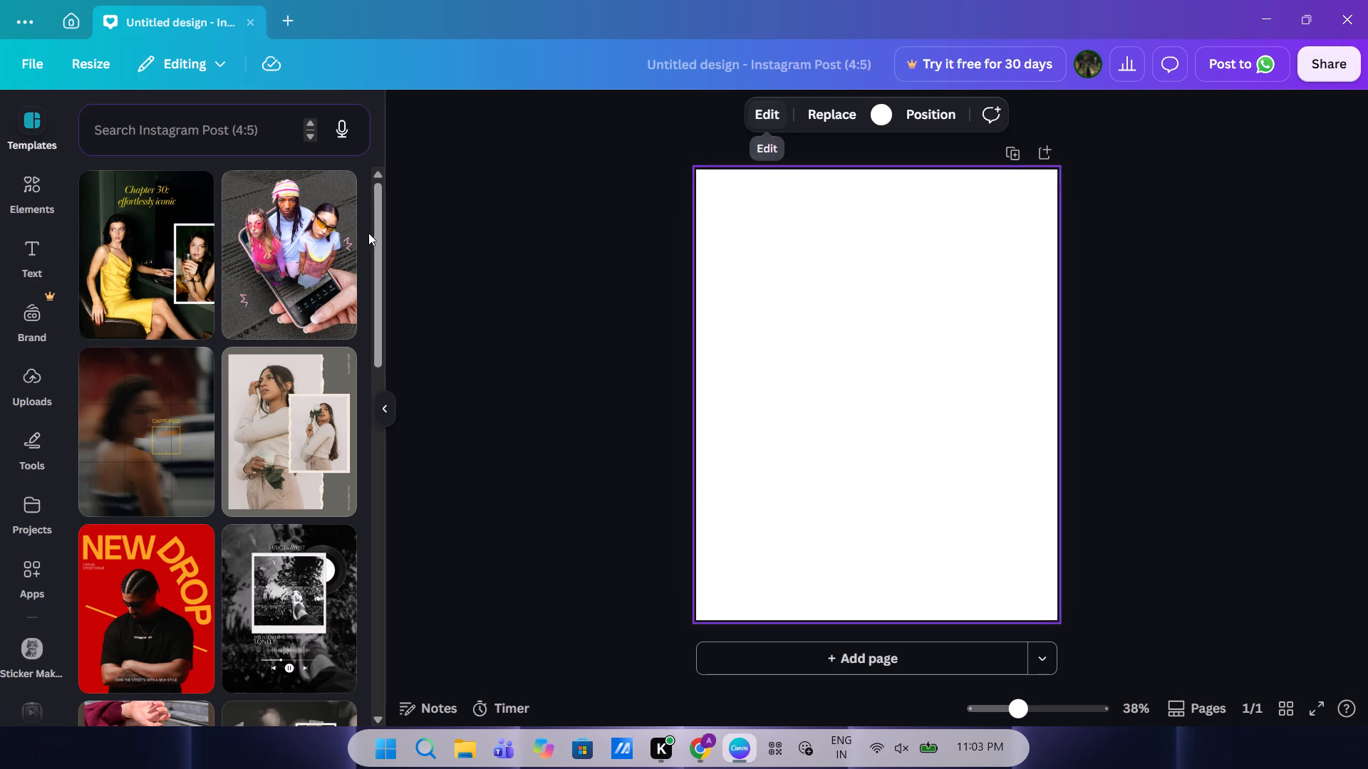
Upload the saved Kundalpur Bade Baba image from the computer into the design's uploads.
{"action": "left_click", "coordinate": [24, 381]}
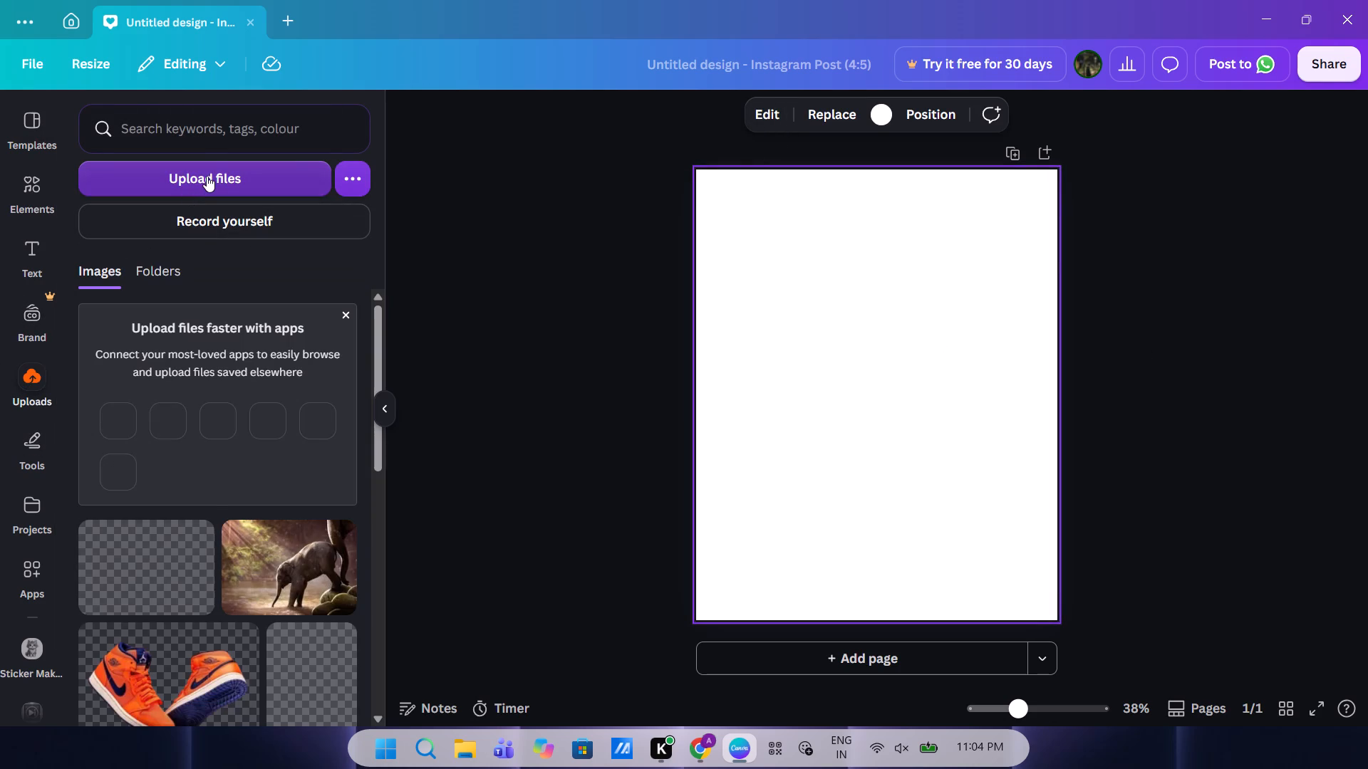
{"action": "left_click", "coordinate": [207, 176]}
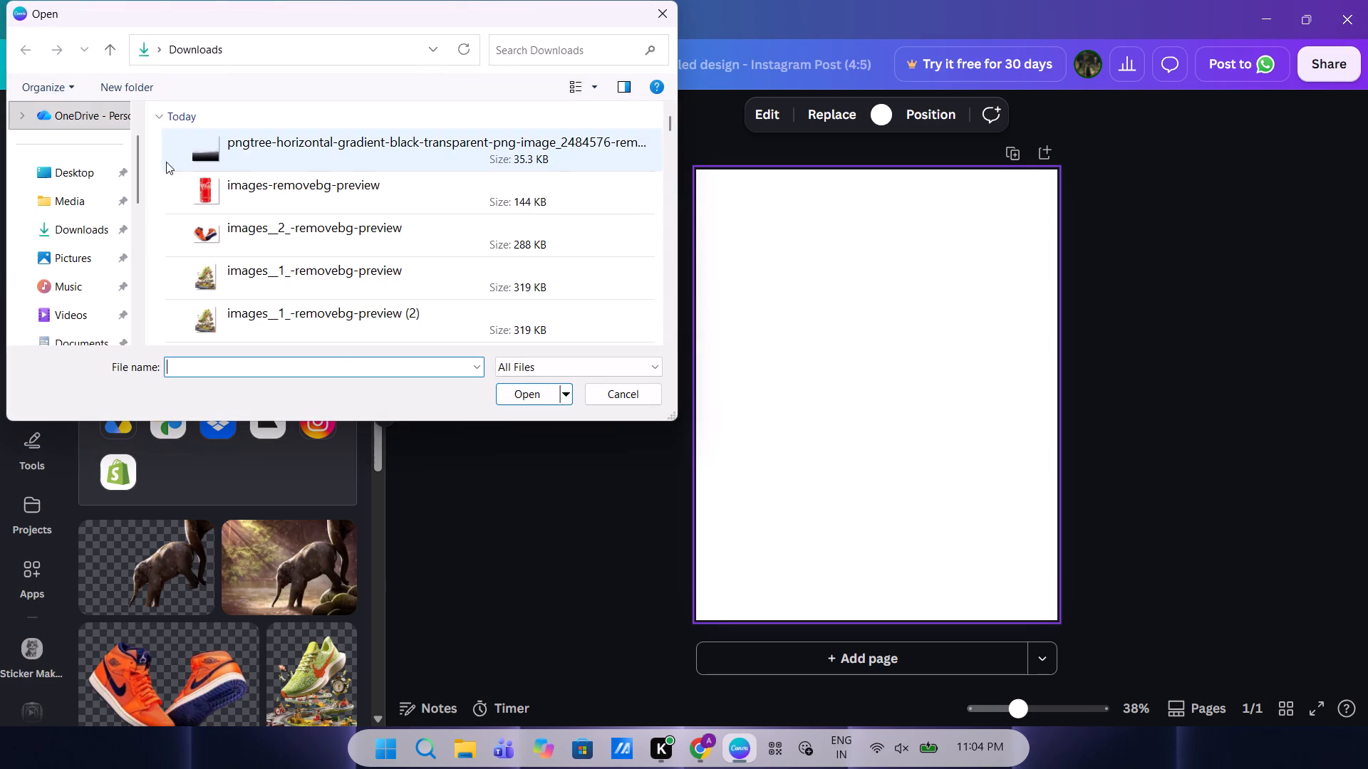
{"action": "scroll", "coordinate": [66, 253], "scroll_direction": "down", "scroll_amount": 1}
{"action": "scroll", "coordinate": [59, 330], "scroll_direction": "down", "scroll_amount": 1}
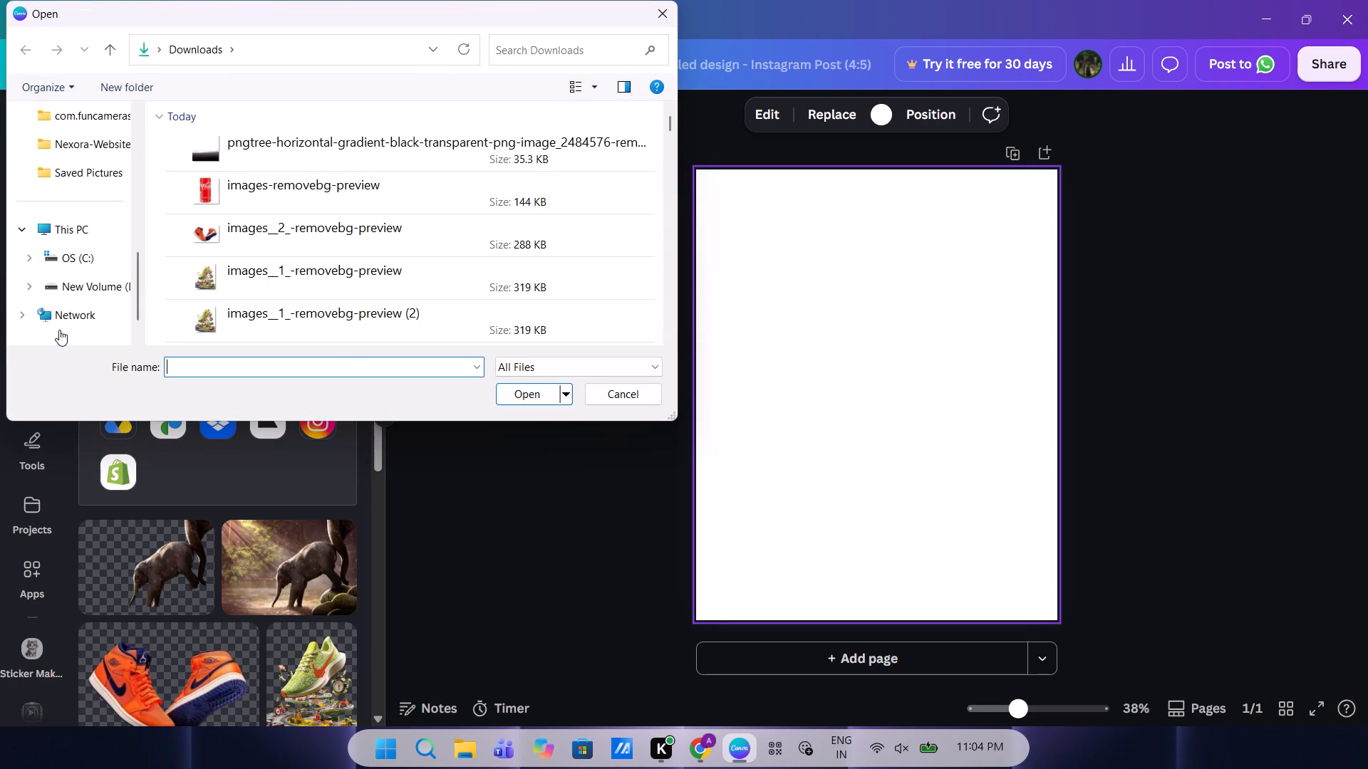
{"action": "scroll", "coordinate": [83, 177], "scroll_direction": "up", "scroll_amount": 3}
{"action": "left_click", "coordinate": [67, 136]}
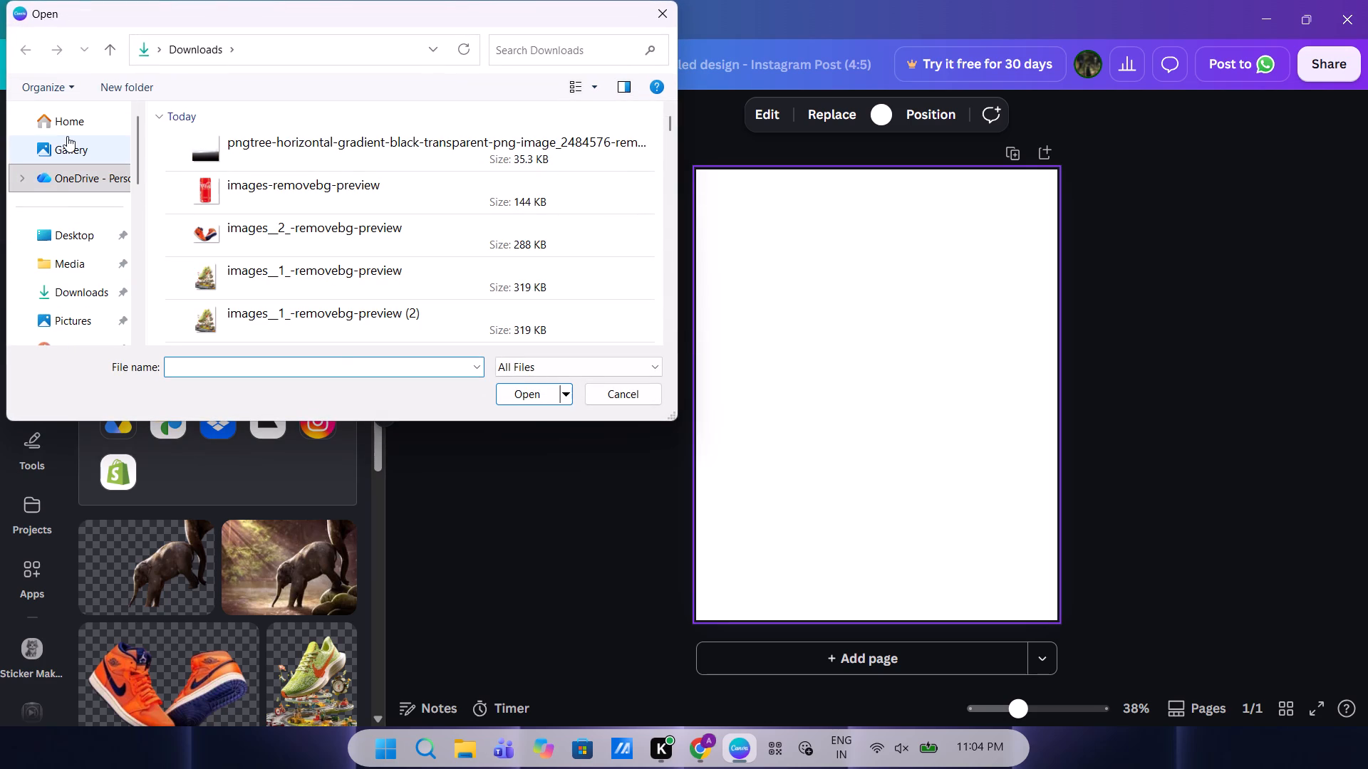
{"action": "double_click", "coordinate": [209, 141]}
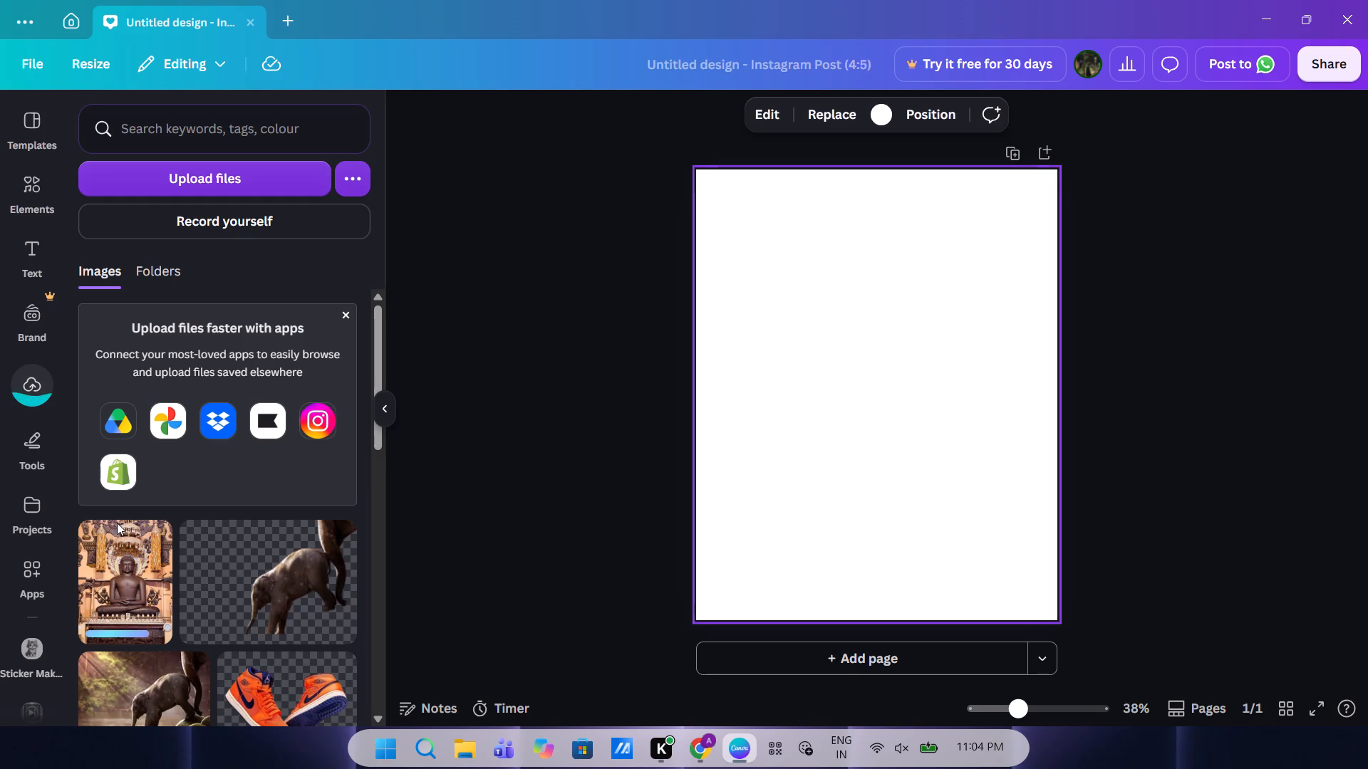
Place the uploaded Bade Baba image on the page and set it as the page background.
{"action": "left_click", "coordinate": [116, 560]}
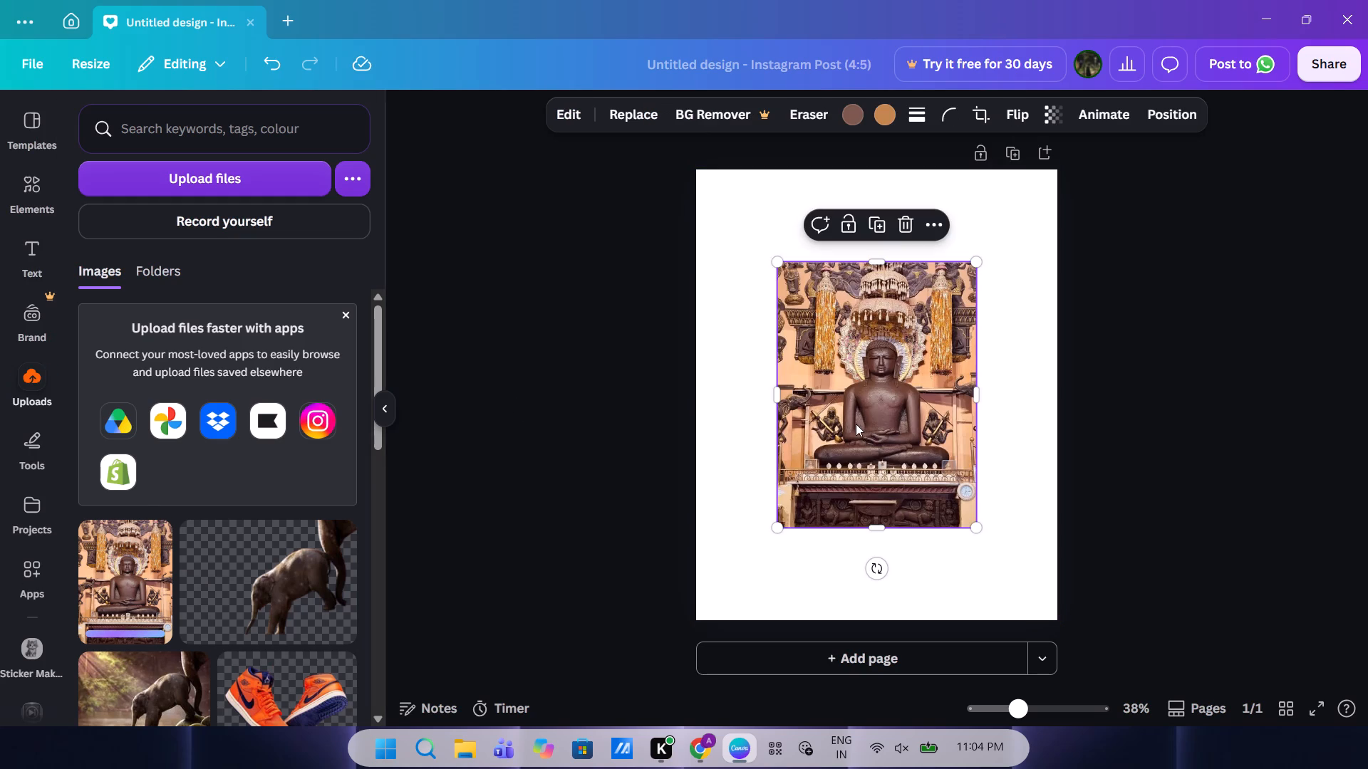
{"action": "right_click", "coordinate": [856, 424]}
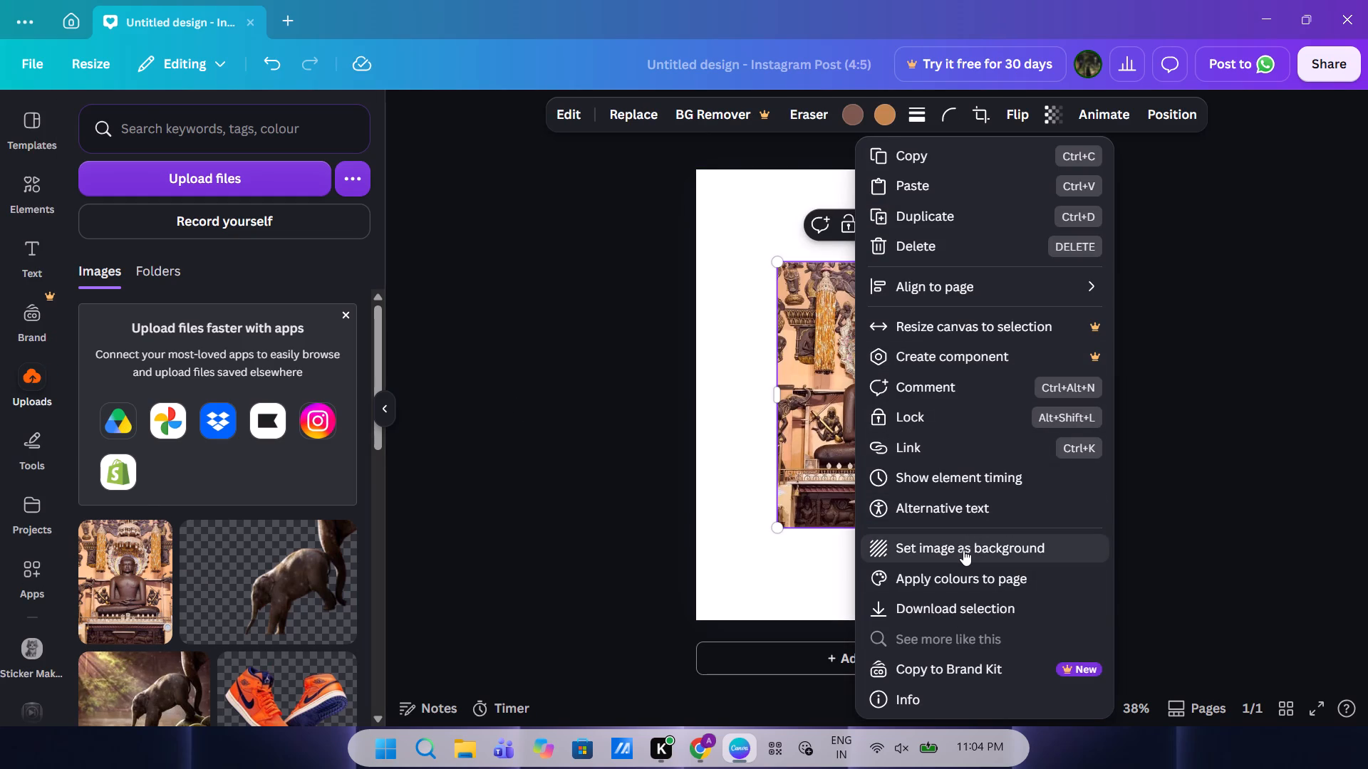
{"action": "left_click", "coordinate": [963, 550]}
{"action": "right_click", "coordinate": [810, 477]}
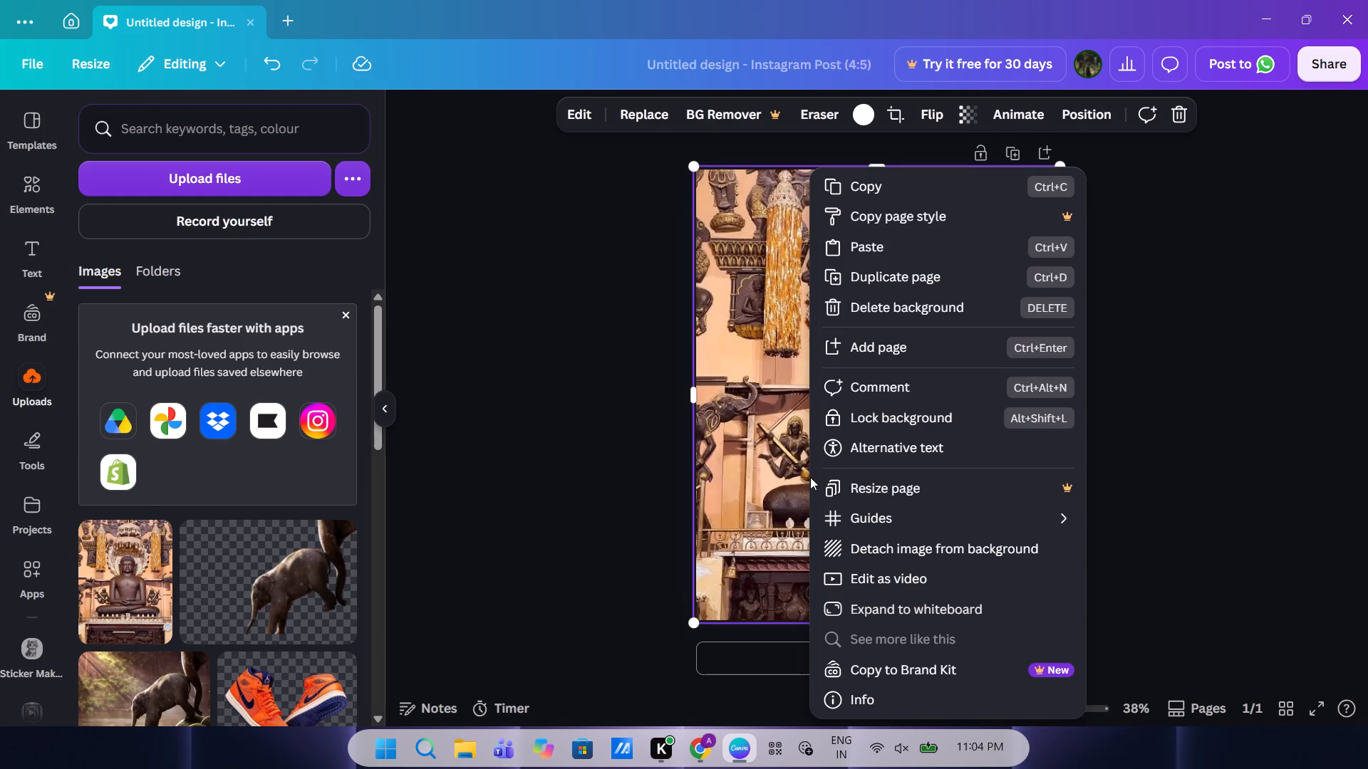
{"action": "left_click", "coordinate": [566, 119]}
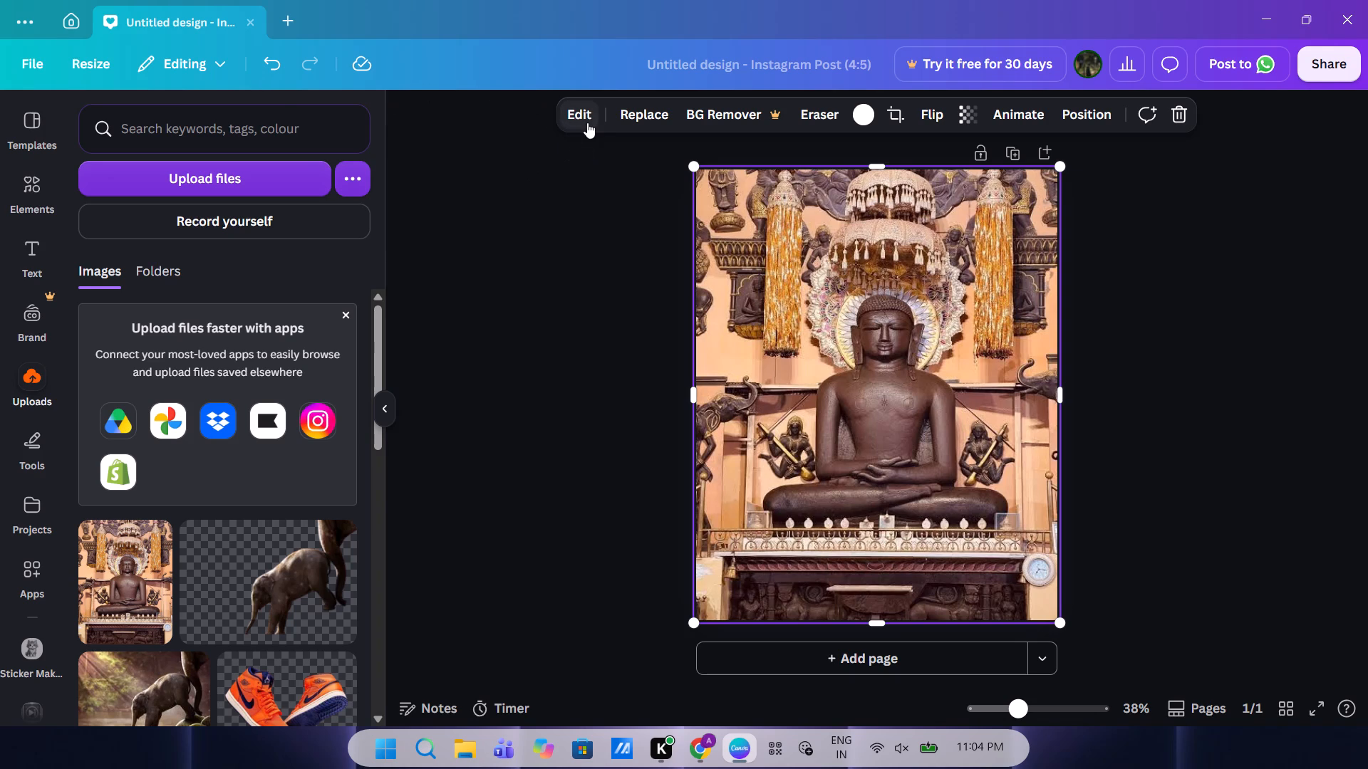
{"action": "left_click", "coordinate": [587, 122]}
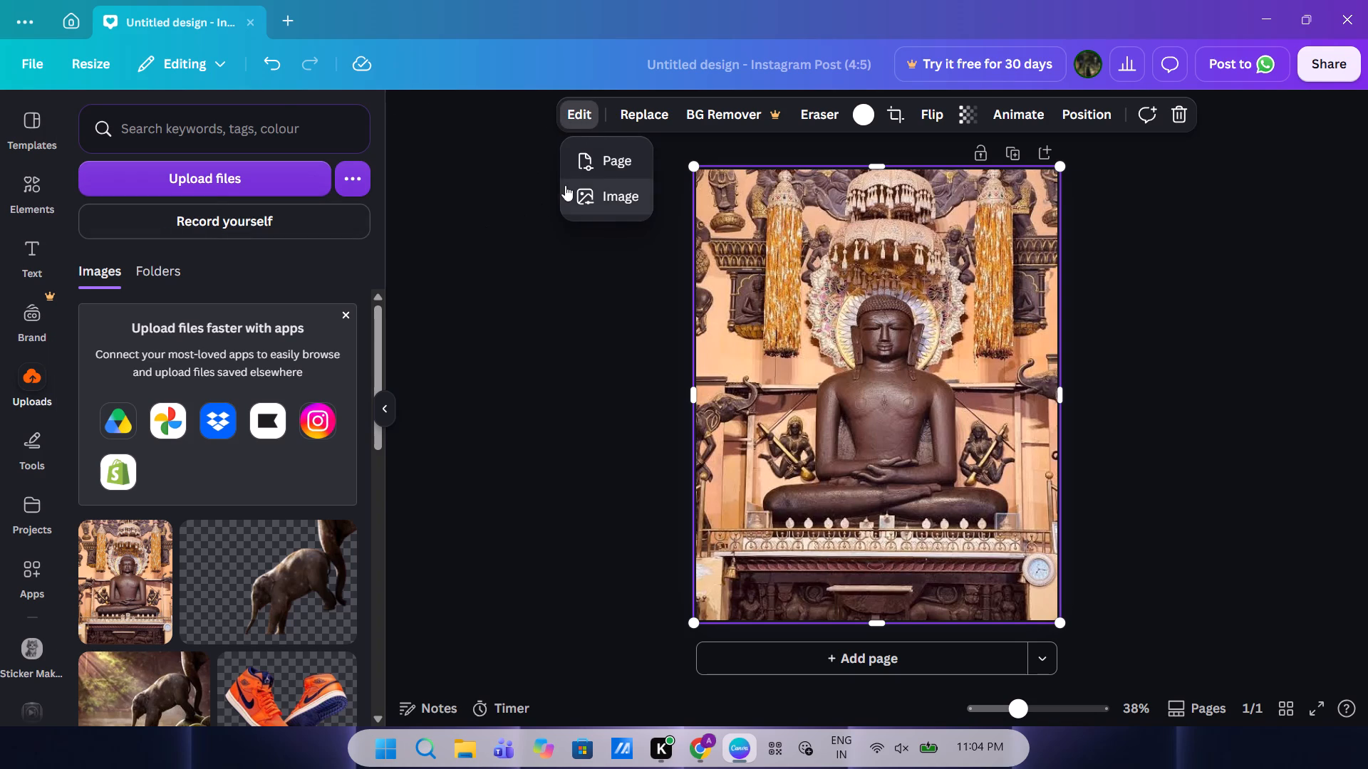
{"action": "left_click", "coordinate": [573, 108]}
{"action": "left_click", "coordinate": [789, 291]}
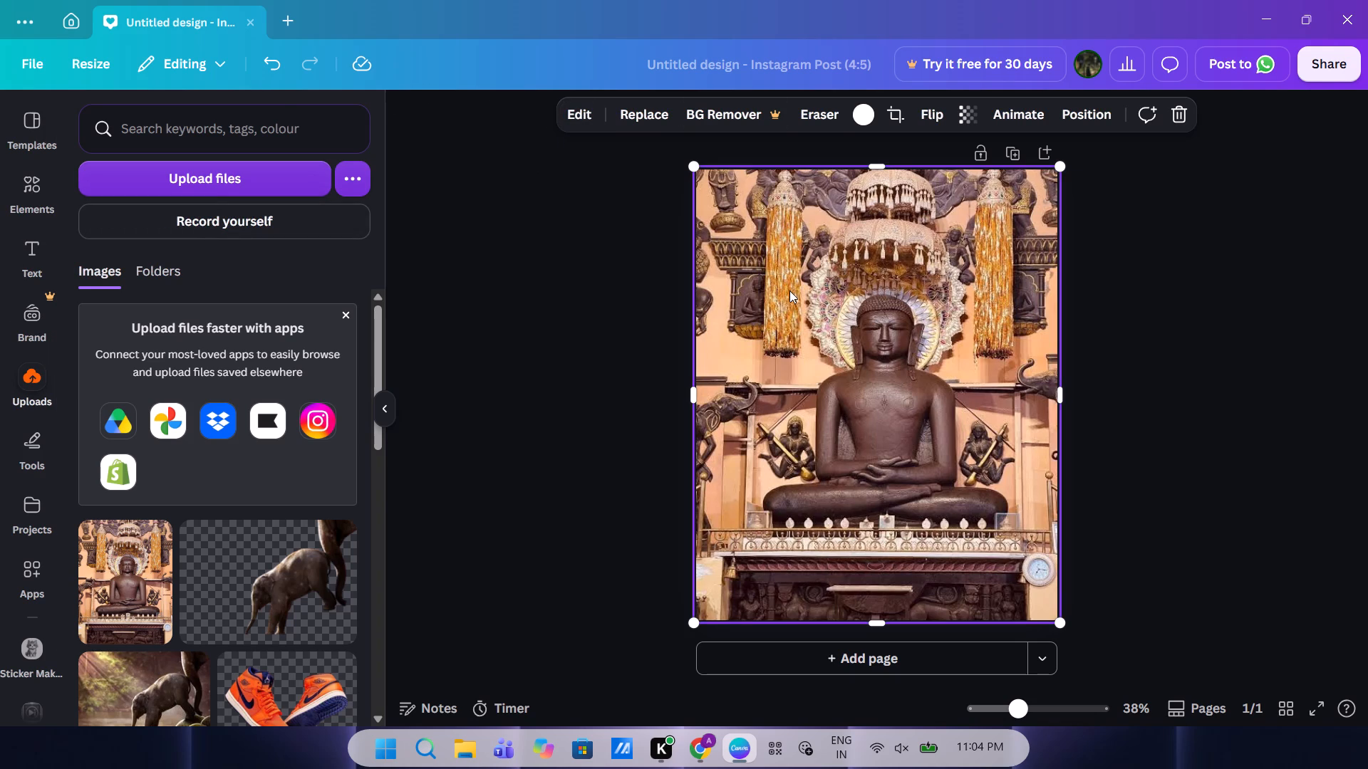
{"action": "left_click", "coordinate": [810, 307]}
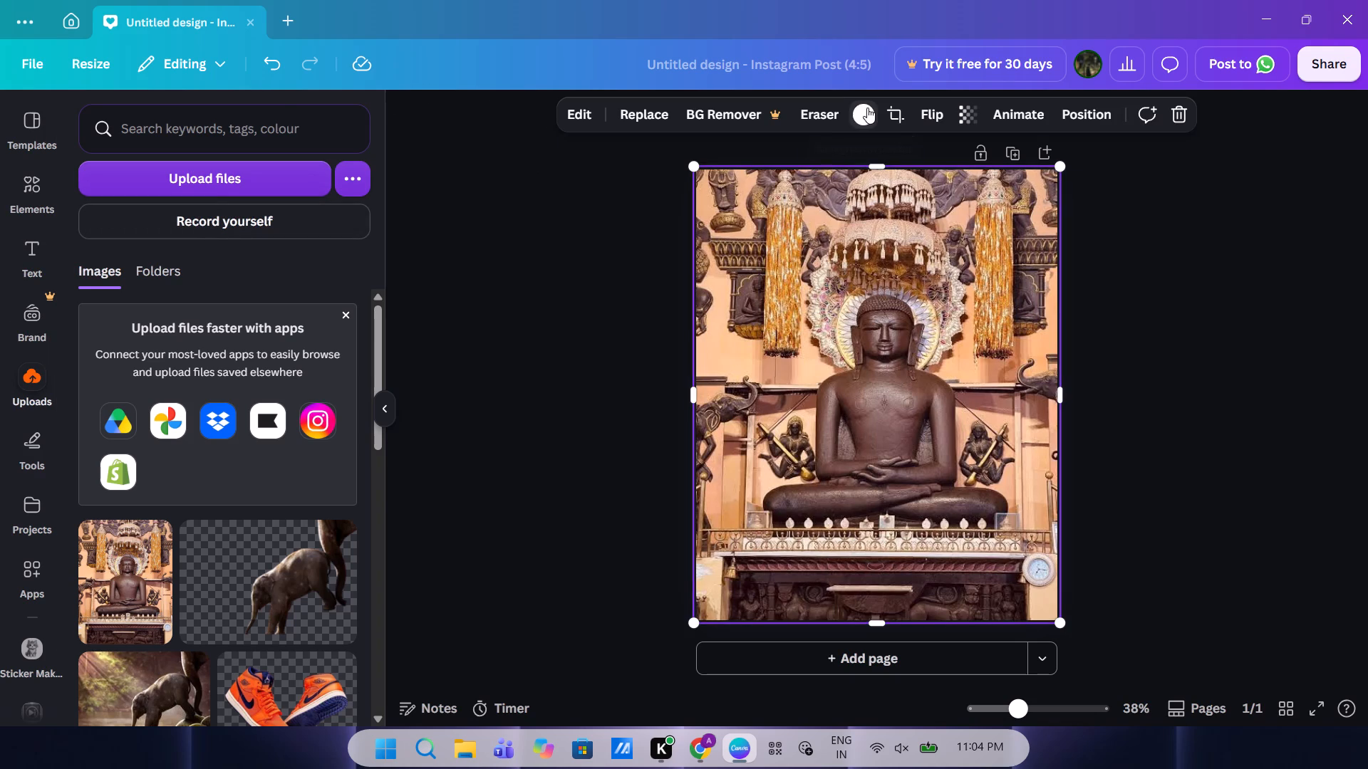
Change the page background colour to the photo colour Pastel greyorange, #eac3a2.
{"action": "left_click", "coordinate": [867, 108]}
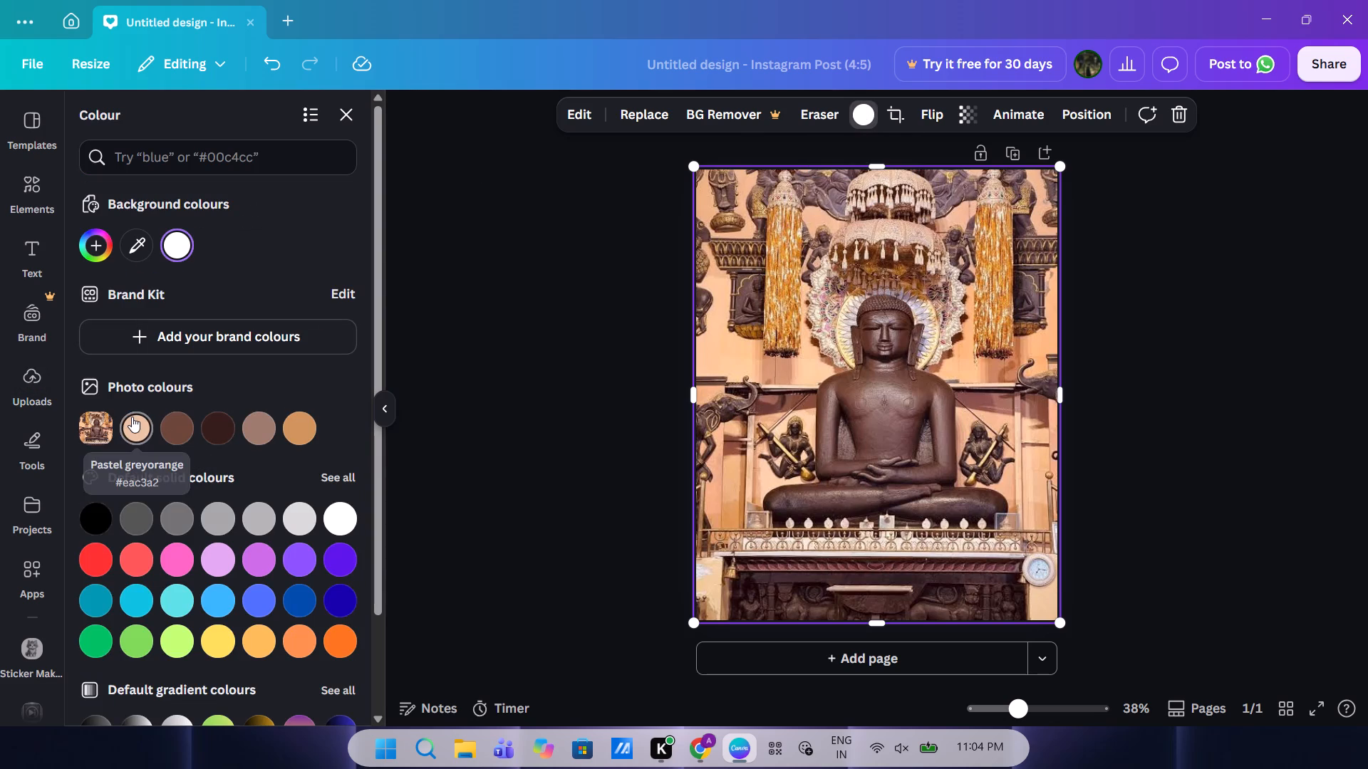
{"action": "left_click", "coordinate": [132, 417]}
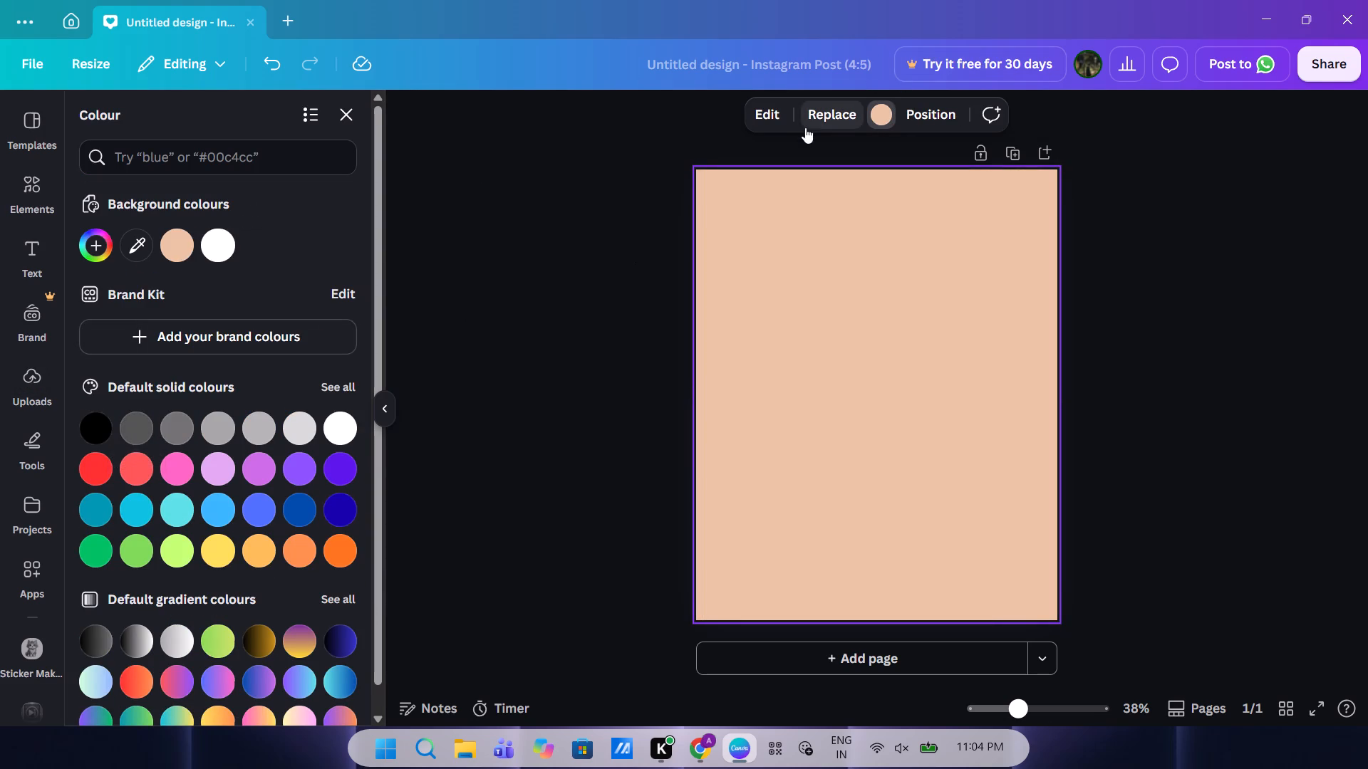
Undo the change that replaced the Bade Baba statue photo with a plain peach background.
{"action": "key", "text": "ctrl+z"}
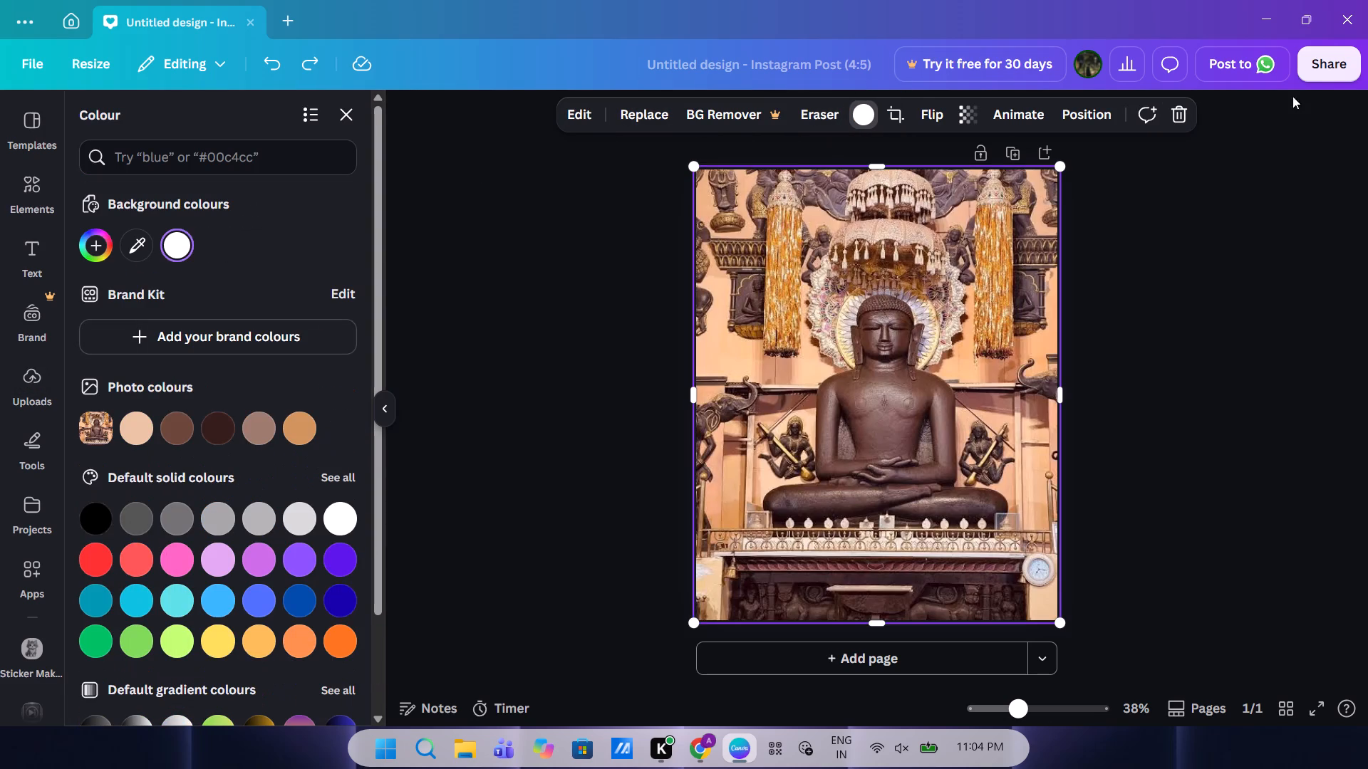
{"action": "left_click", "coordinate": [1086, 259]}
{"action": "left_click", "coordinate": [973, 274]}
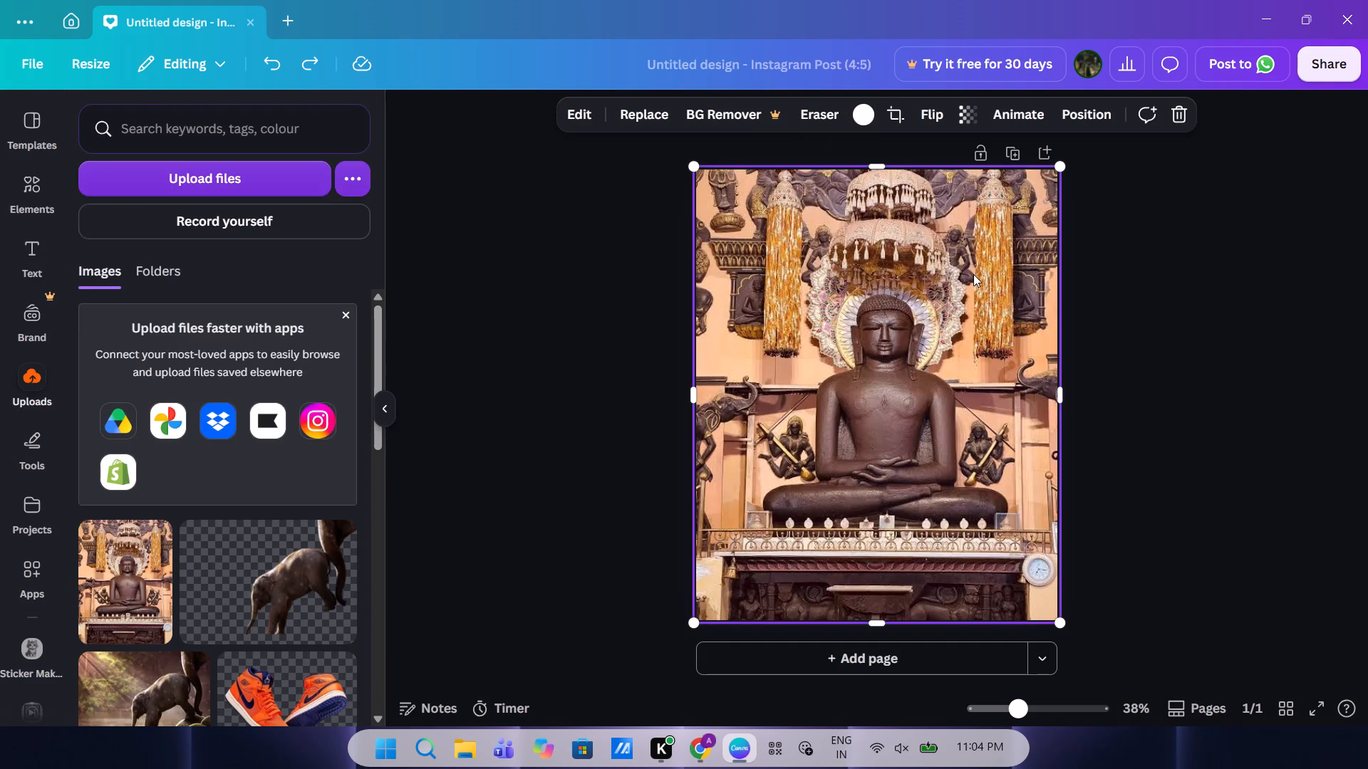
{"action": "left_click", "coordinate": [651, 313]}
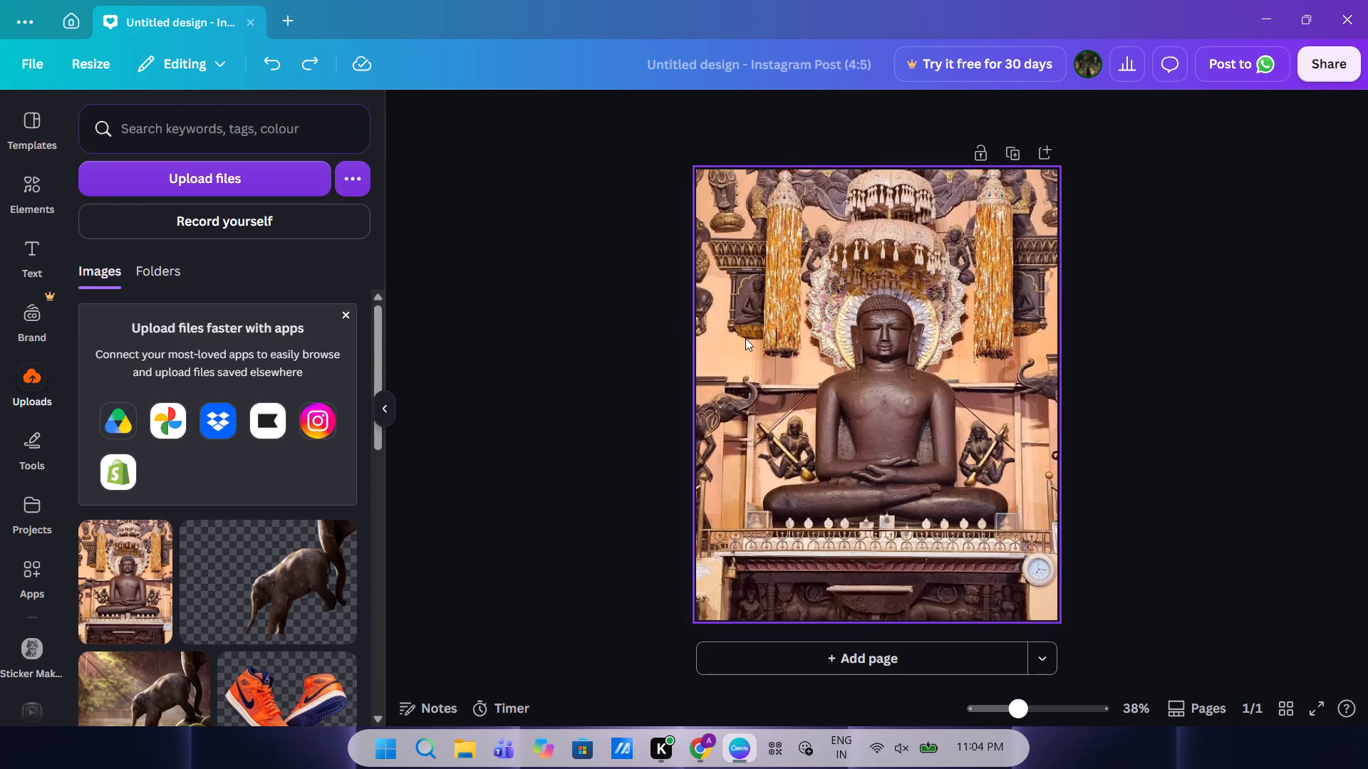
Apply the Classic duotone filter to the Bade Baba statue photo.
{"action": "left_click", "coordinate": [745, 338]}
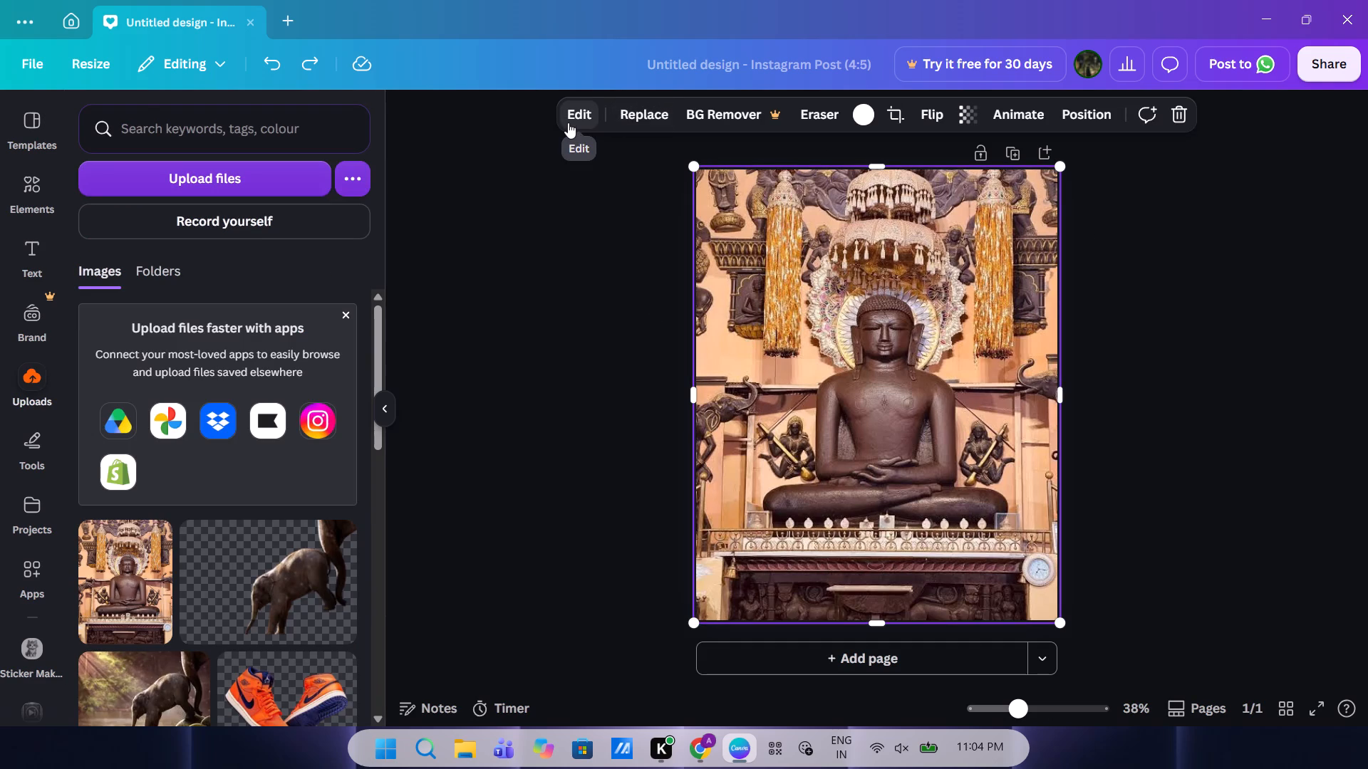
{"action": "left_click", "coordinate": [568, 122]}
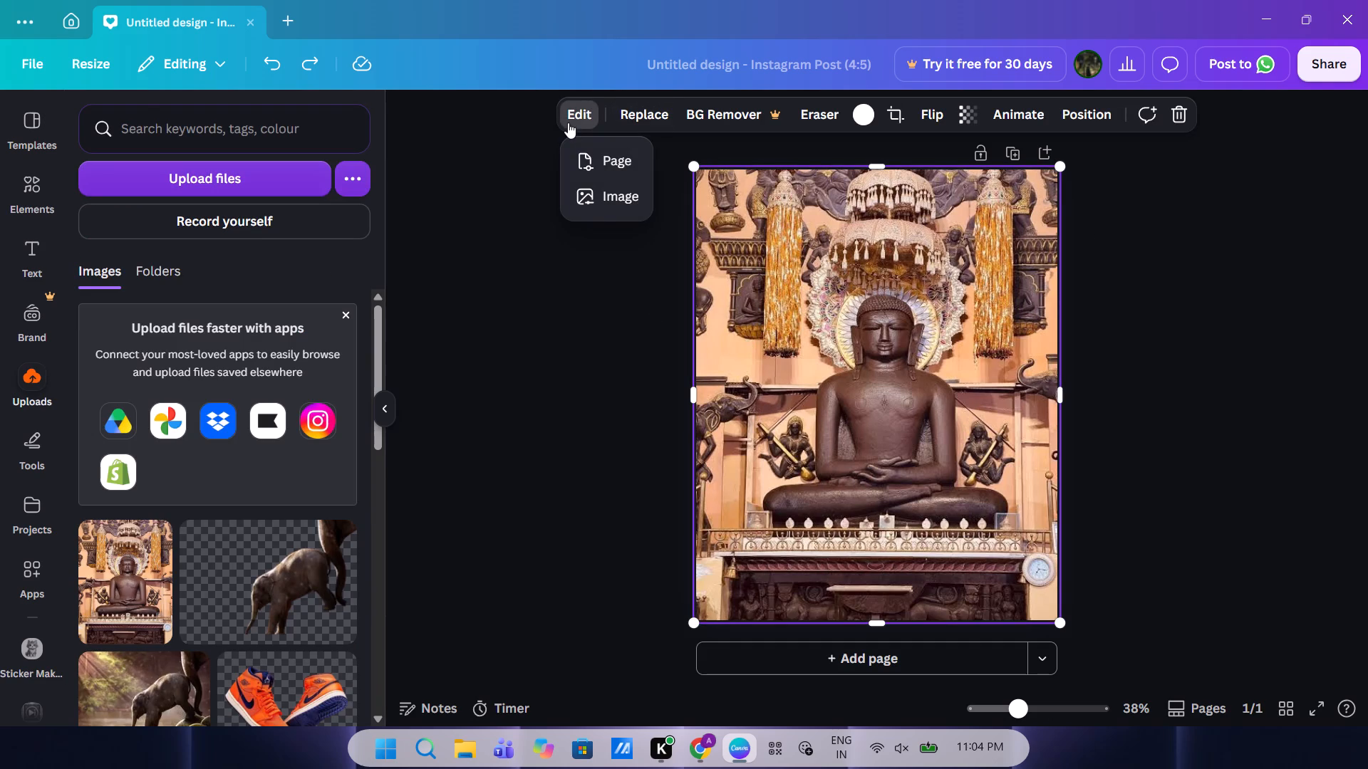
{"action": "left_click", "coordinate": [602, 203]}
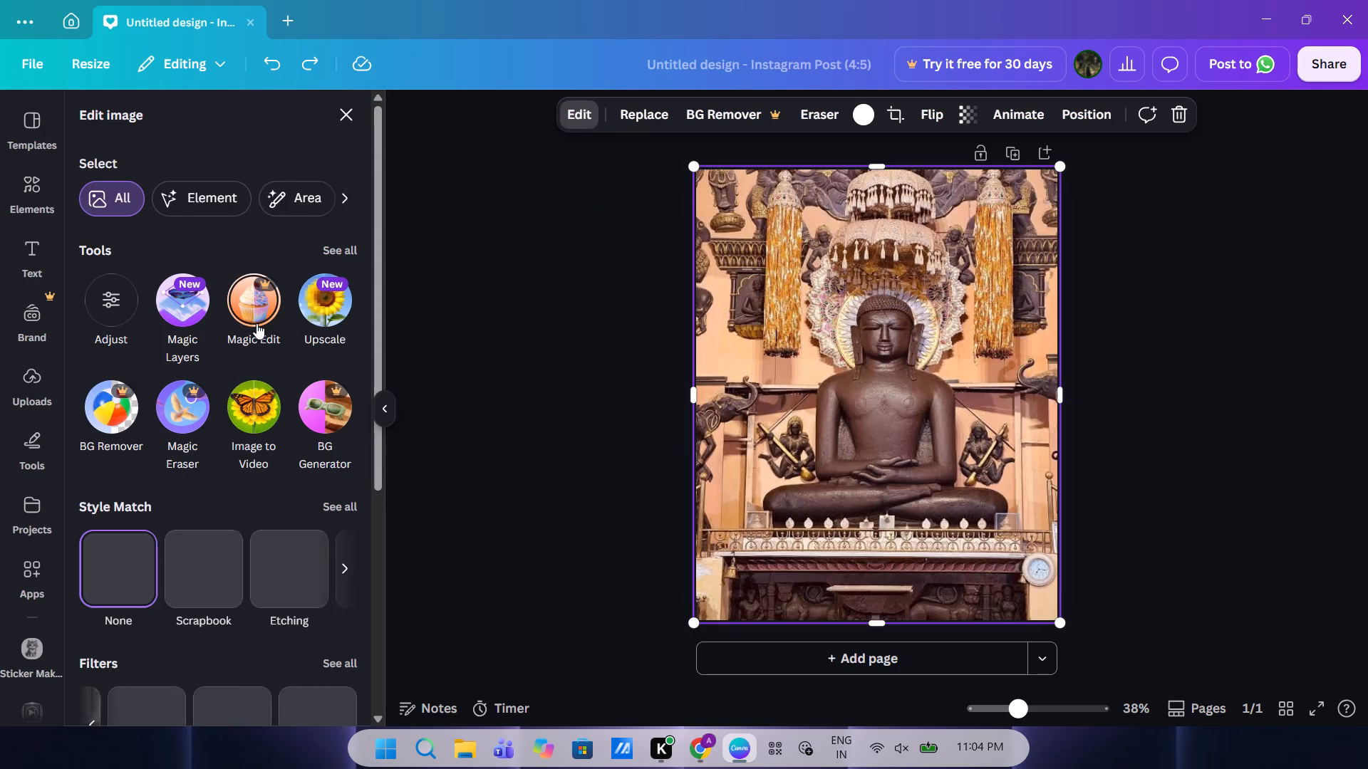
{"action": "scroll", "coordinate": [190, 502], "scroll_direction": "down", "scroll_amount": 3}
{"action": "scroll", "coordinate": [140, 513], "scroll_direction": "right", "scroll_amount": 1}
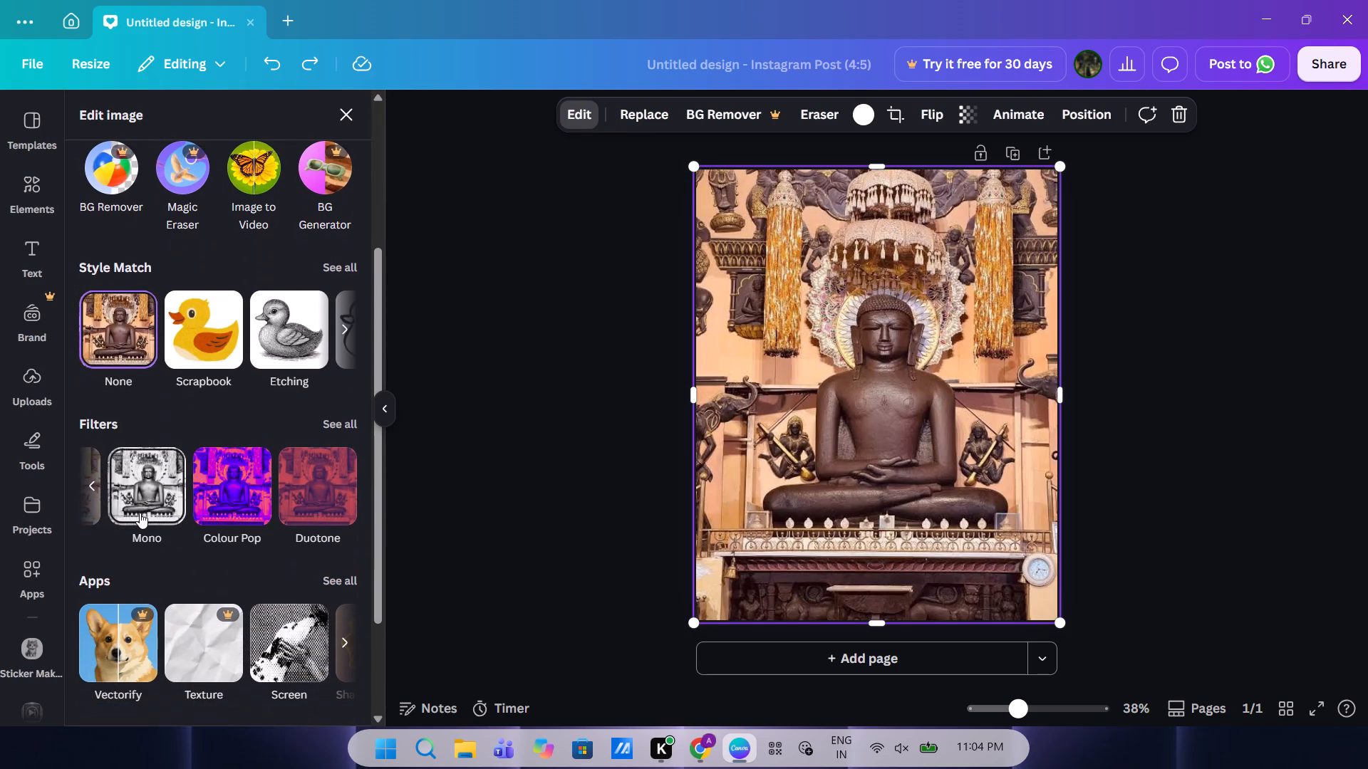
{"action": "scroll", "coordinate": [140, 513], "scroll_direction": "right", "scroll_amount": 2}
{"action": "scroll", "coordinate": [291, 491], "scroll_direction": "right", "scroll_amount": 3}
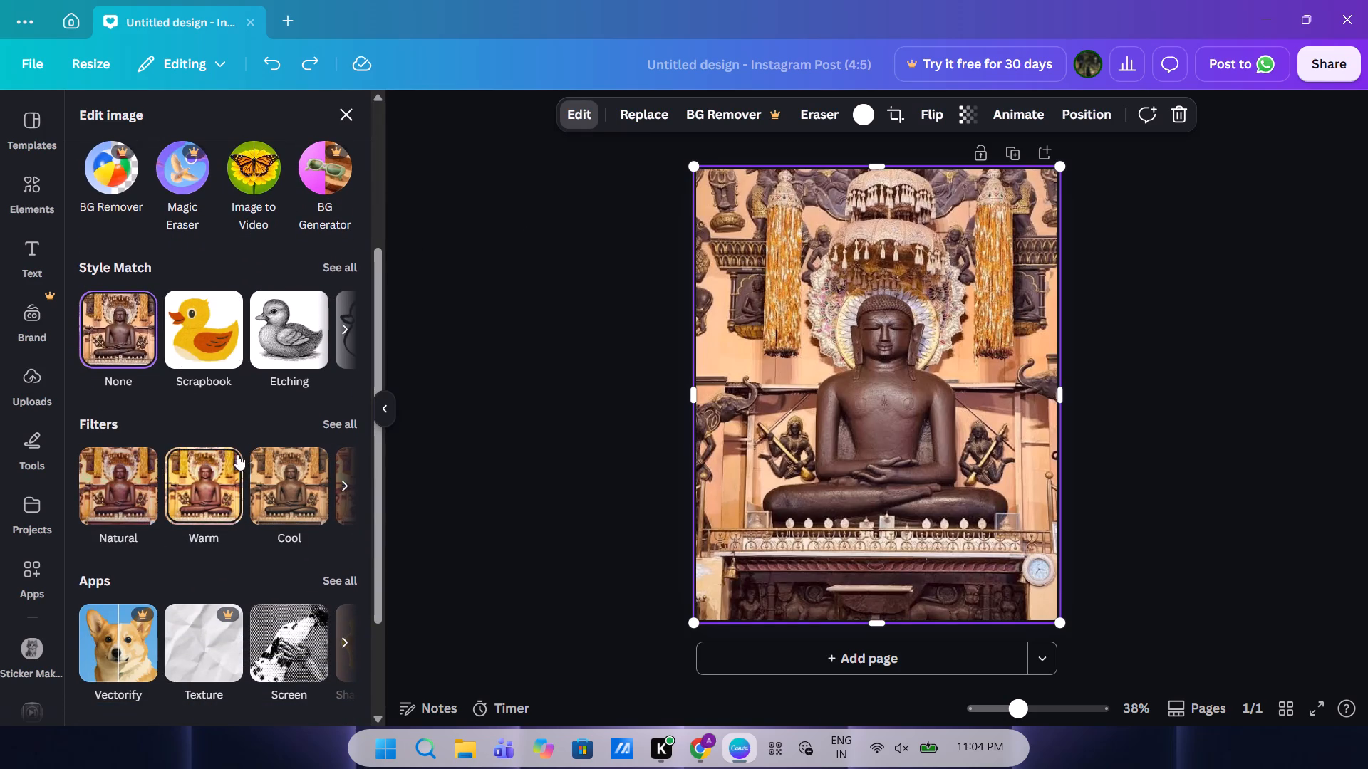
{"action": "left_click", "coordinate": [346, 425]}
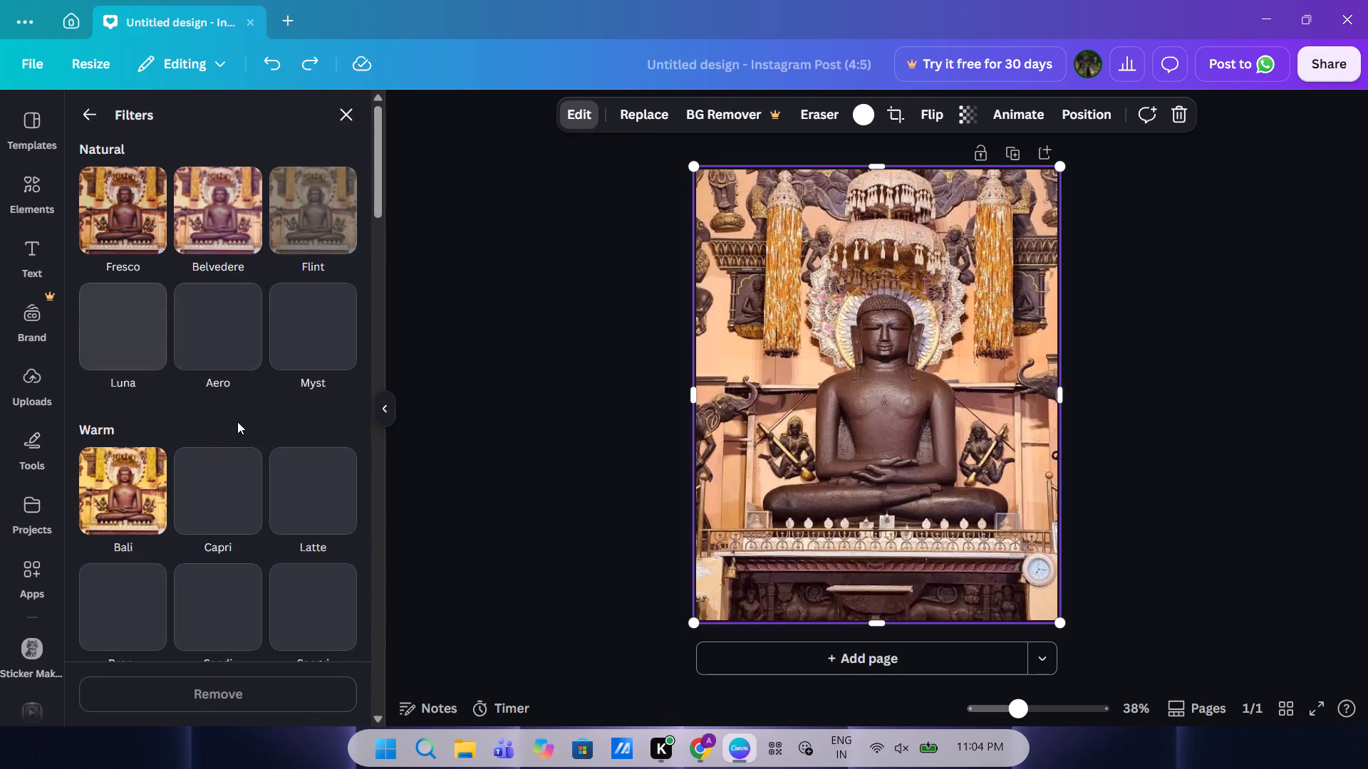
{"action": "scroll", "coordinate": [205, 413], "scroll_direction": "down", "scroll_amount": 15}
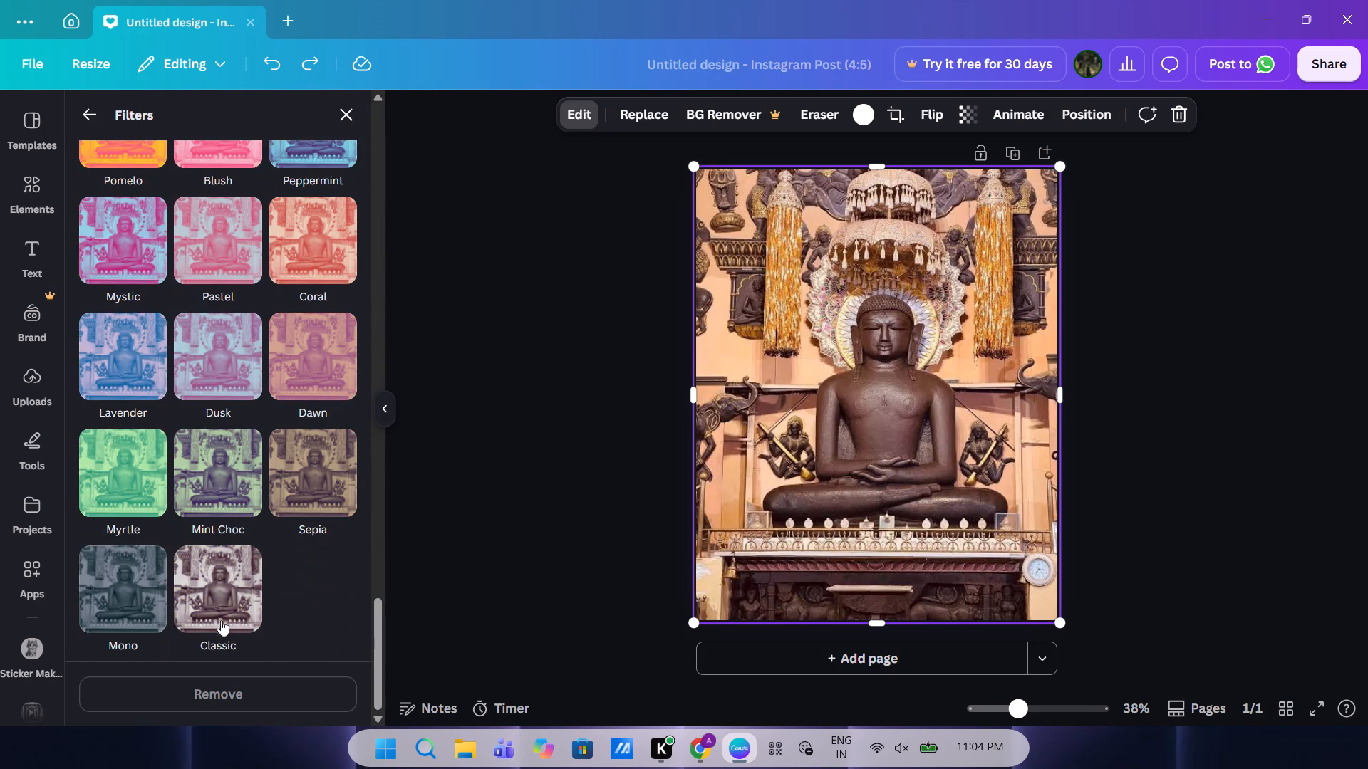
{"action": "left_click", "coordinate": [219, 613]}
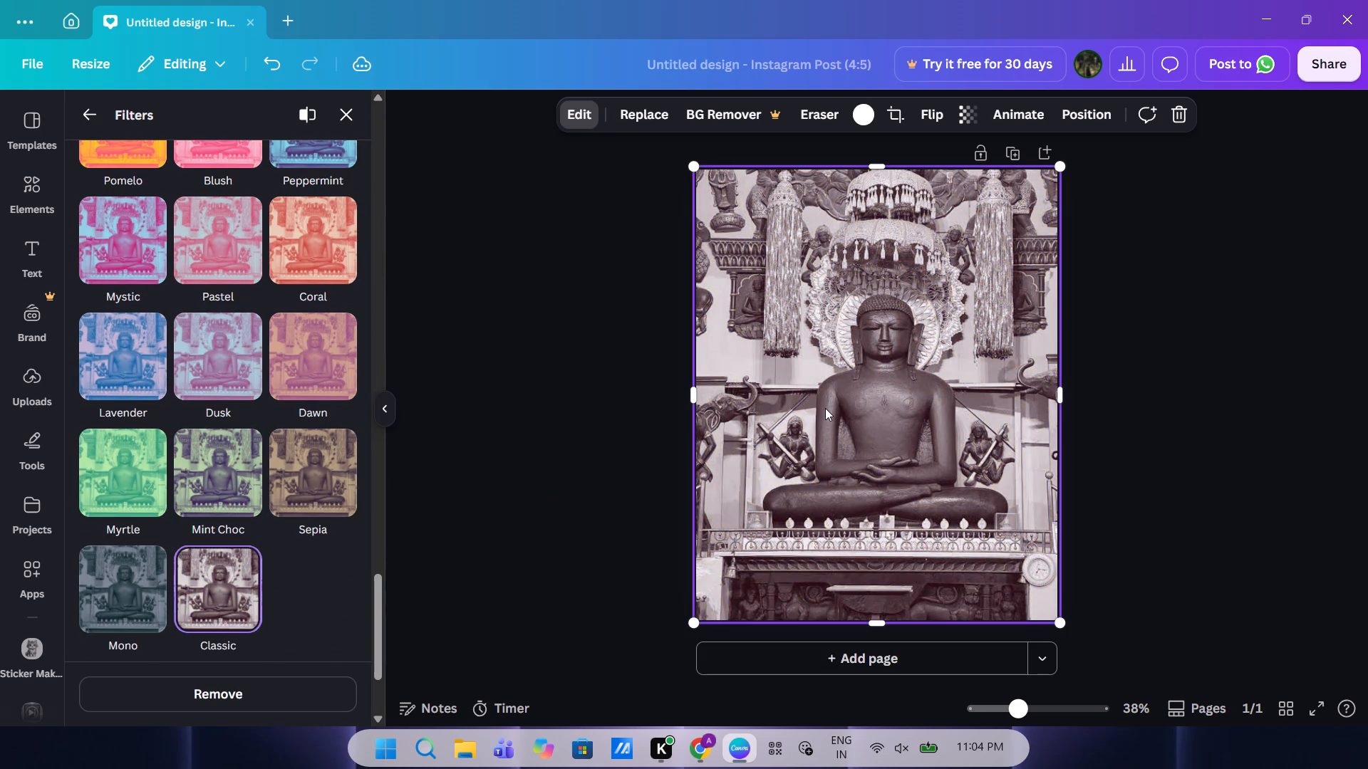
{"action": "left_click_drag", "start_coordinate": [825, 408], "coordinate": [782, 412]}
{"action": "left_click", "coordinate": [825, 413]}
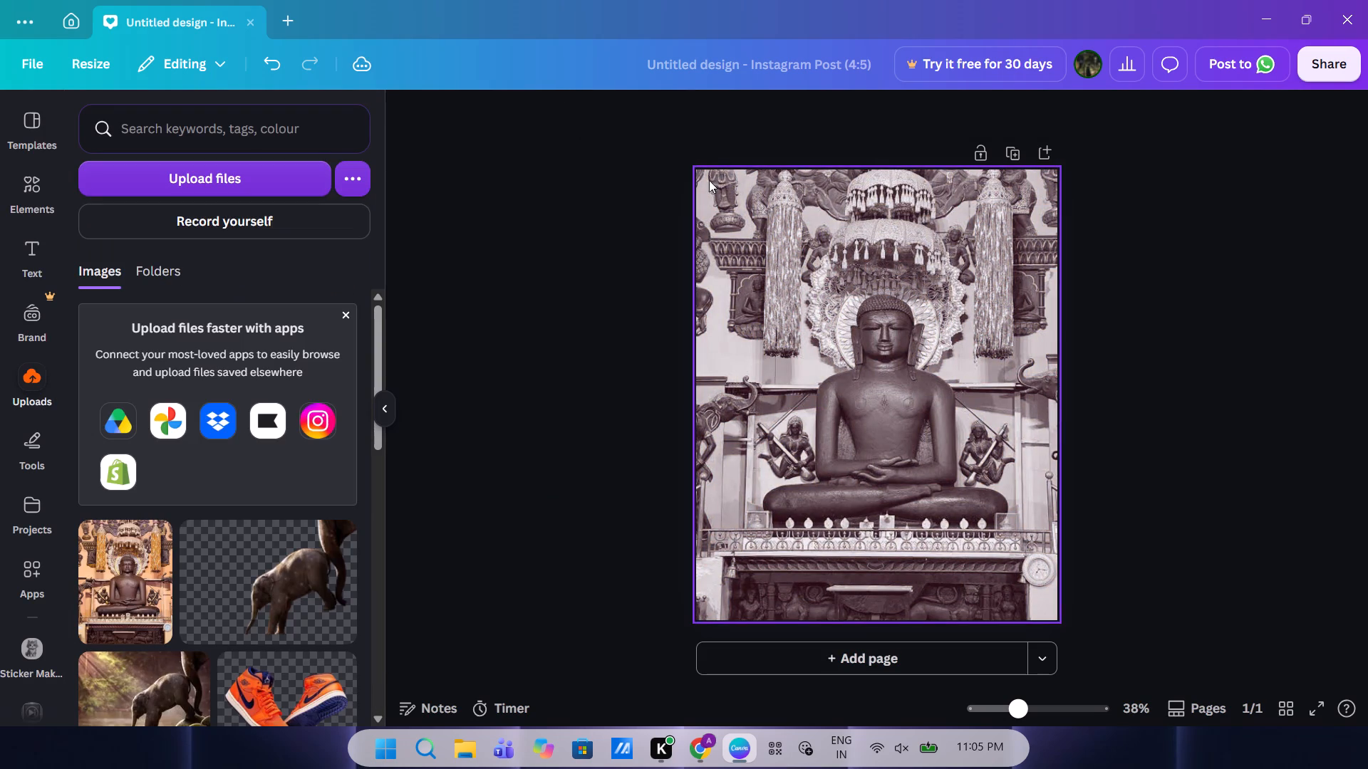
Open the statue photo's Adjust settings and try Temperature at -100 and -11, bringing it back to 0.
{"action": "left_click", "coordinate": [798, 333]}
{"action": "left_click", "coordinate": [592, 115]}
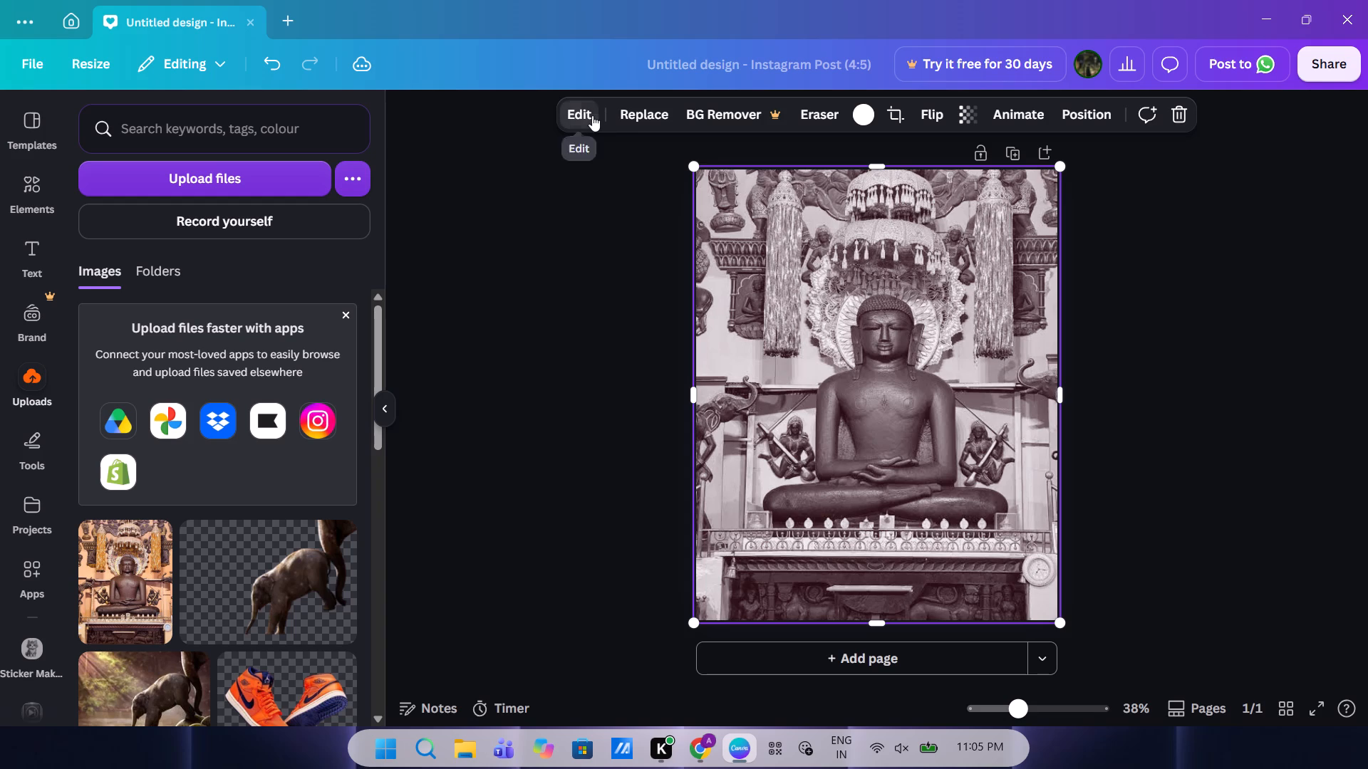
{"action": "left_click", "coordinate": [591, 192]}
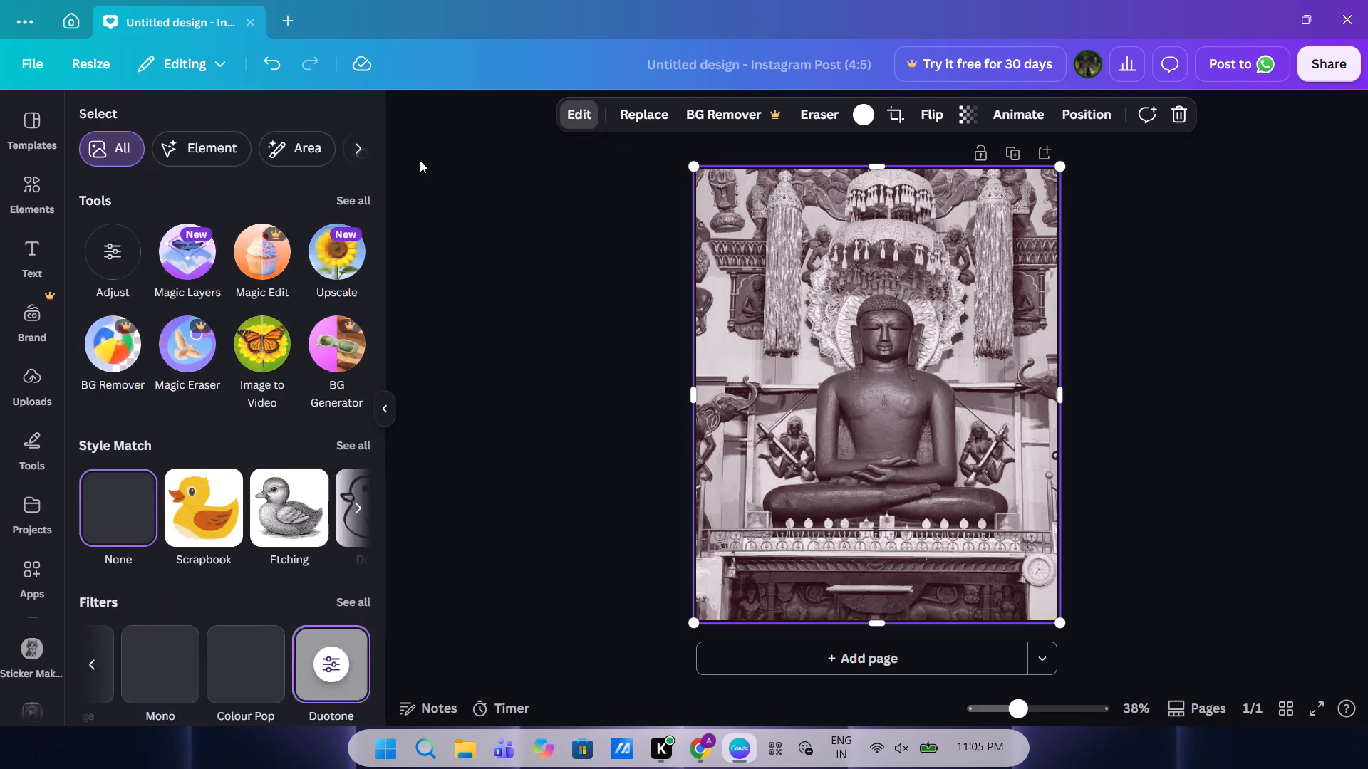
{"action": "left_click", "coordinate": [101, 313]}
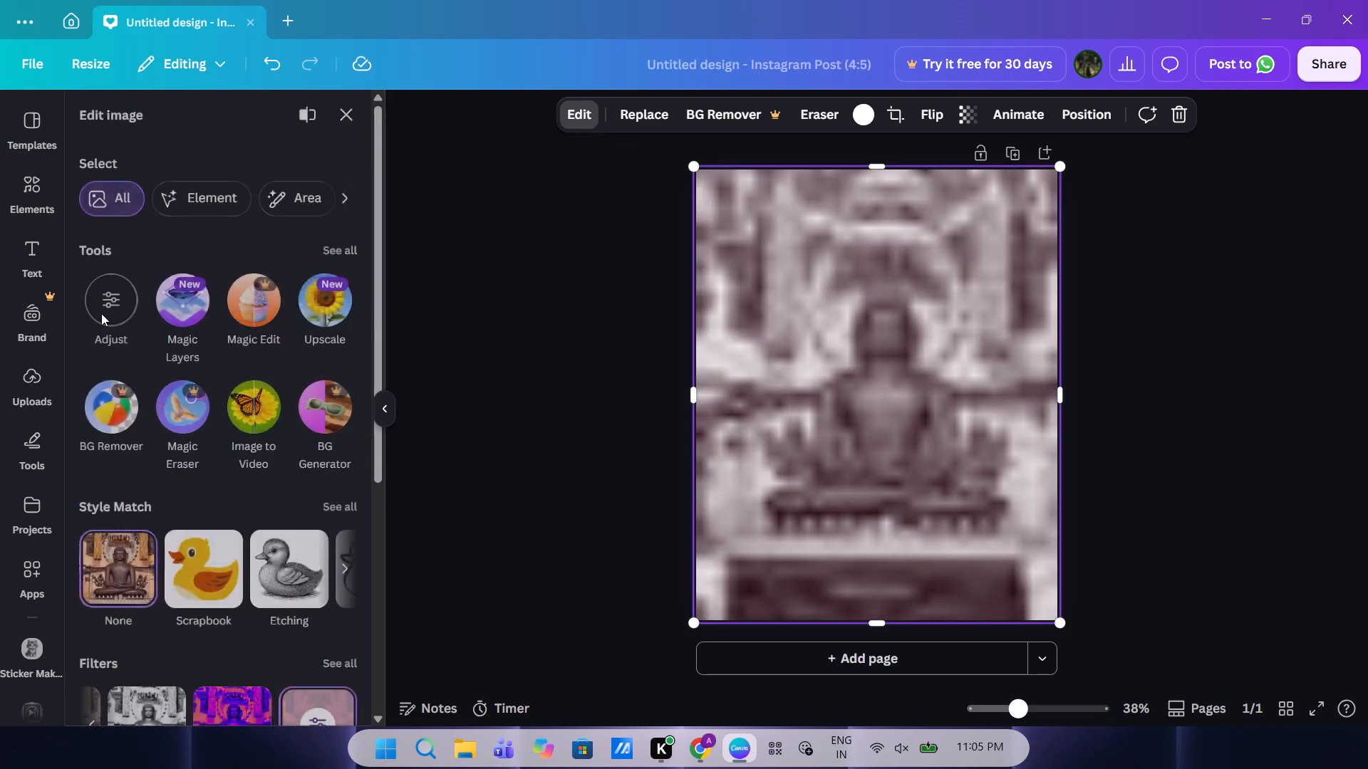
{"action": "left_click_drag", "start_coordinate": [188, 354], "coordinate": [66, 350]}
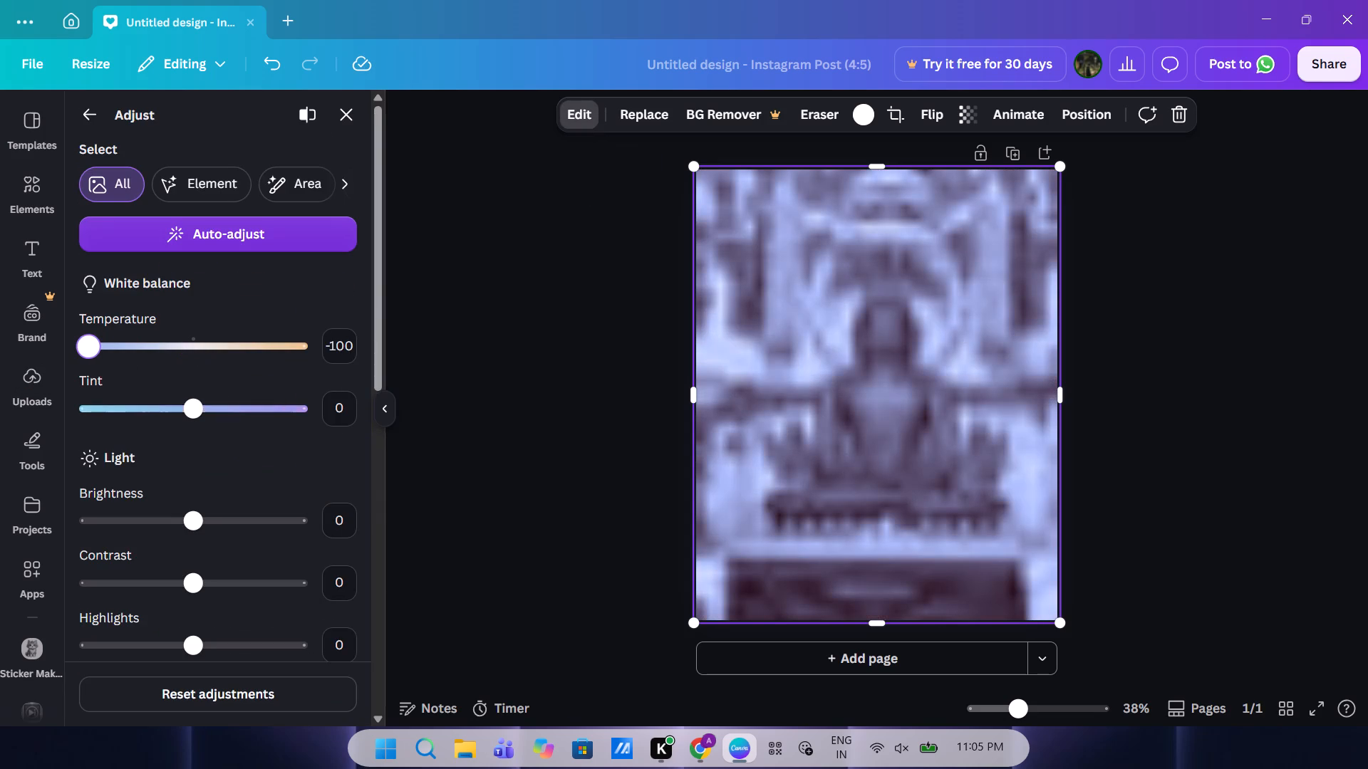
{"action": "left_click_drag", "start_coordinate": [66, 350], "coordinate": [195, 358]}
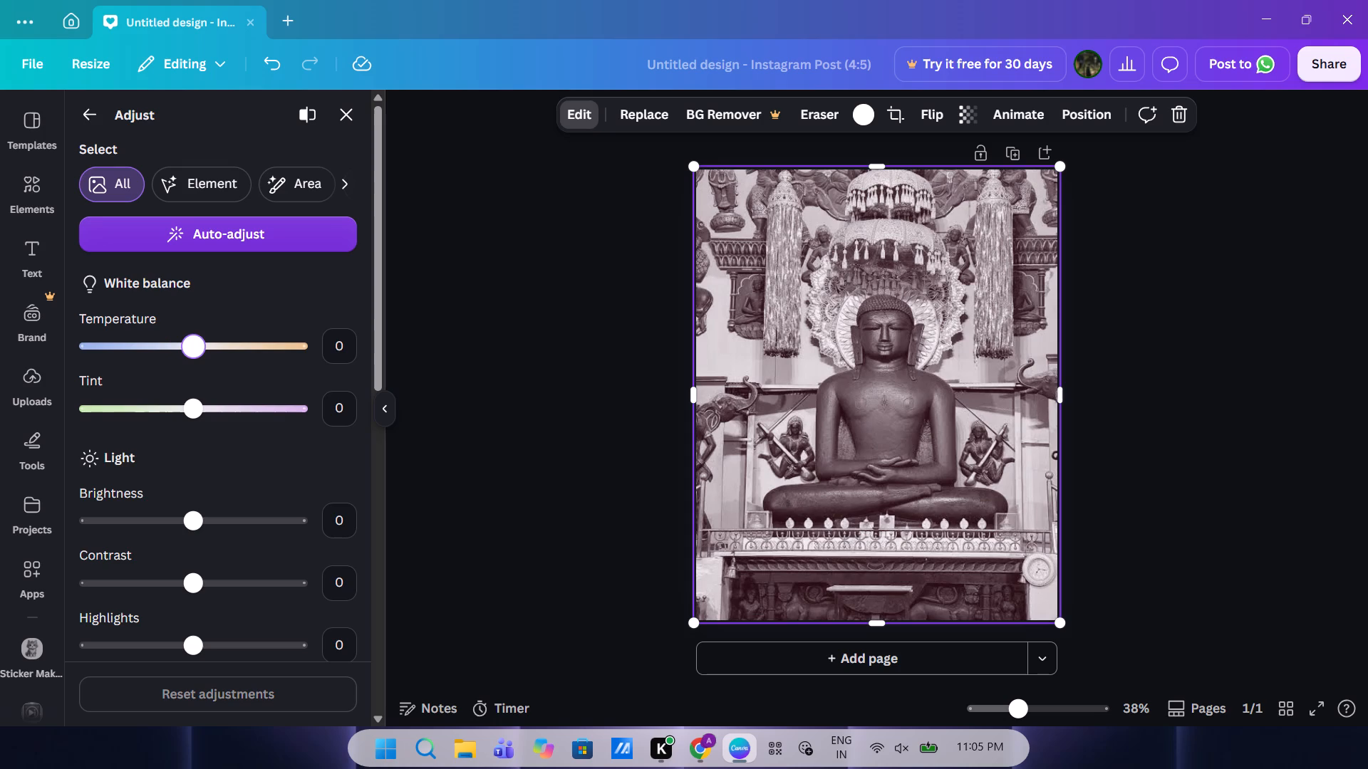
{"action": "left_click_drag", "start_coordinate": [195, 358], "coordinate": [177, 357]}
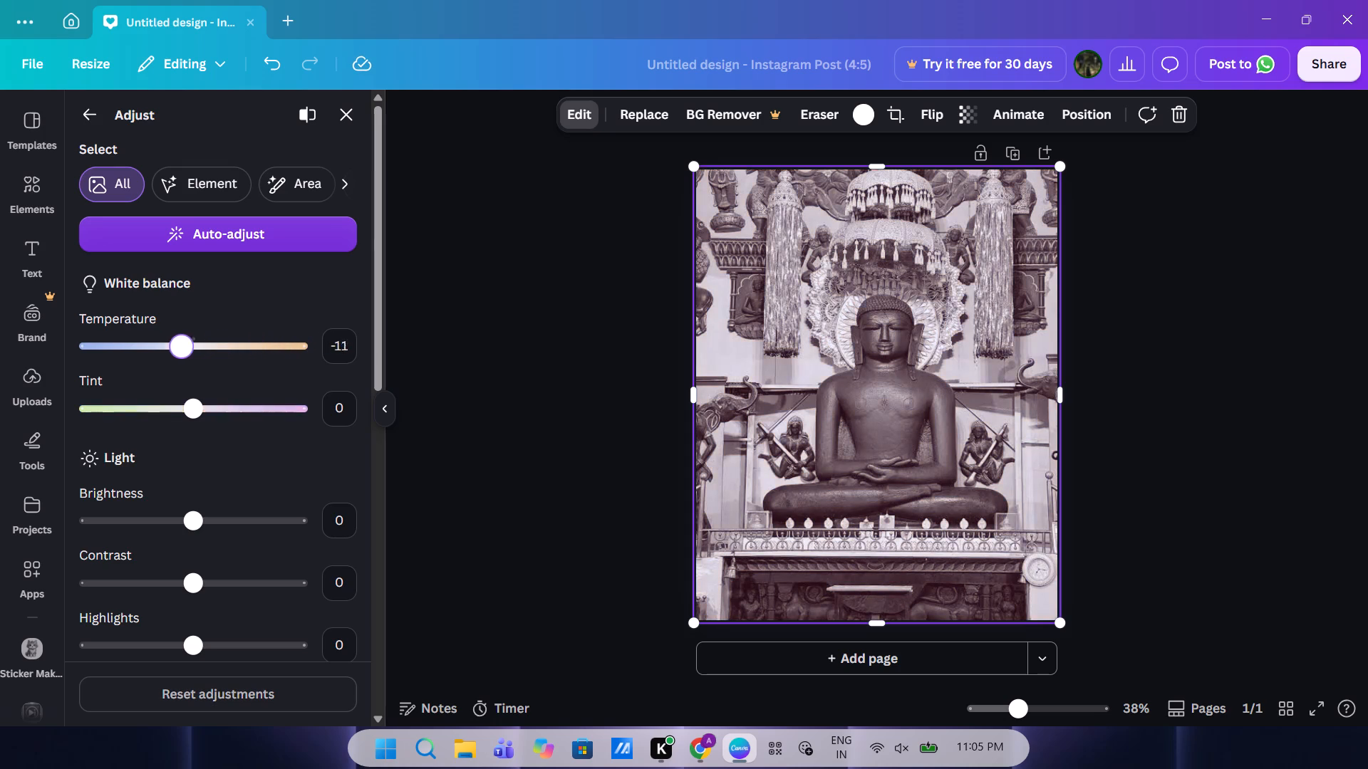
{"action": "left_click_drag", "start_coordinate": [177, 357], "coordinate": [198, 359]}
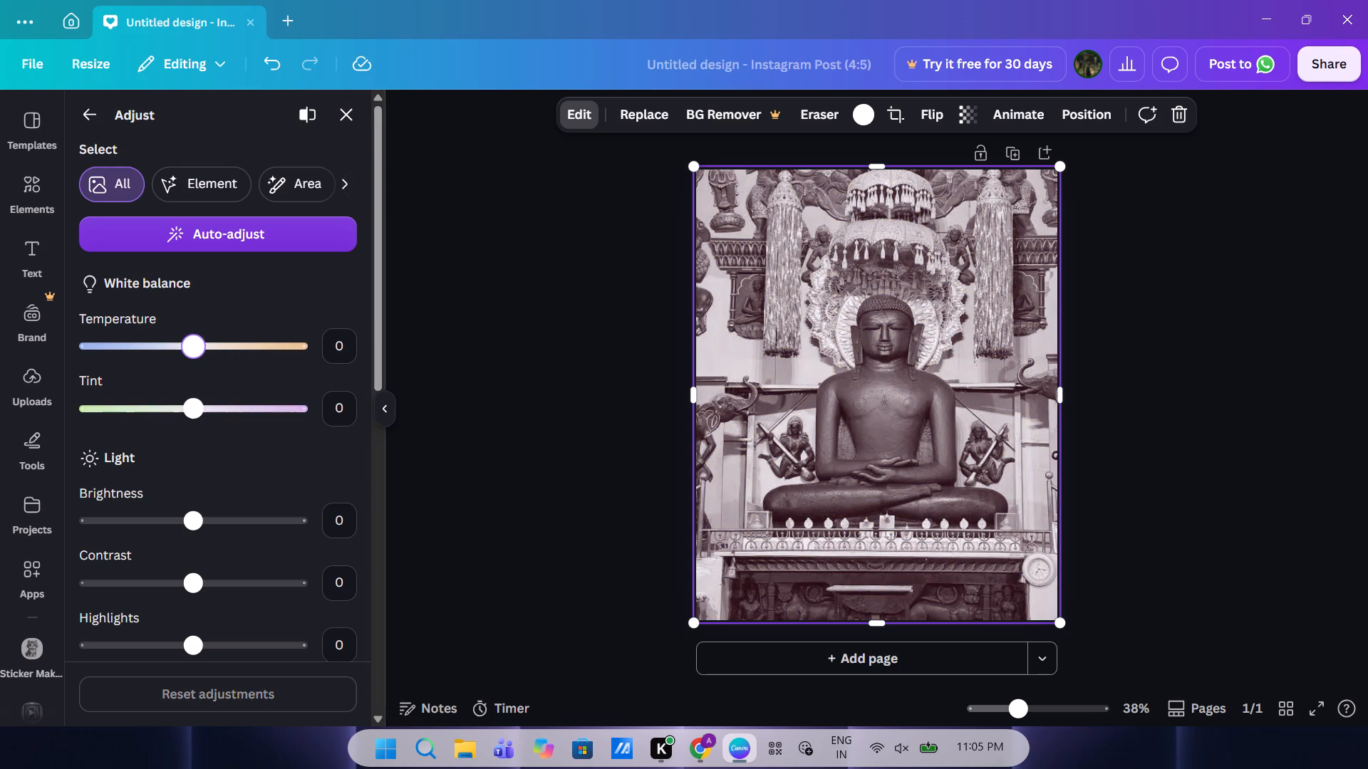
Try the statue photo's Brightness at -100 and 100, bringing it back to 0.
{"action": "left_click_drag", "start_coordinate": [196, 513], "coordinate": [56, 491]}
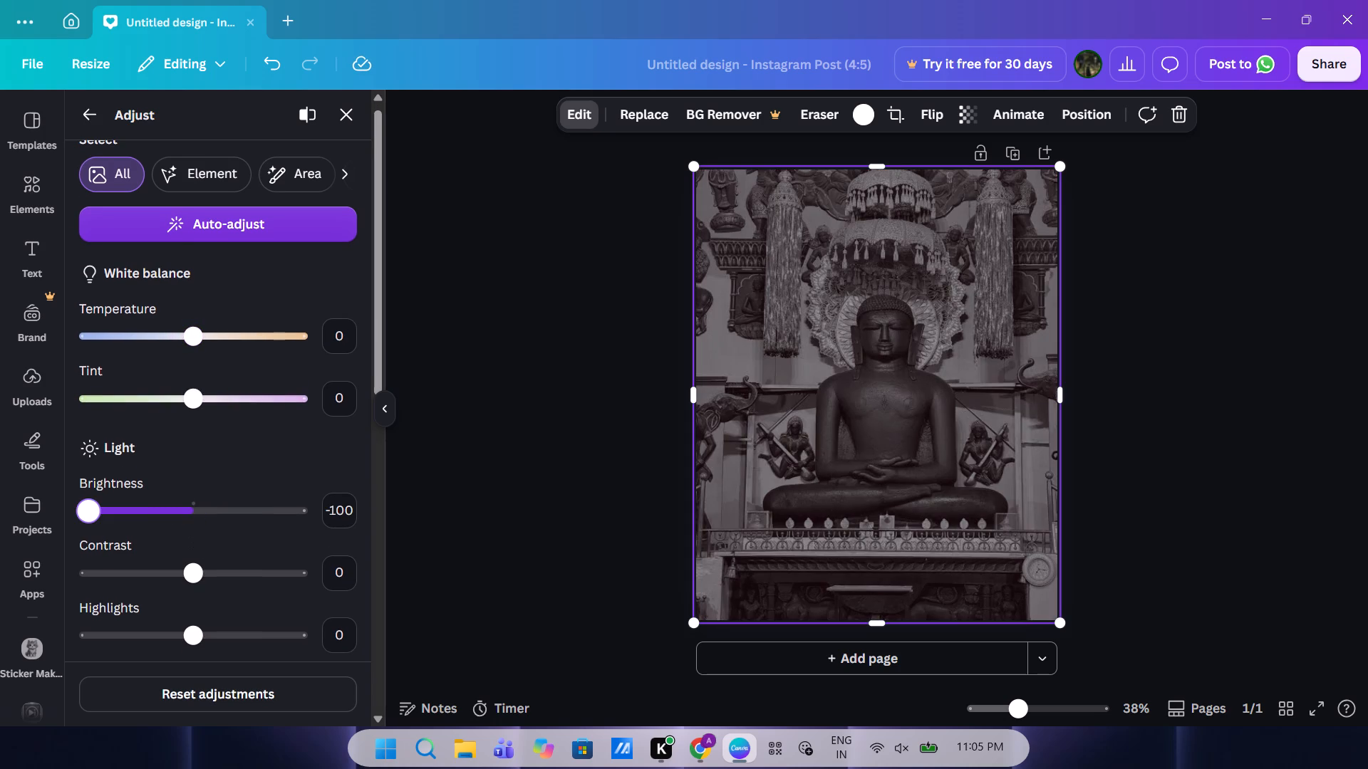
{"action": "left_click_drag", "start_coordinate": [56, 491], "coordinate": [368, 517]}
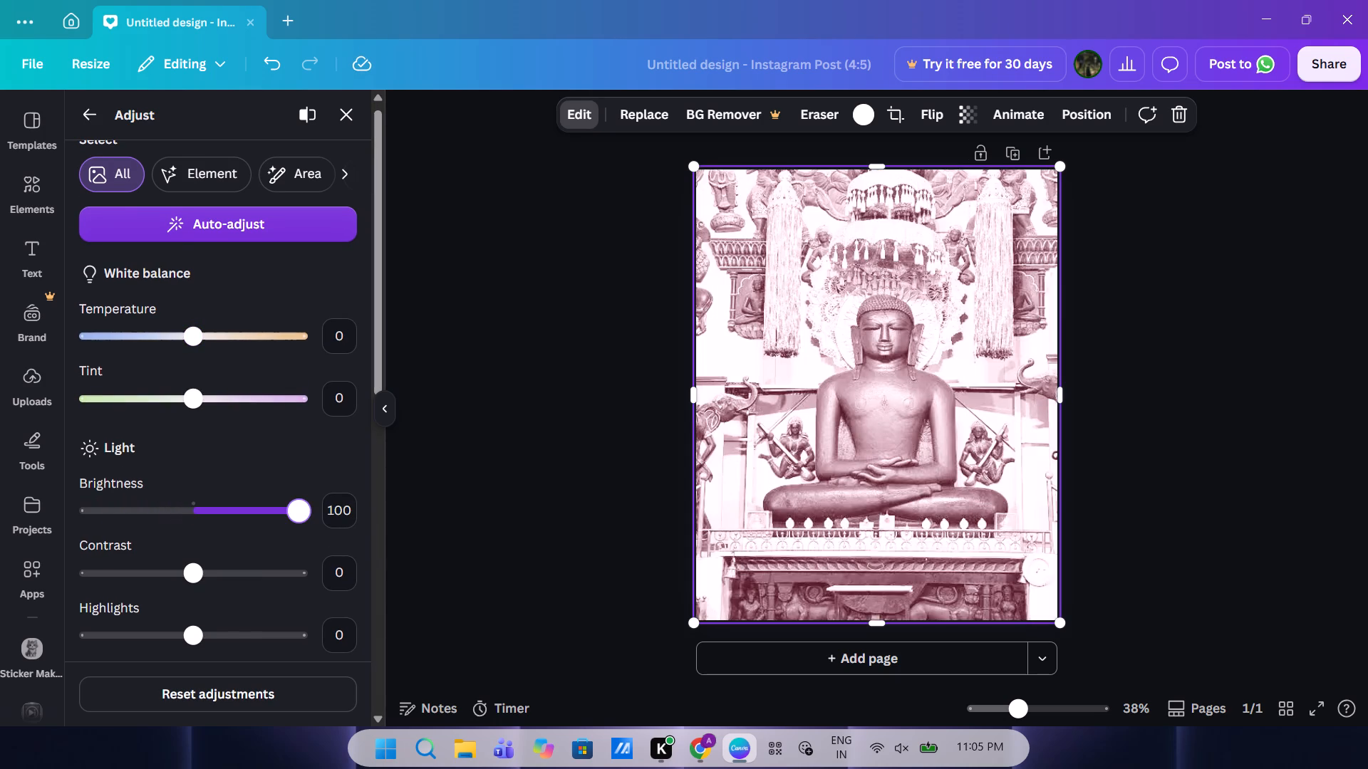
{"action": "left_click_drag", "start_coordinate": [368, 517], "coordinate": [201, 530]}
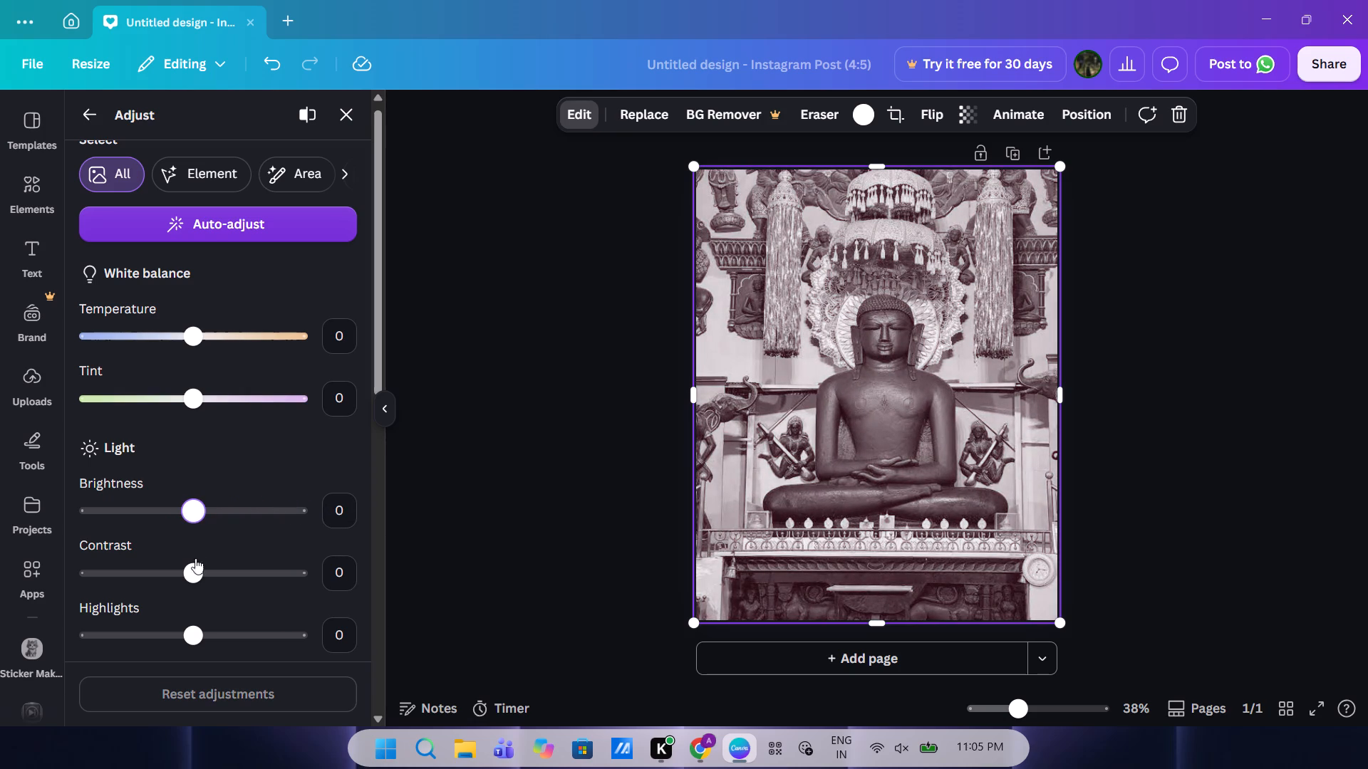
Try the statue photo's Contrast at 94 and -15, and set it to -1.
{"action": "left_click_drag", "start_coordinate": [195, 560], "coordinate": [286, 569]}
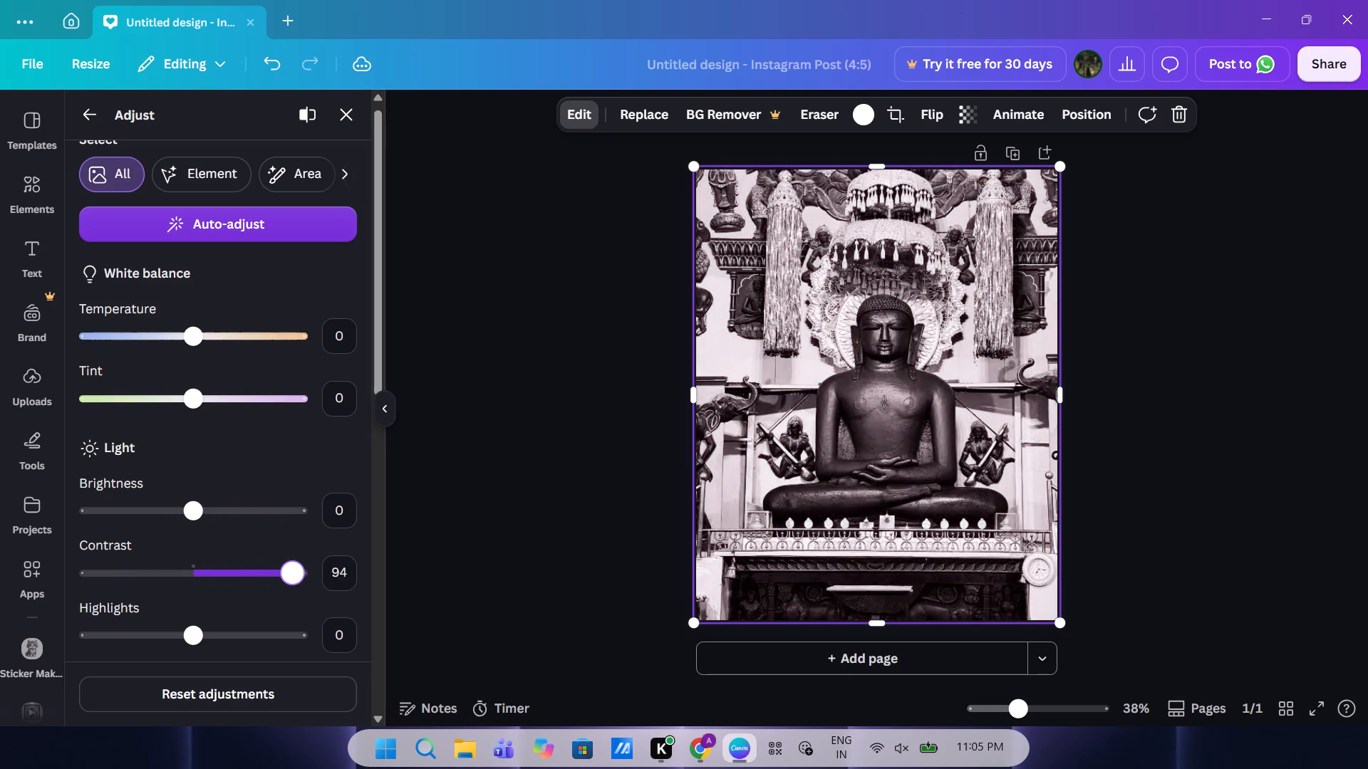
{"action": "left_click_drag", "start_coordinate": [286, 569], "coordinate": [177, 575]}
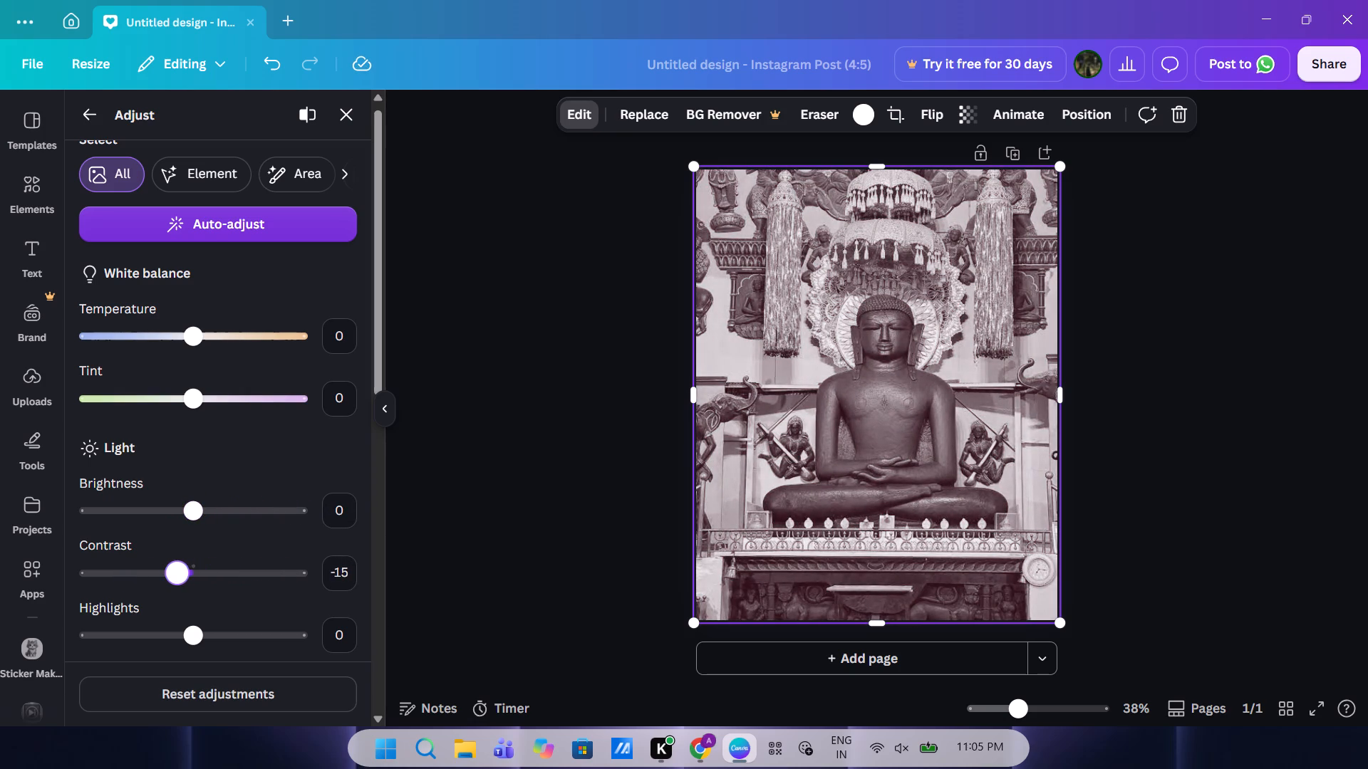
{"action": "left_click_drag", "start_coordinate": [177, 575], "coordinate": [192, 575]}
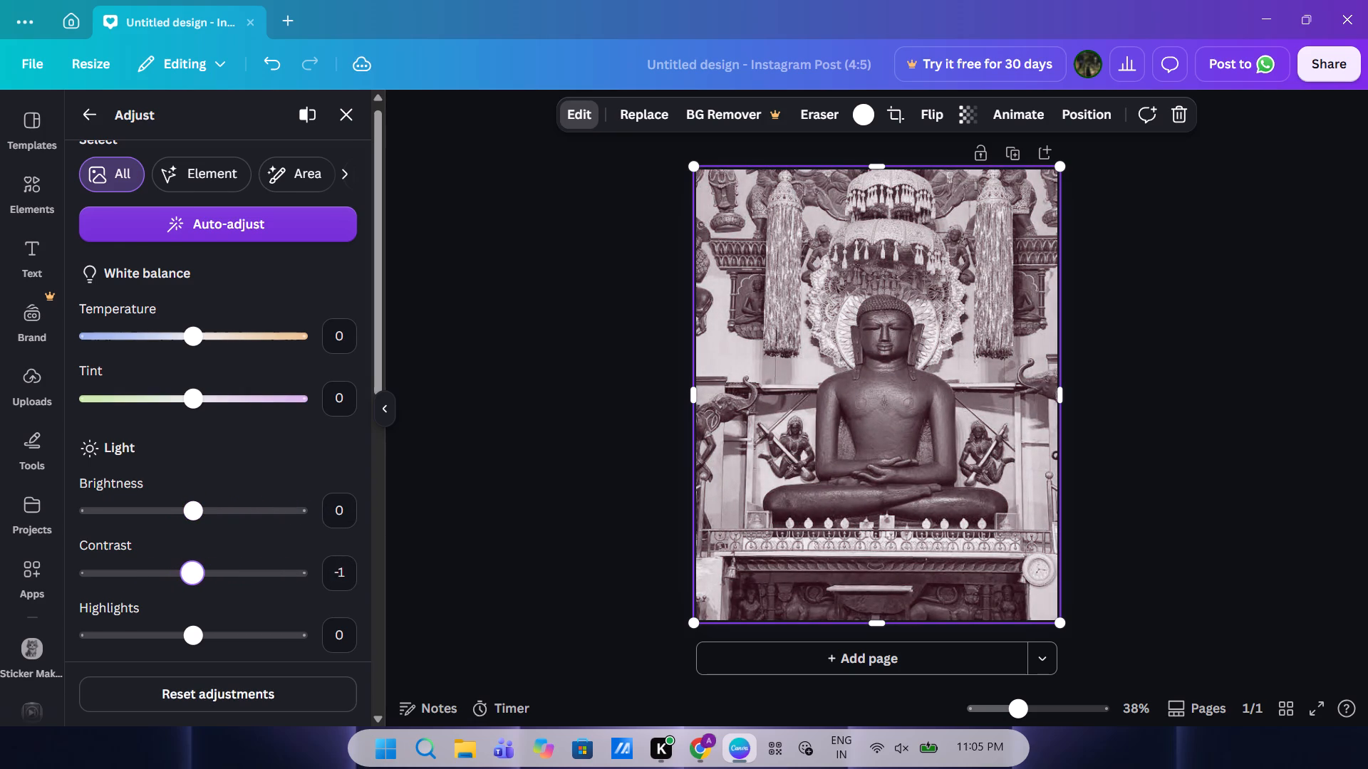
Try the statue photo's Highlights at 100 and set it to -100, then try Shadows at -100 and set it to -26.
{"action": "scroll", "coordinate": [192, 575], "scroll_direction": "down", "scroll_amount": 1}
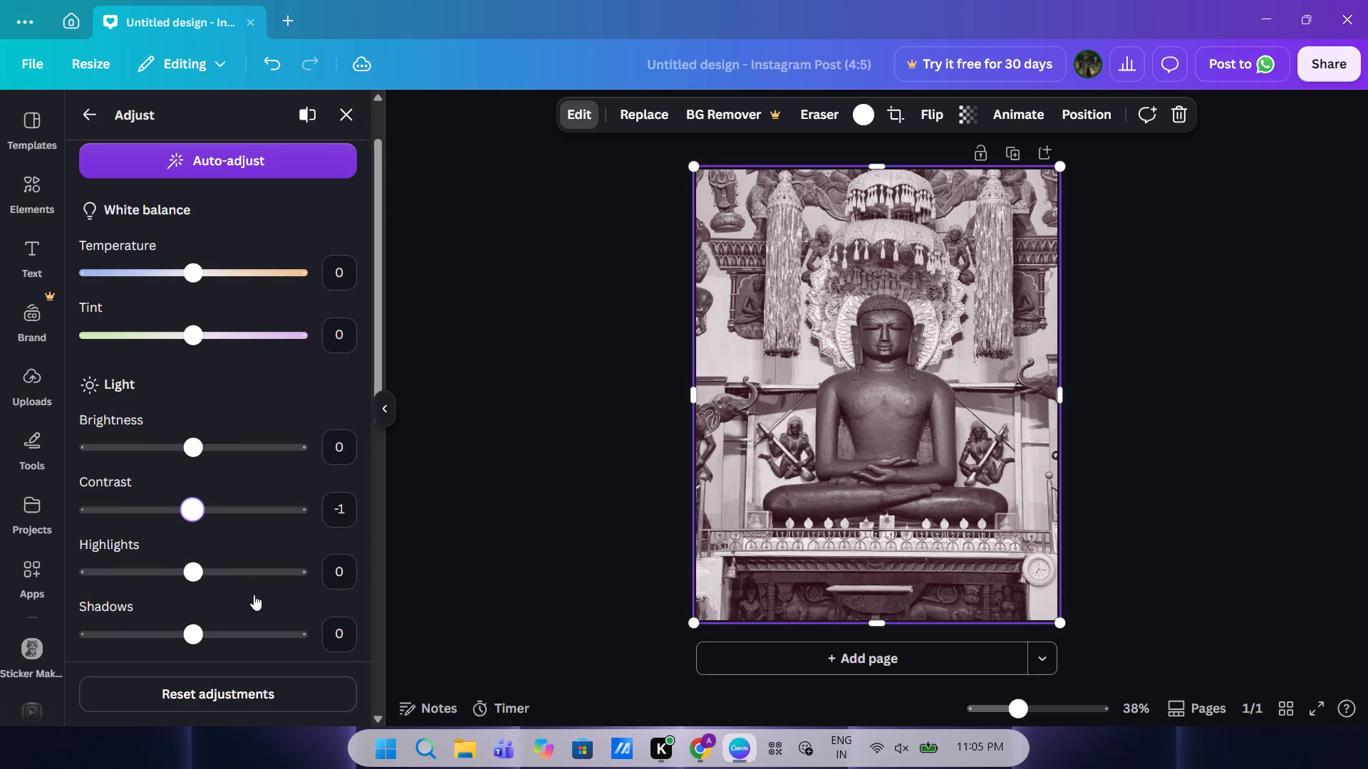
{"action": "left_click_drag", "start_coordinate": [200, 572], "coordinate": [334, 565]}
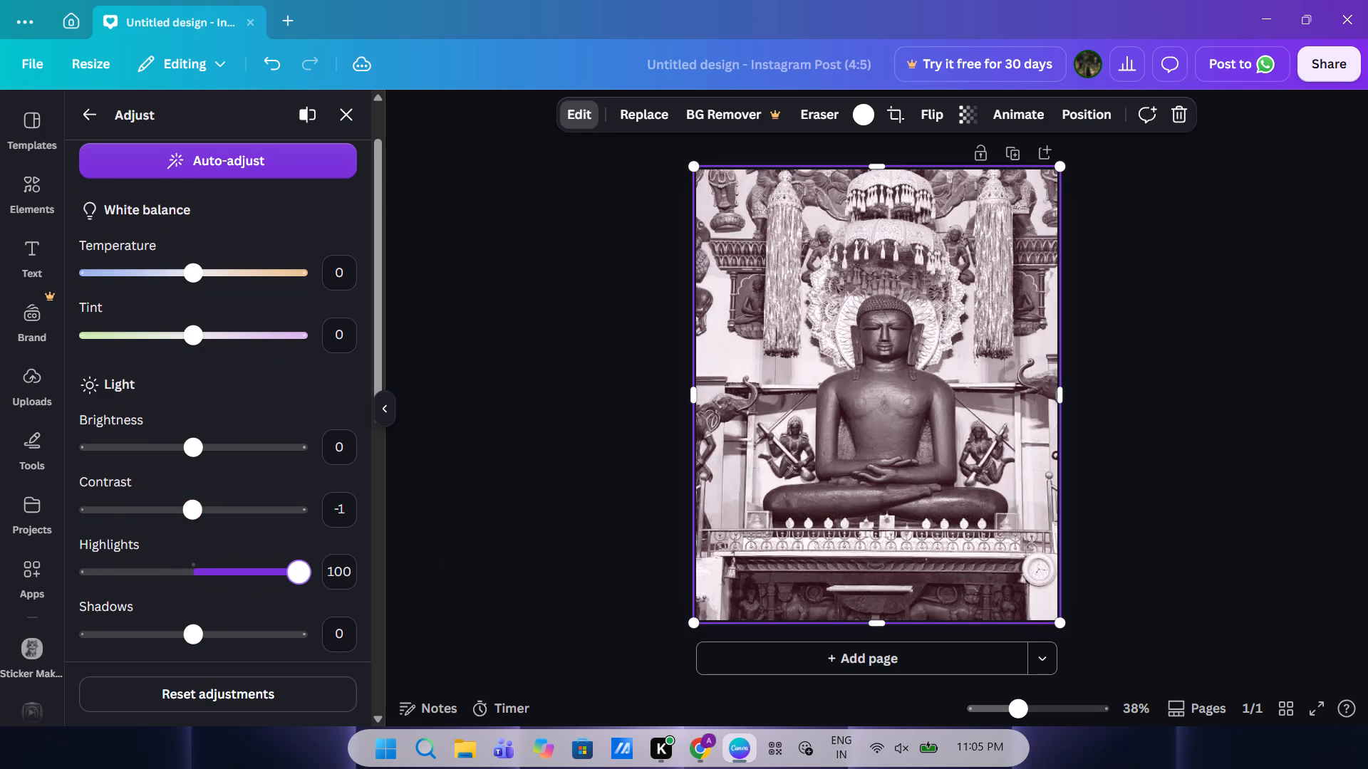
{"action": "left_click_drag", "start_coordinate": [334, 565], "coordinate": [57, 567]}
{"action": "scroll", "coordinate": [142, 578], "scroll_direction": "down", "scroll_amount": 1}
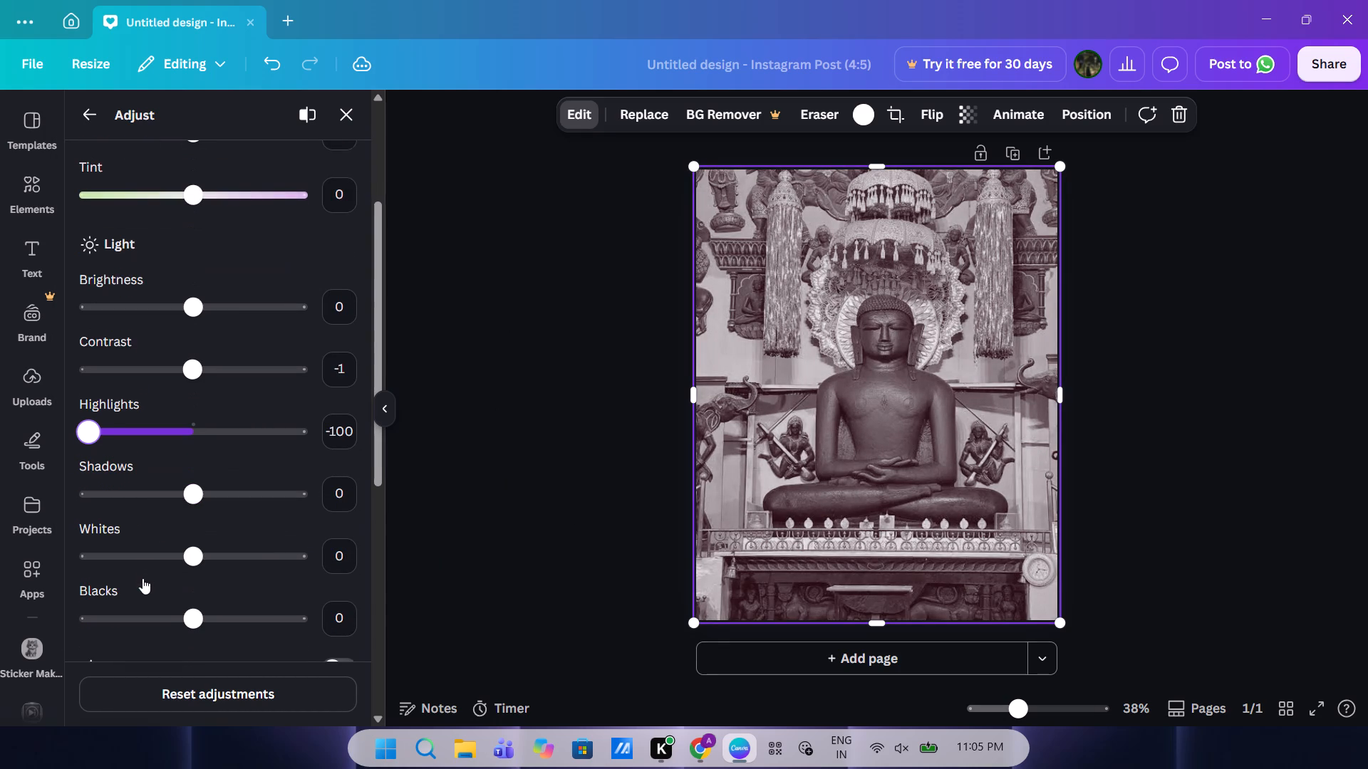
{"action": "left_click_drag", "start_coordinate": [177, 507], "coordinate": [46, 545]}
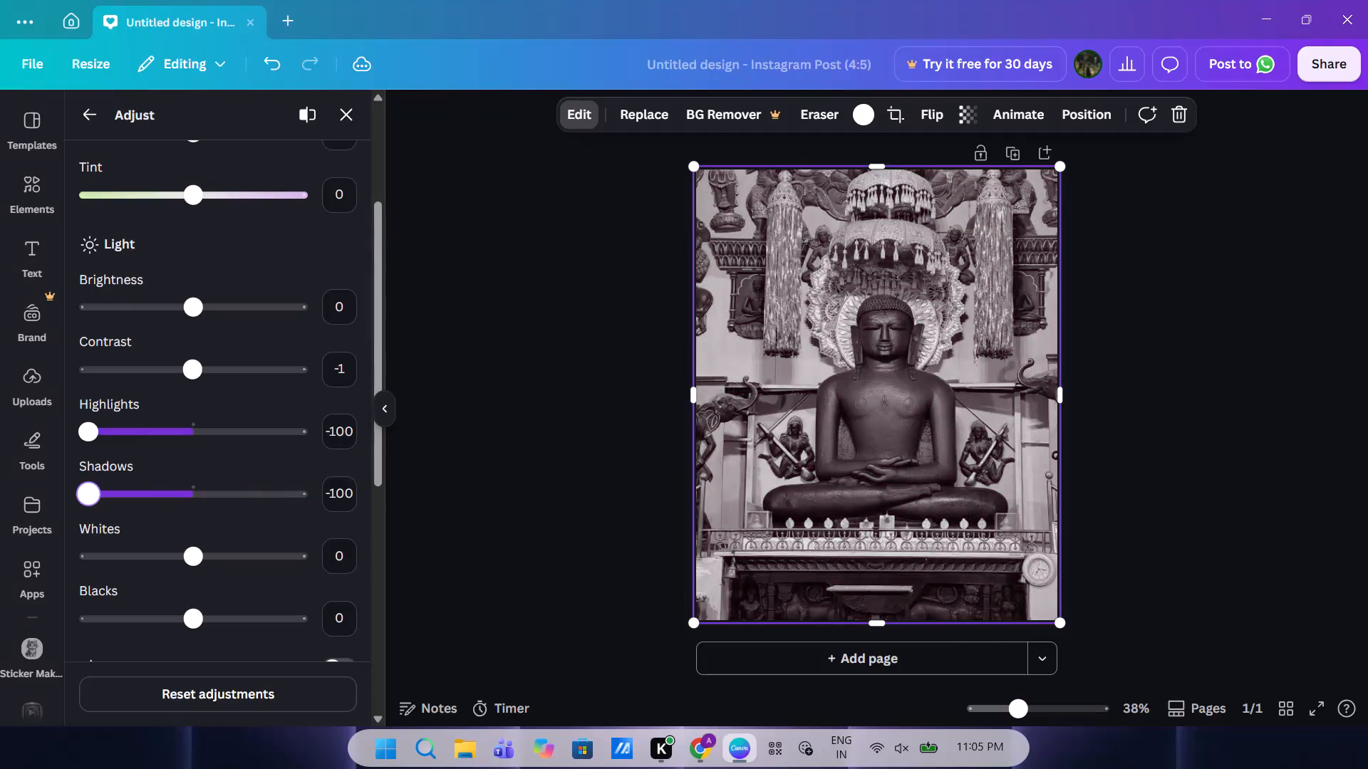
{"action": "left_click_drag", "start_coordinate": [46, 545], "coordinate": [165, 537]}
Set the statue photo's Whites to -27 and its Blacks to 46.
{"action": "left_click_drag", "start_coordinate": [206, 560], "coordinate": [165, 574]}
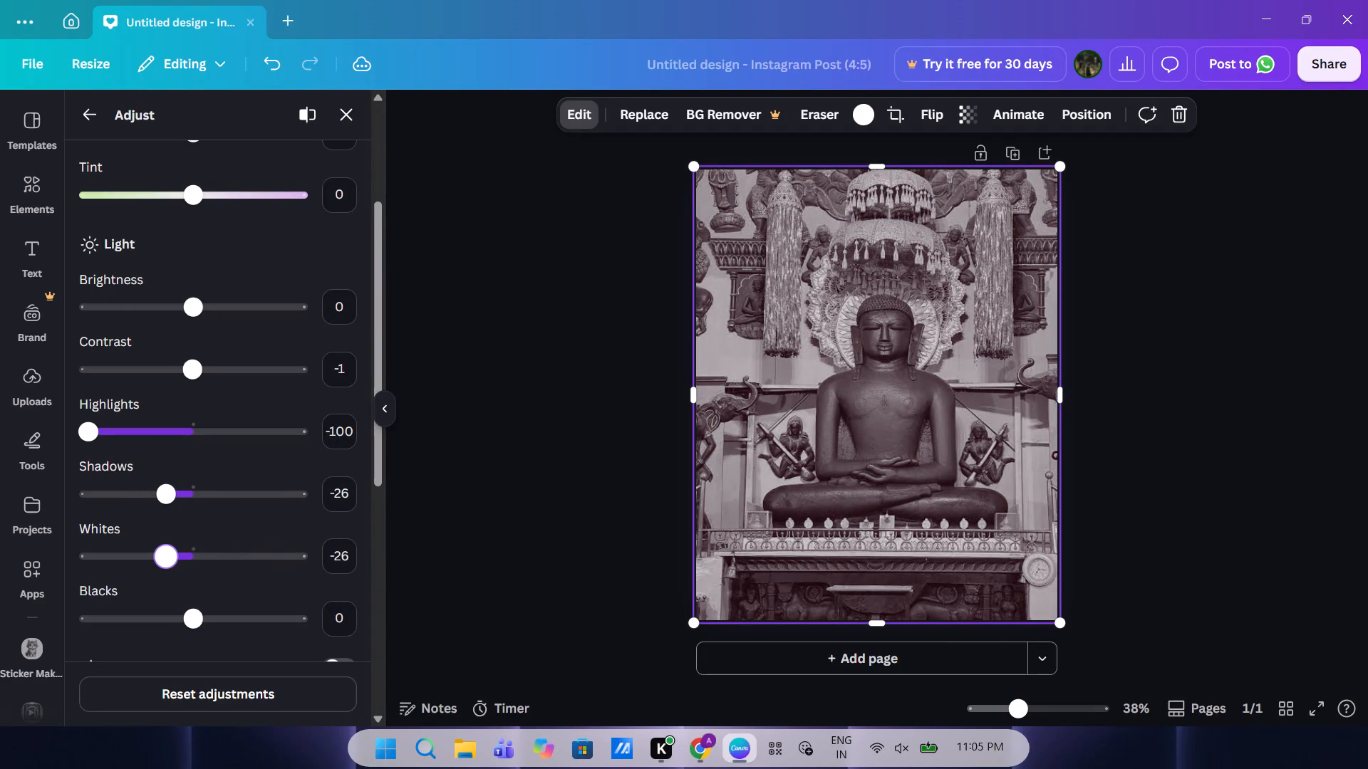
{"action": "left_click_drag", "start_coordinate": [165, 574], "coordinate": [164, 575]}
{"action": "scroll", "coordinate": [164, 575], "scroll_direction": "down", "scroll_amount": 1}
{"action": "left_click_drag", "start_coordinate": [185, 570], "coordinate": [244, 565]}
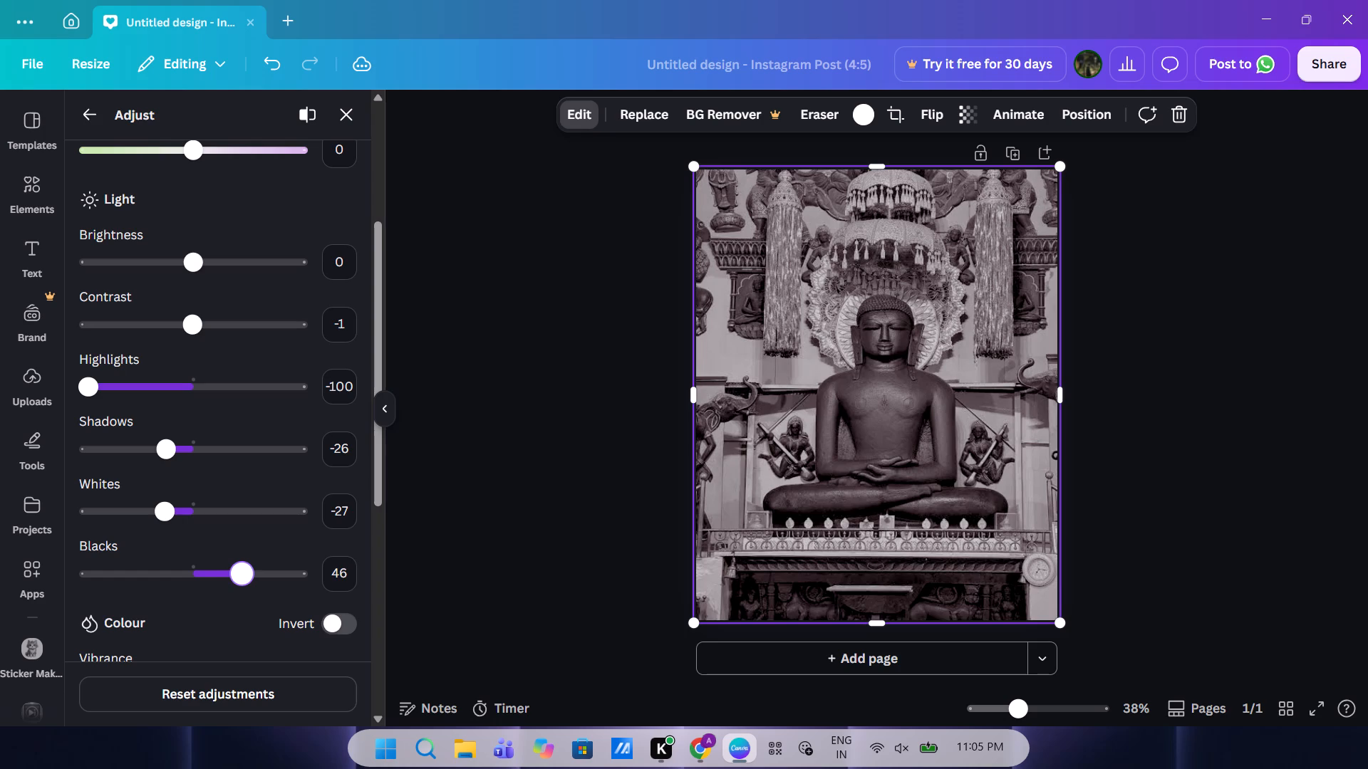
{"action": "left_click_drag", "start_coordinate": [244, 565], "coordinate": [242, 559]}
Set the statue photo's Brightness to 12 and its Contrast to -4, trying Contrast at 47 first, and close the adjustments.
{"action": "scroll", "coordinate": [244, 412], "scroll_direction": "up", "scroll_amount": 1}
{"action": "left_click_drag", "start_coordinate": [197, 404], "coordinate": [151, 401]}
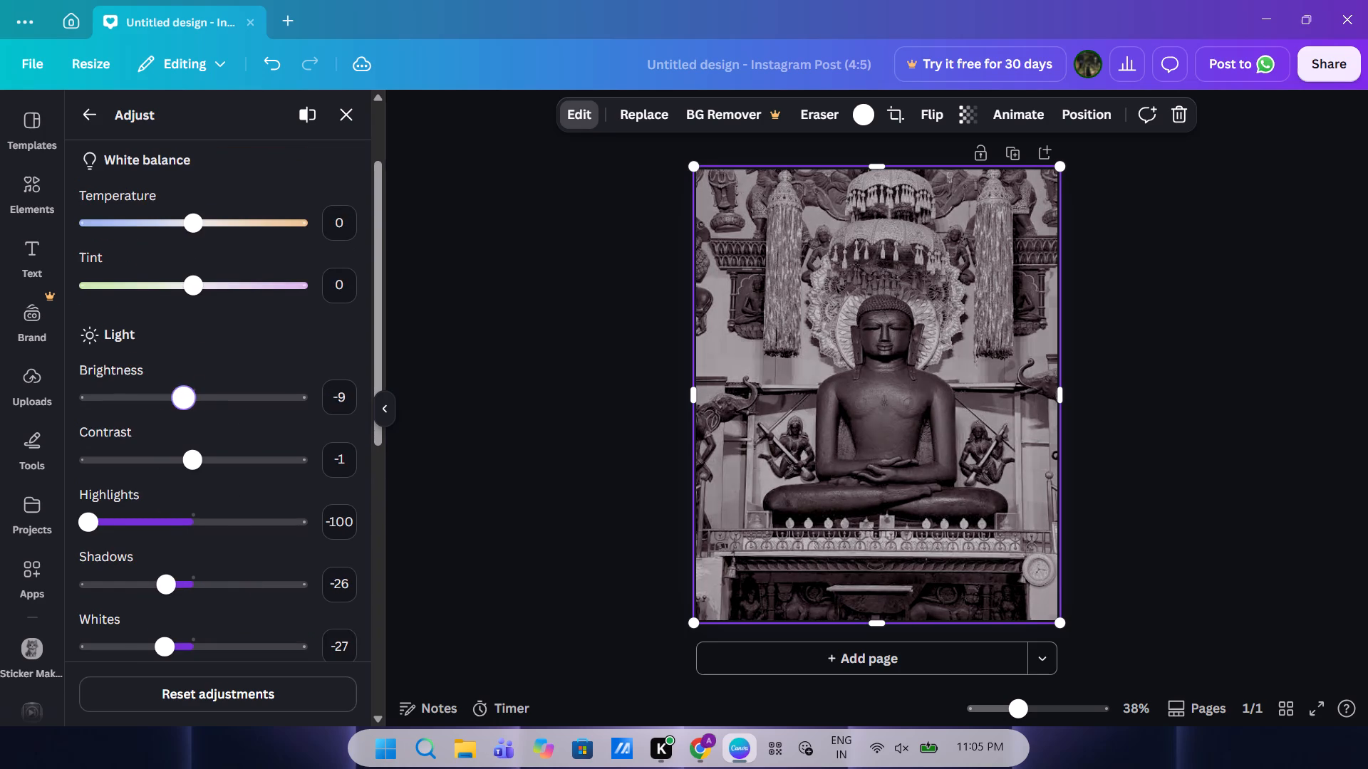
{"action": "left_click_drag", "start_coordinate": [151, 401], "coordinate": [196, 407]}
{"action": "left_click_drag", "start_coordinate": [196, 407], "coordinate": [206, 406]}
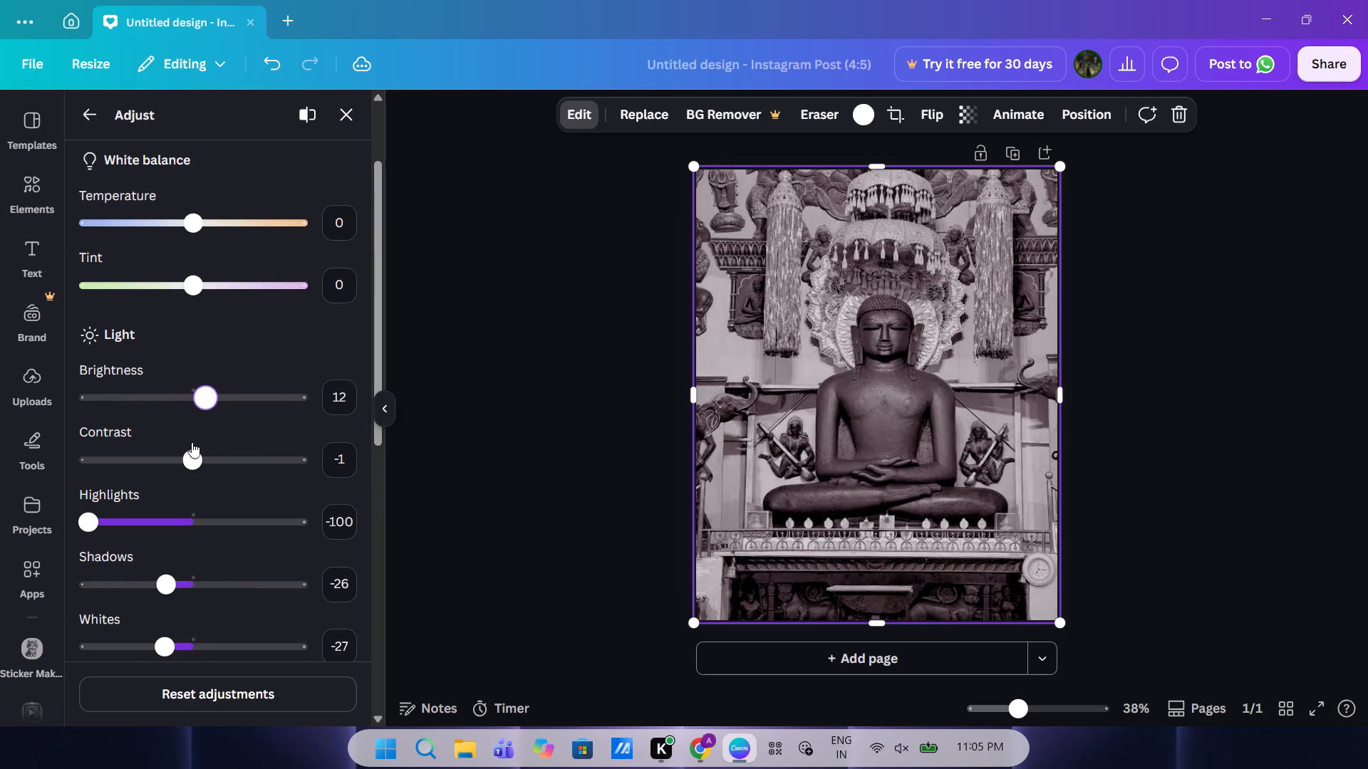
{"action": "left_click_drag", "start_coordinate": [193, 449], "coordinate": [244, 456]}
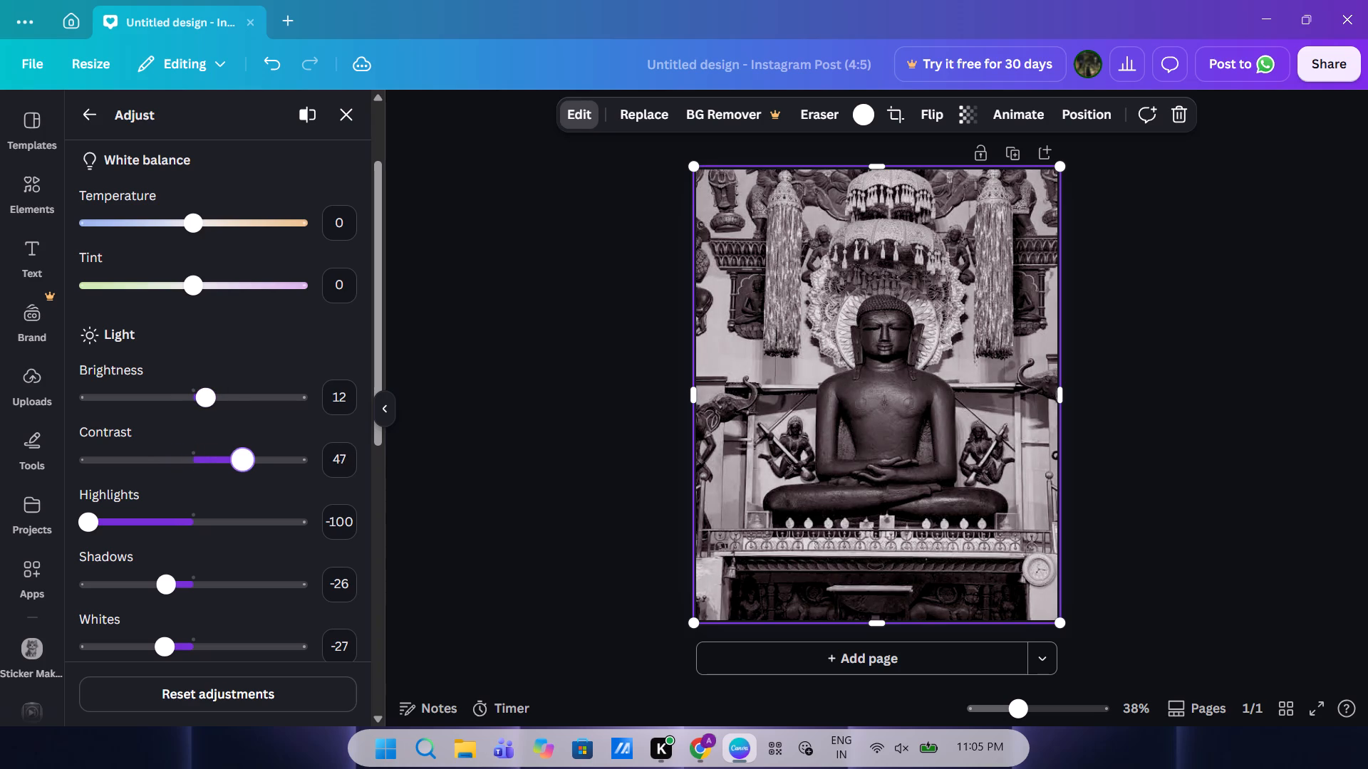
{"action": "left_click_drag", "start_coordinate": [244, 456], "coordinate": [199, 456]}
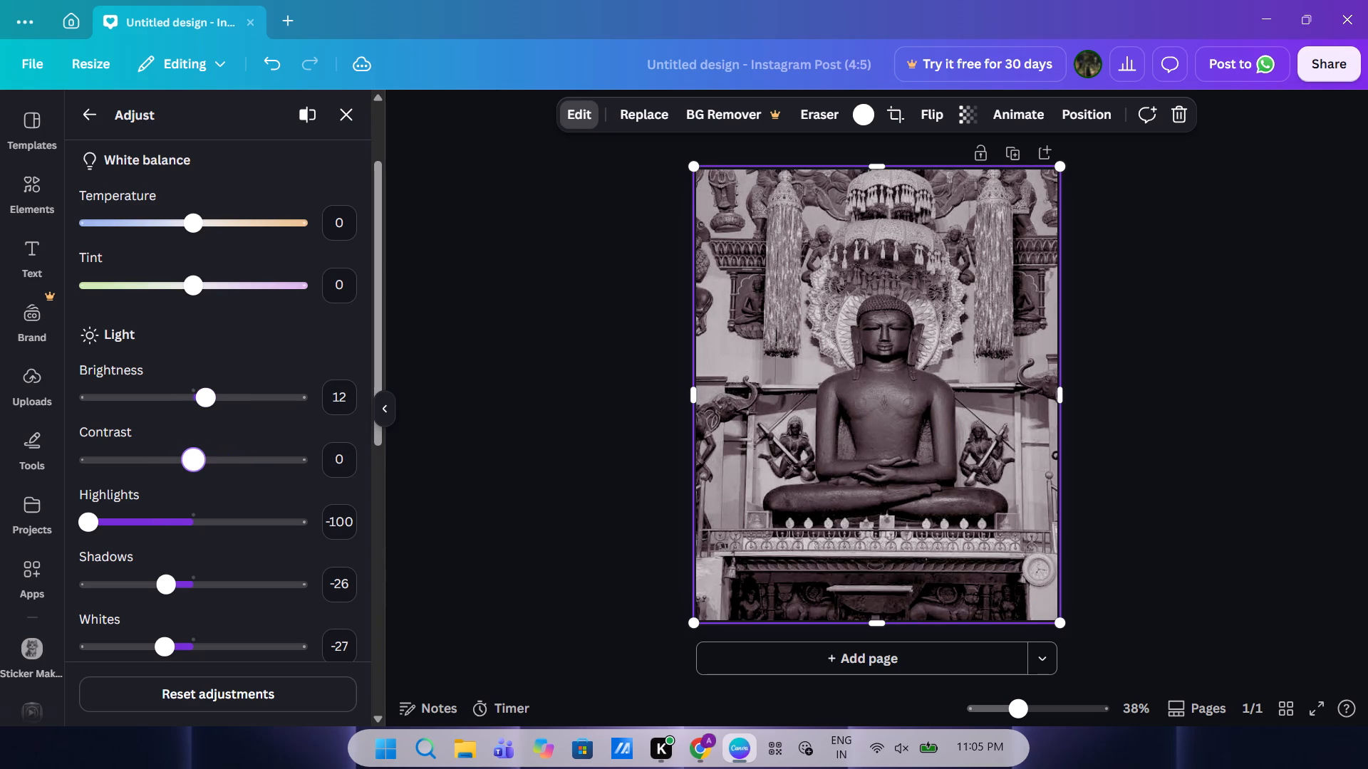
{"action": "left_click_drag", "start_coordinate": [199, 456], "coordinate": [189, 456]}
{"action": "scroll", "coordinate": [192, 303], "scroll_direction": "up", "scroll_amount": 1}
{"action": "scroll", "coordinate": [190, 225], "scroll_direction": "up", "scroll_amount": 1}
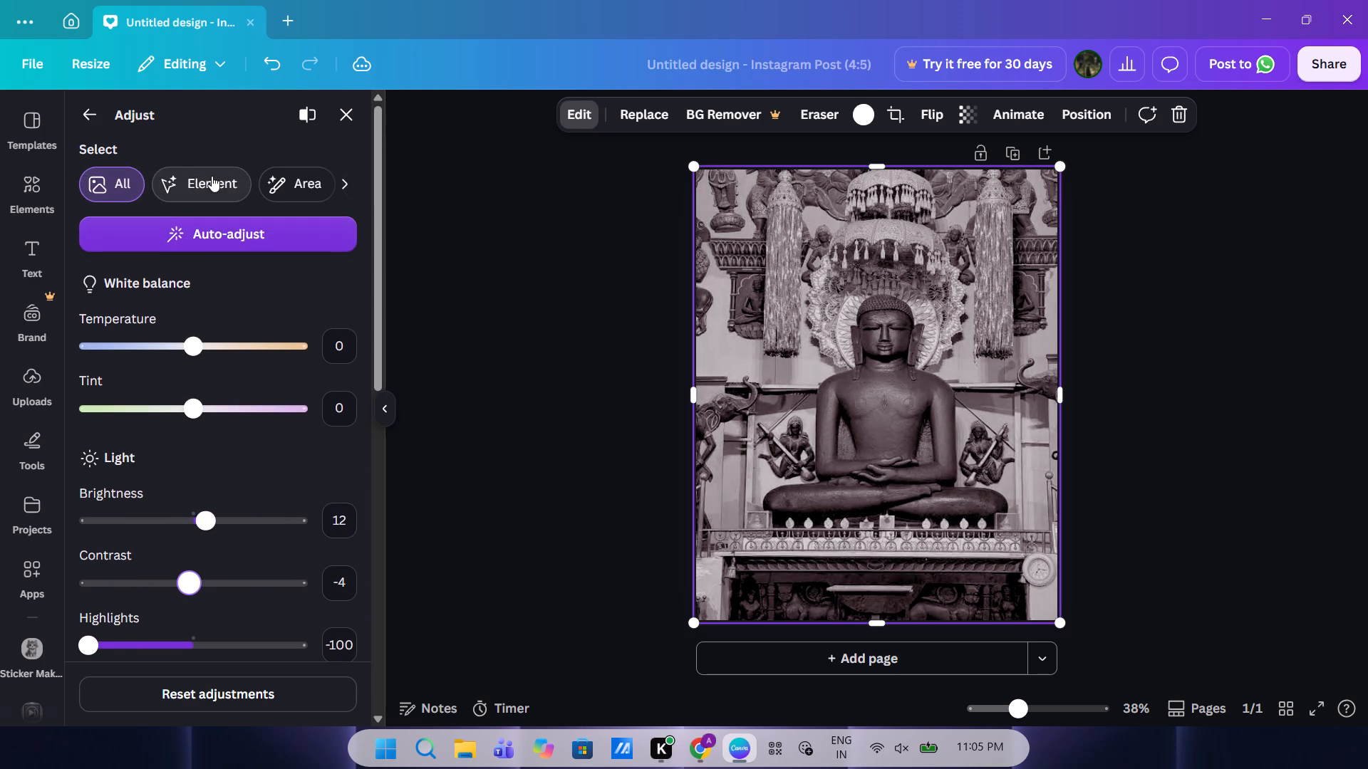
{"action": "scroll", "coordinate": [212, 176], "scroll_direction": "left", "scroll_amount": 1}
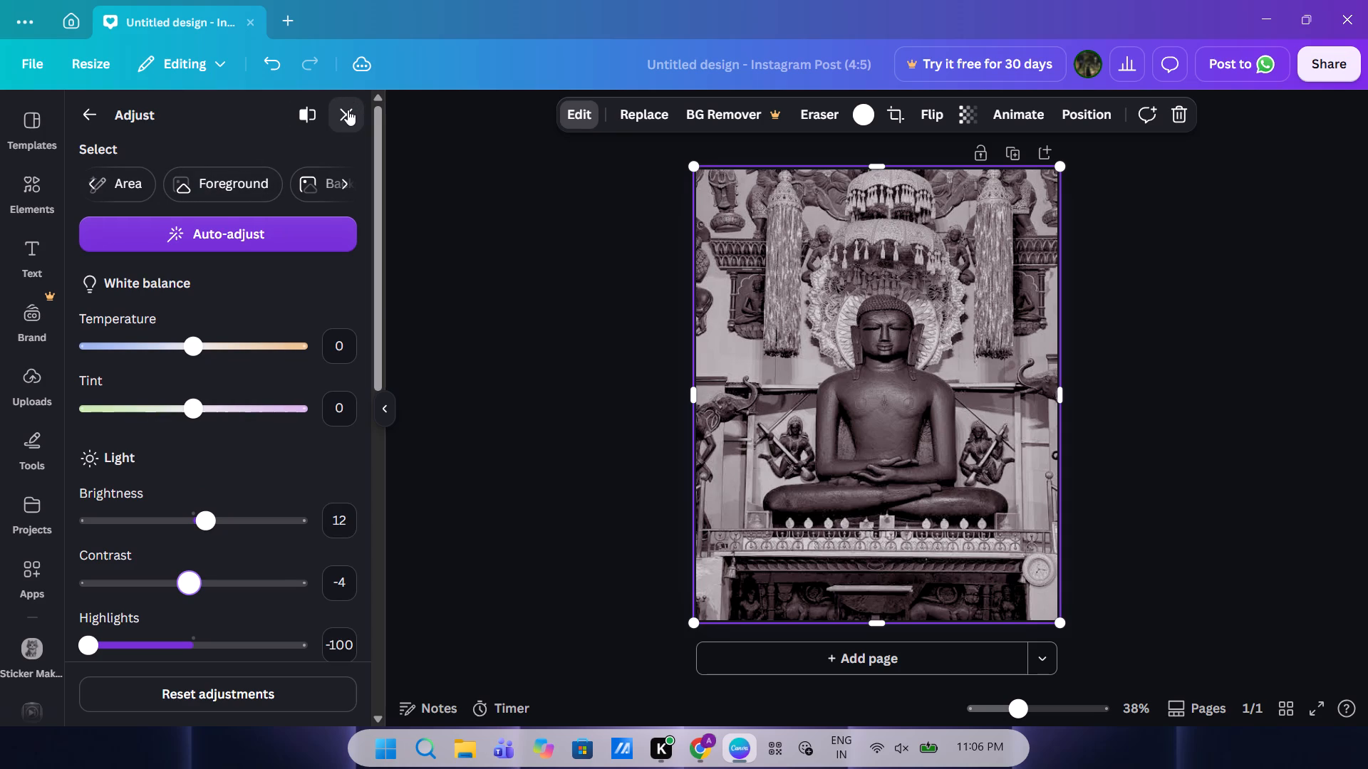
{"action": "double_click", "coordinate": [348, 110]}
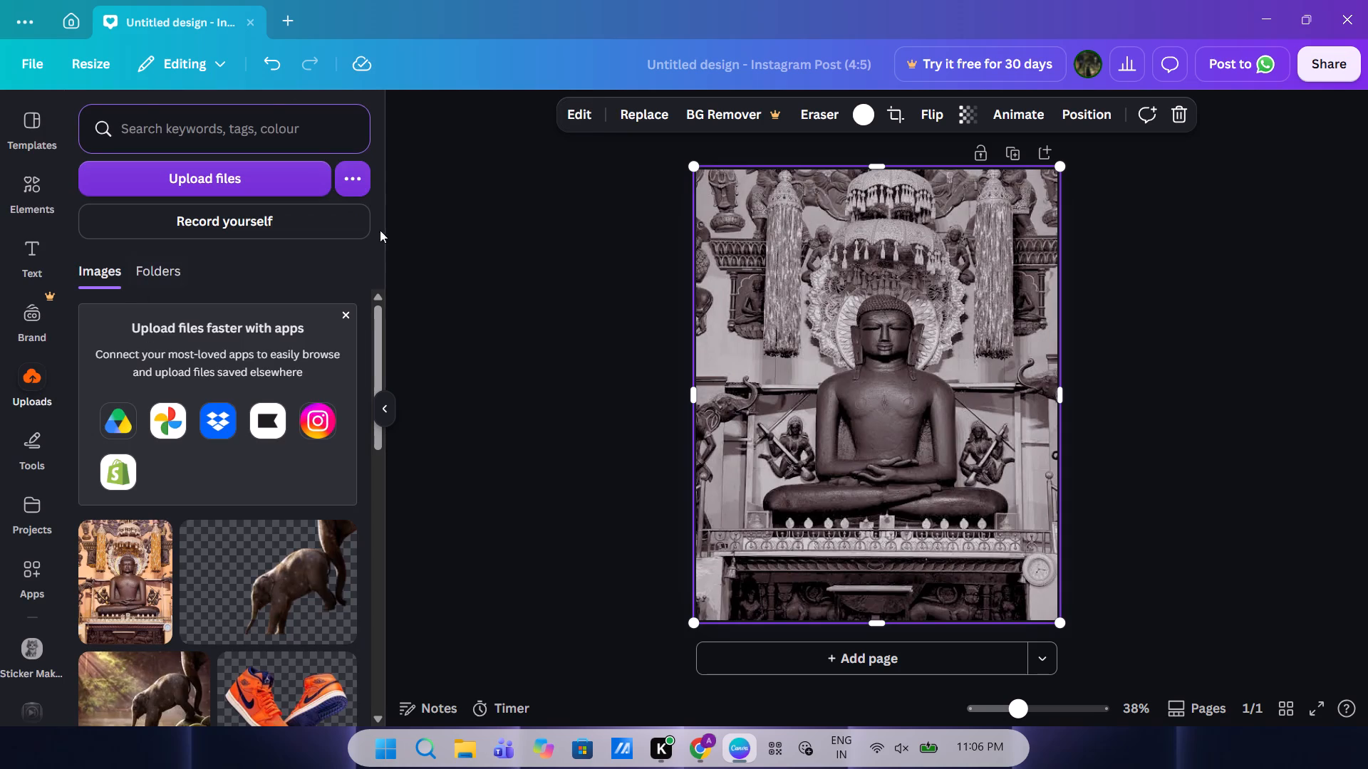
Look through the statue photo's image-editing tools, filters, effect apps and shadow options, and leave the photo deselected.
{"action": "left_click", "coordinate": [584, 116]}
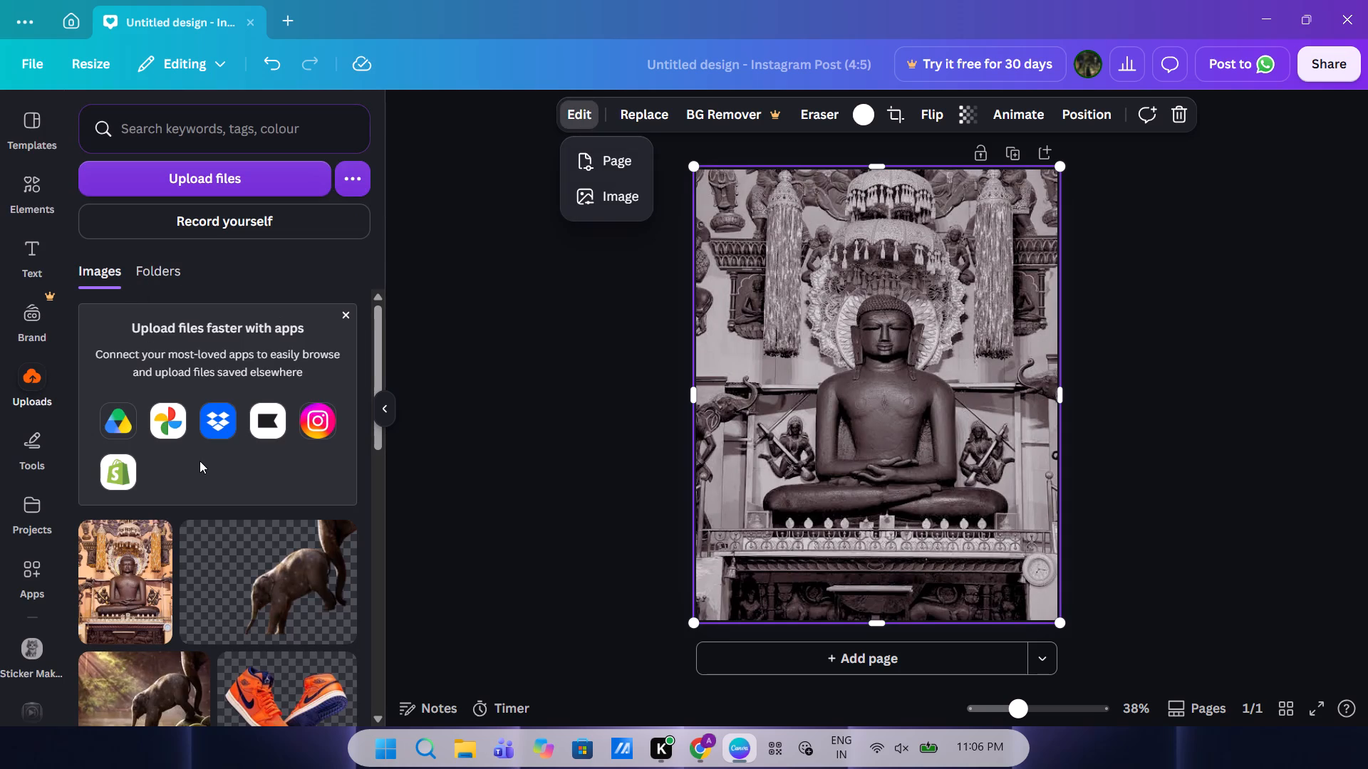
{"action": "left_click", "coordinate": [606, 191]}
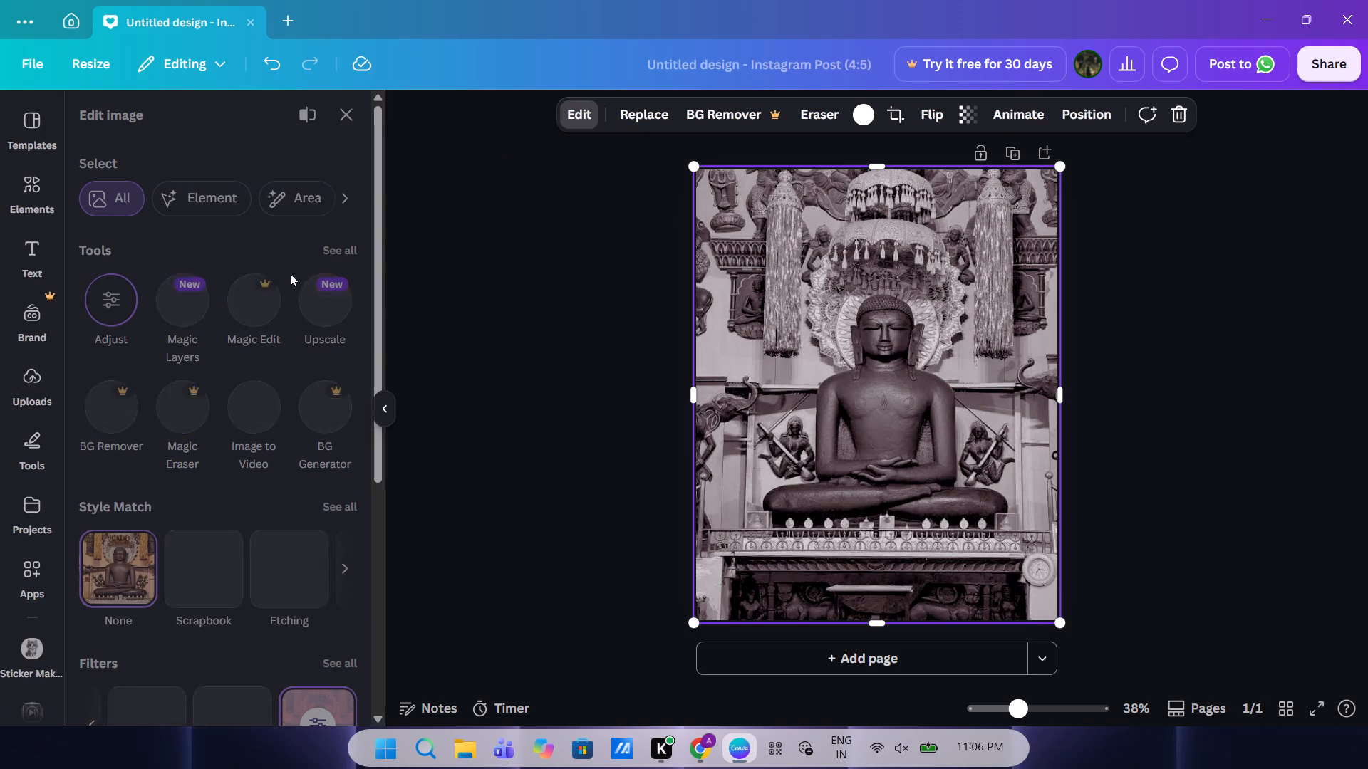
{"action": "scroll", "coordinate": [238, 325], "scroll_direction": "down", "scroll_amount": 1}
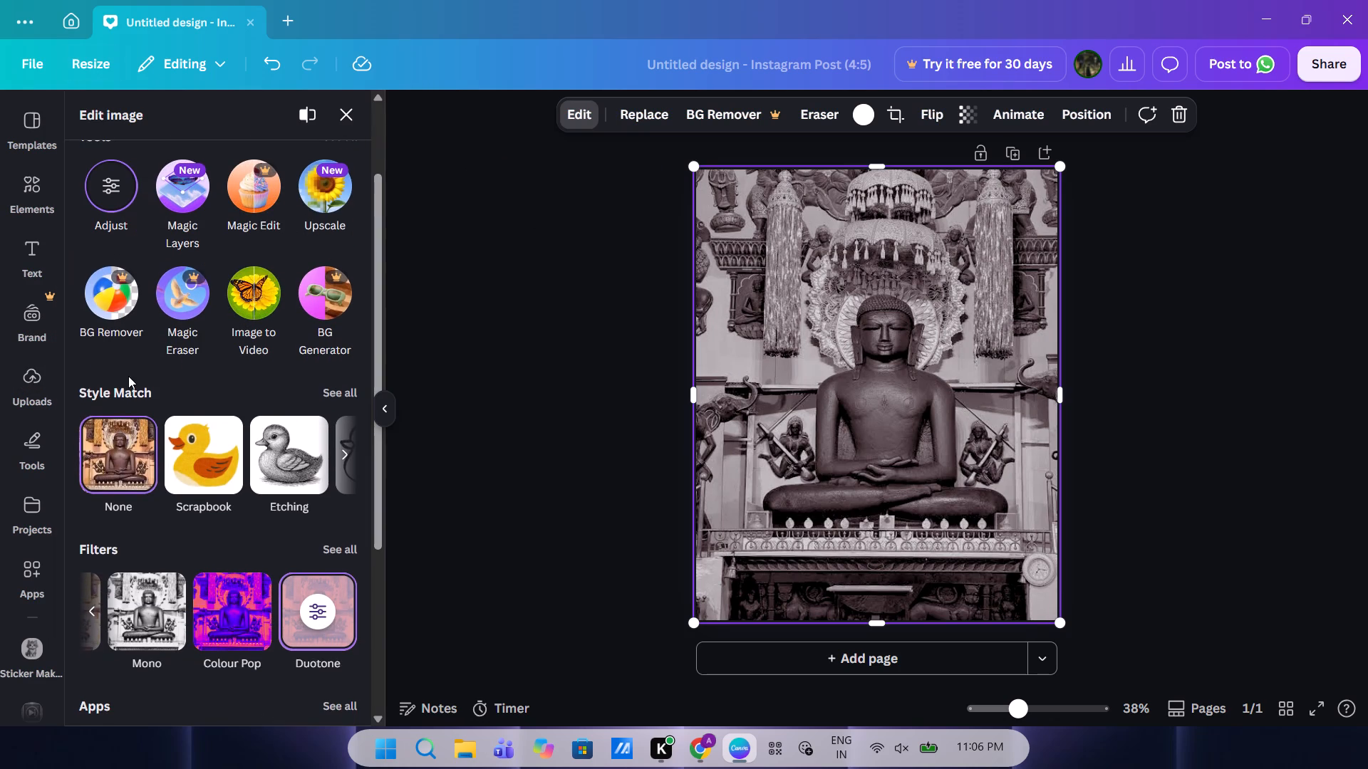
{"action": "scroll", "coordinate": [128, 376], "scroll_direction": "down", "scroll_amount": 2}
{"action": "scroll", "coordinate": [182, 446], "scroll_direction": "down", "scroll_amount": 1}
{"action": "scroll", "coordinate": [241, 446], "scroll_direction": "down", "scroll_amount": 2}
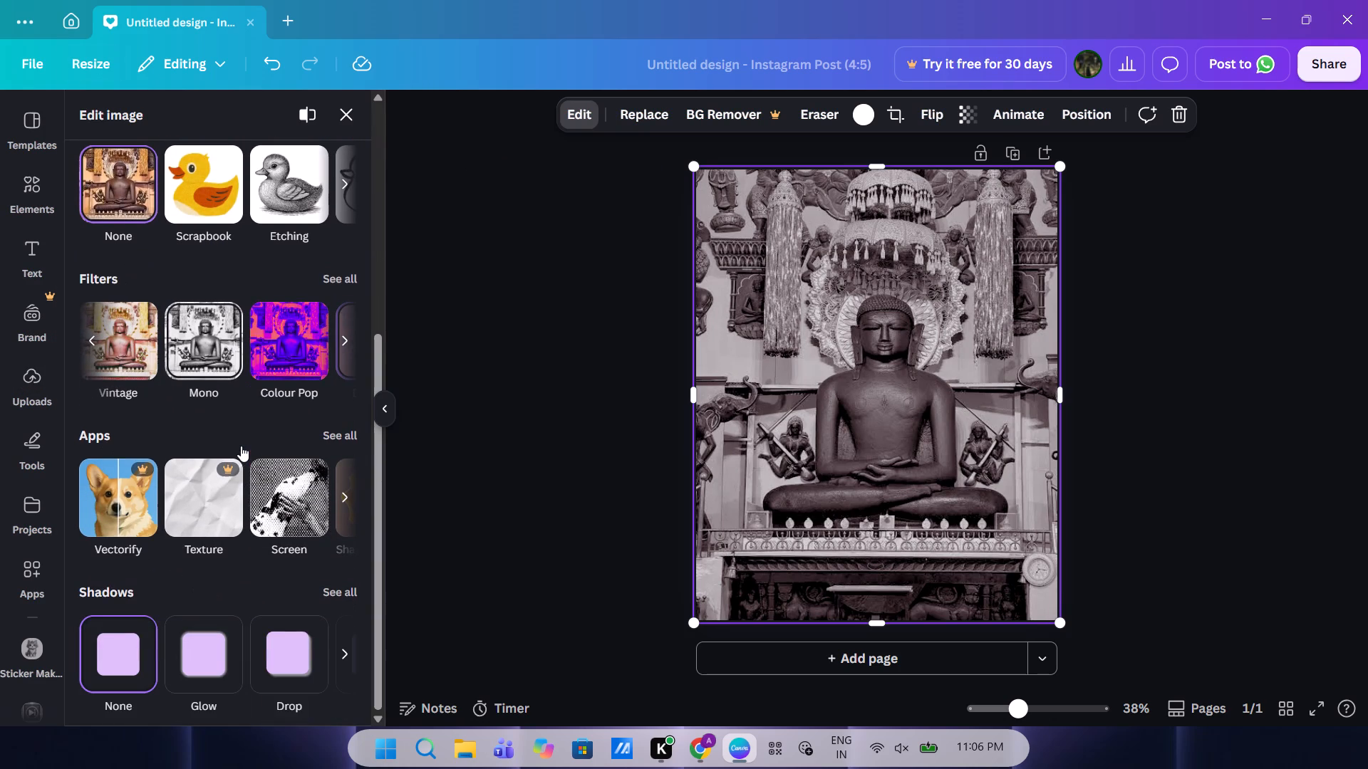
{"action": "scroll", "coordinate": [241, 446], "scroll_direction": "down", "scroll_amount": 3}
{"action": "scroll", "coordinate": [179, 500], "scroll_direction": "left", "scroll_amount": 1}
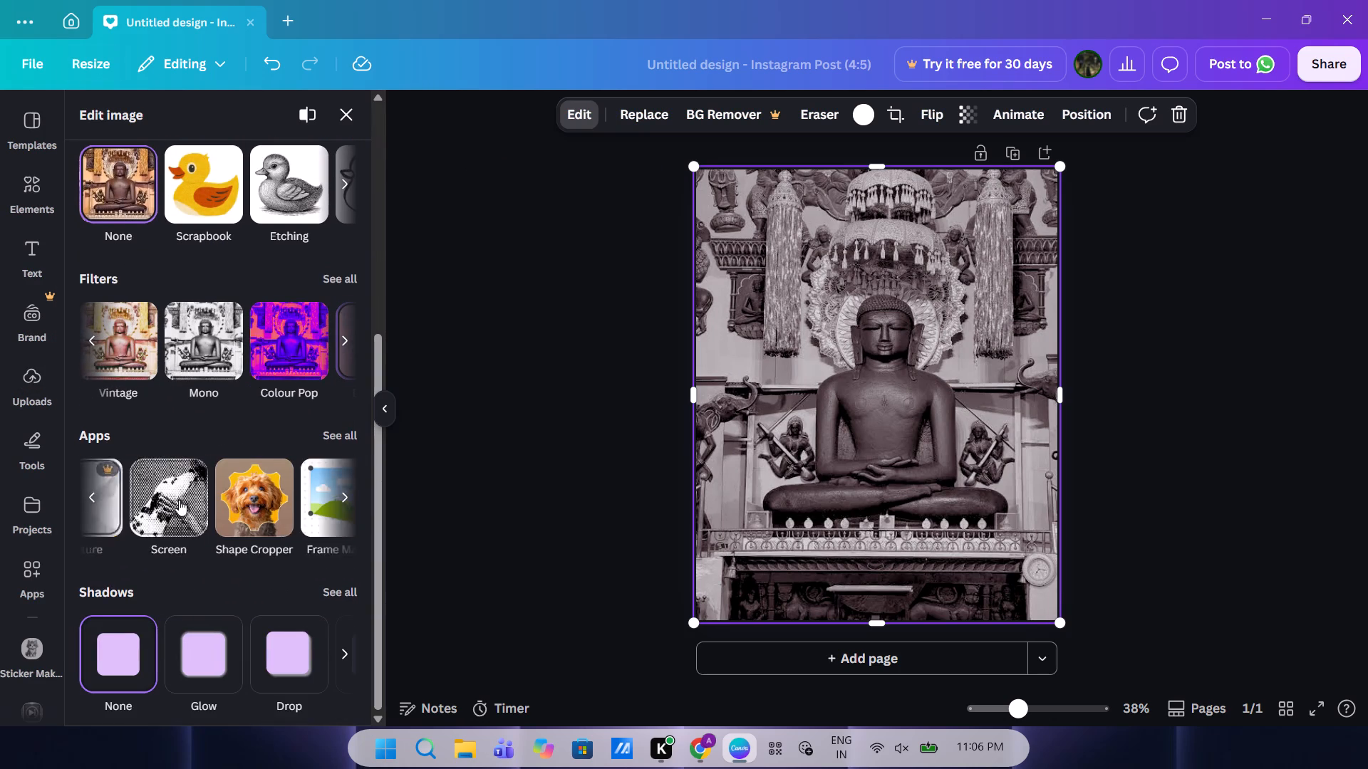
{"action": "scroll", "coordinate": [179, 500], "scroll_direction": "left", "scroll_amount": 1}
{"action": "scroll", "coordinate": [281, 475], "scroll_direction": "left", "scroll_amount": 2}
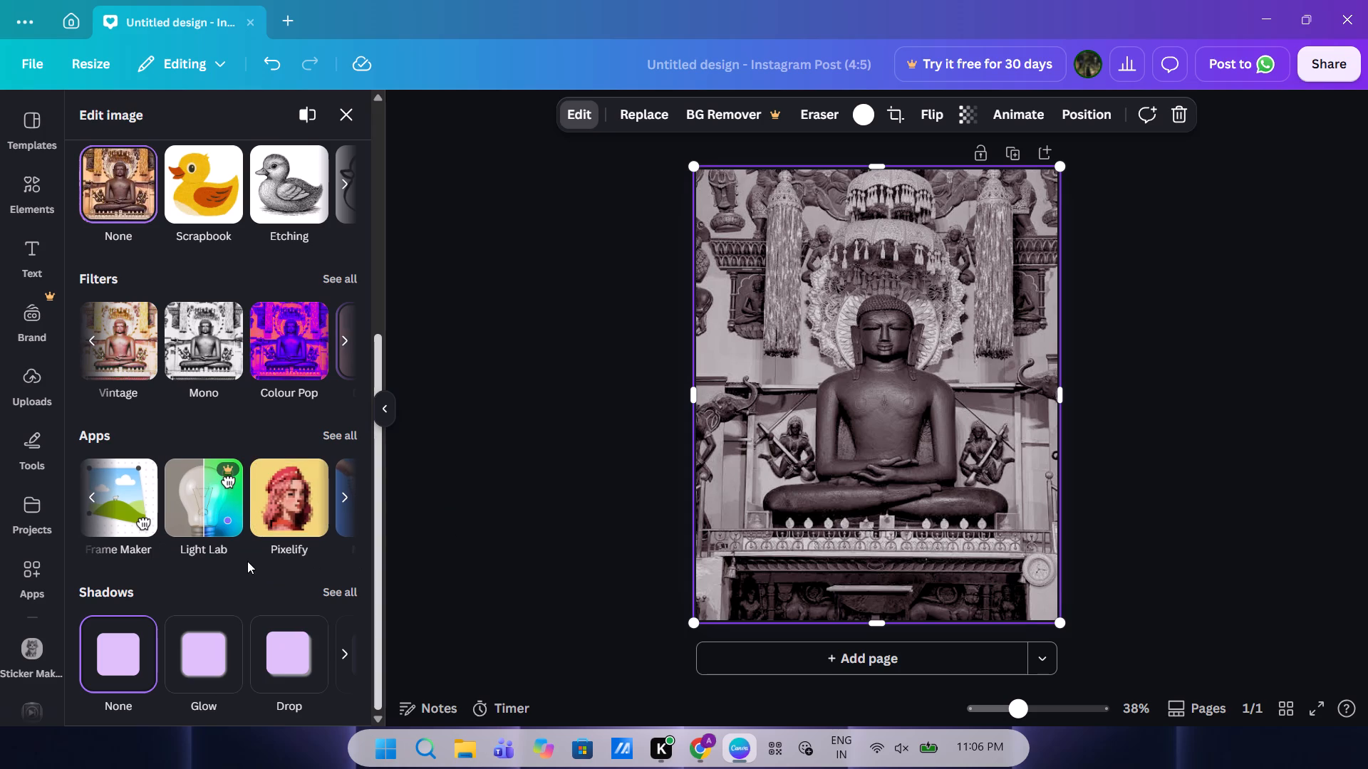
{"action": "scroll", "coordinate": [270, 641], "scroll_direction": "left", "scroll_amount": 3}
{"action": "left_click", "coordinate": [569, 483]}
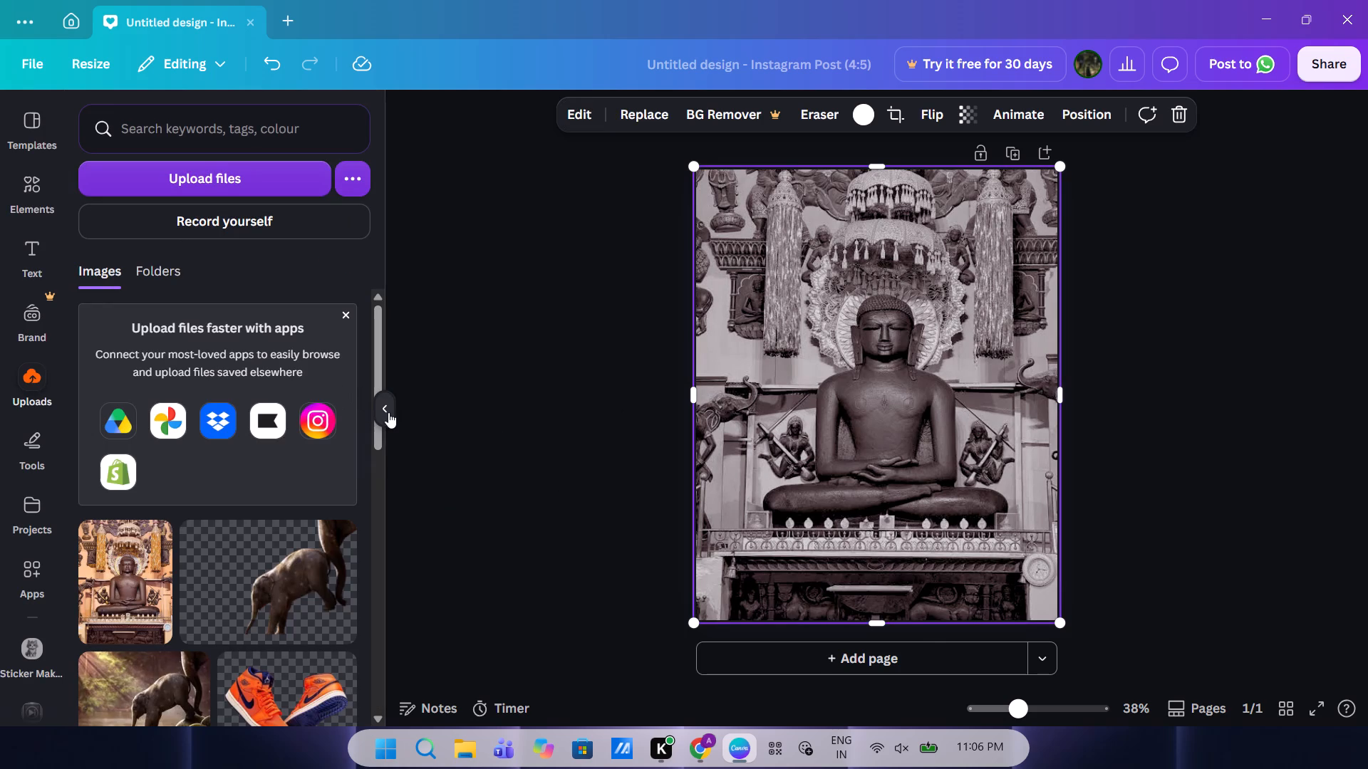
{"action": "left_click", "coordinate": [388, 412]}
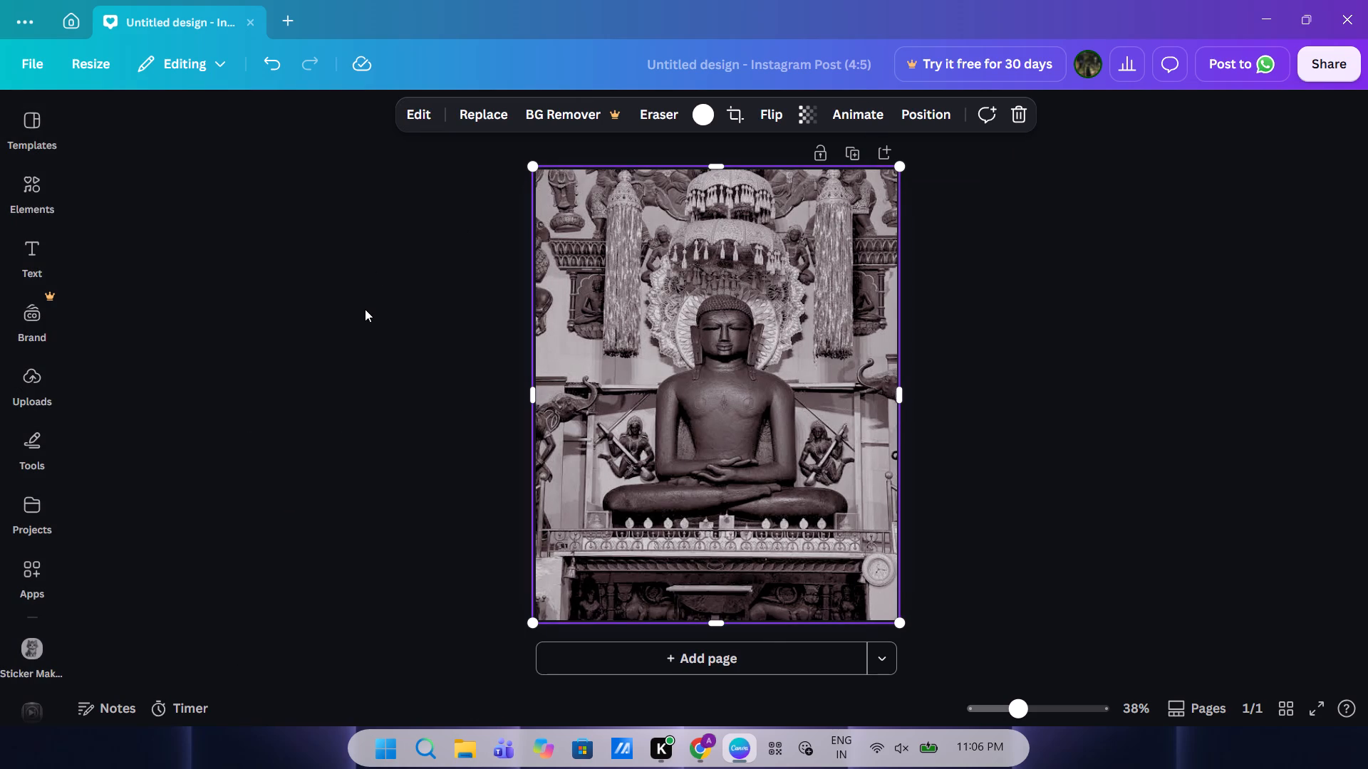
{"action": "left_click", "coordinate": [365, 309]}
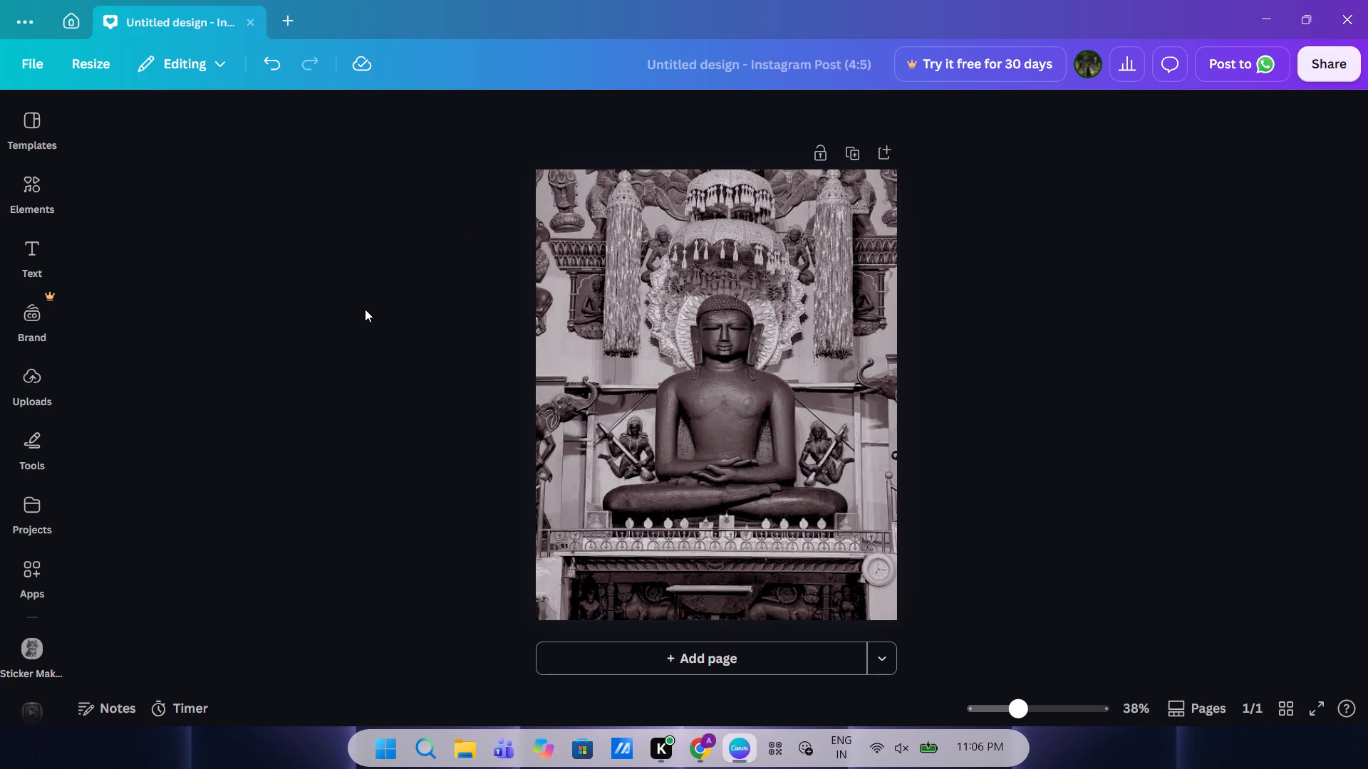
Search the elements library for "paper".
{"action": "left_click", "coordinate": [27, 178]}
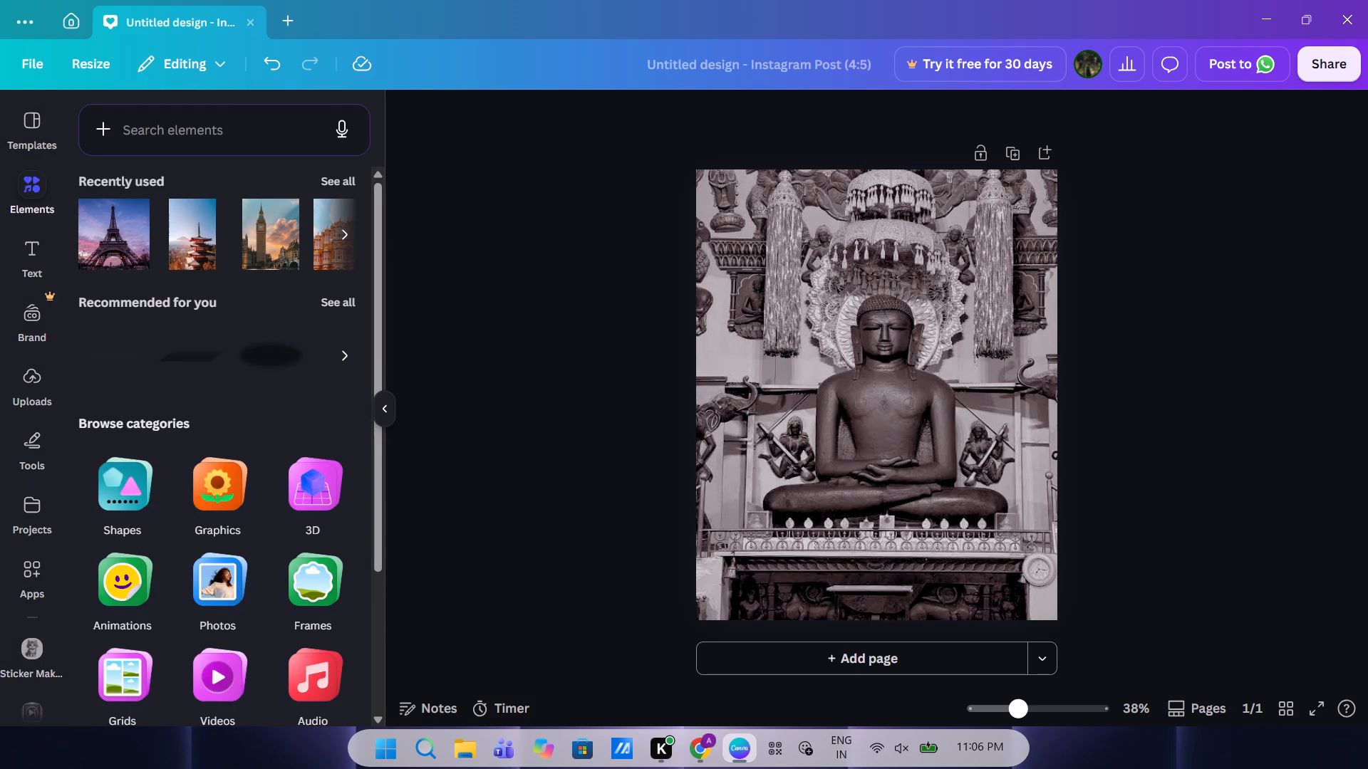
{"action": "left_click", "coordinate": [204, 147]}
{"action": "left_click", "coordinate": [178, 140]}
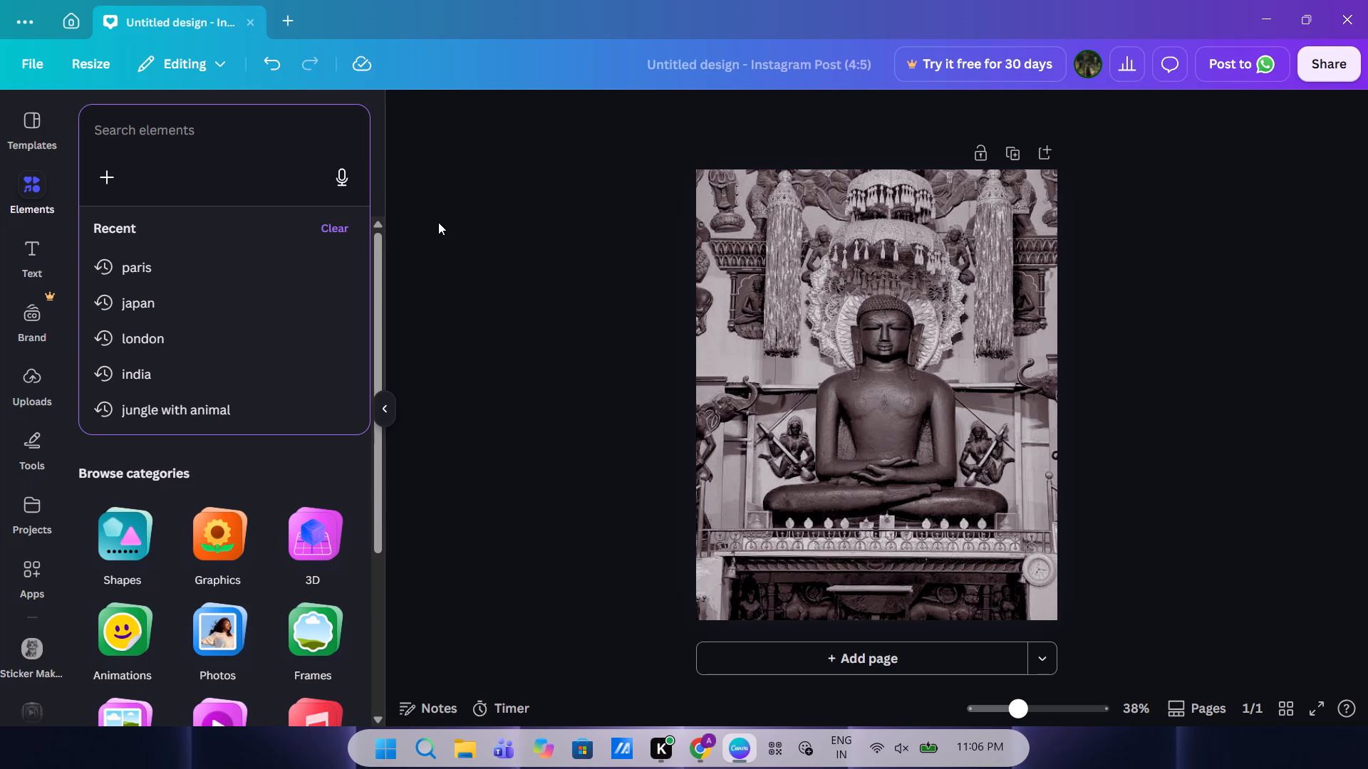
{"action": "type", "text": "par"}
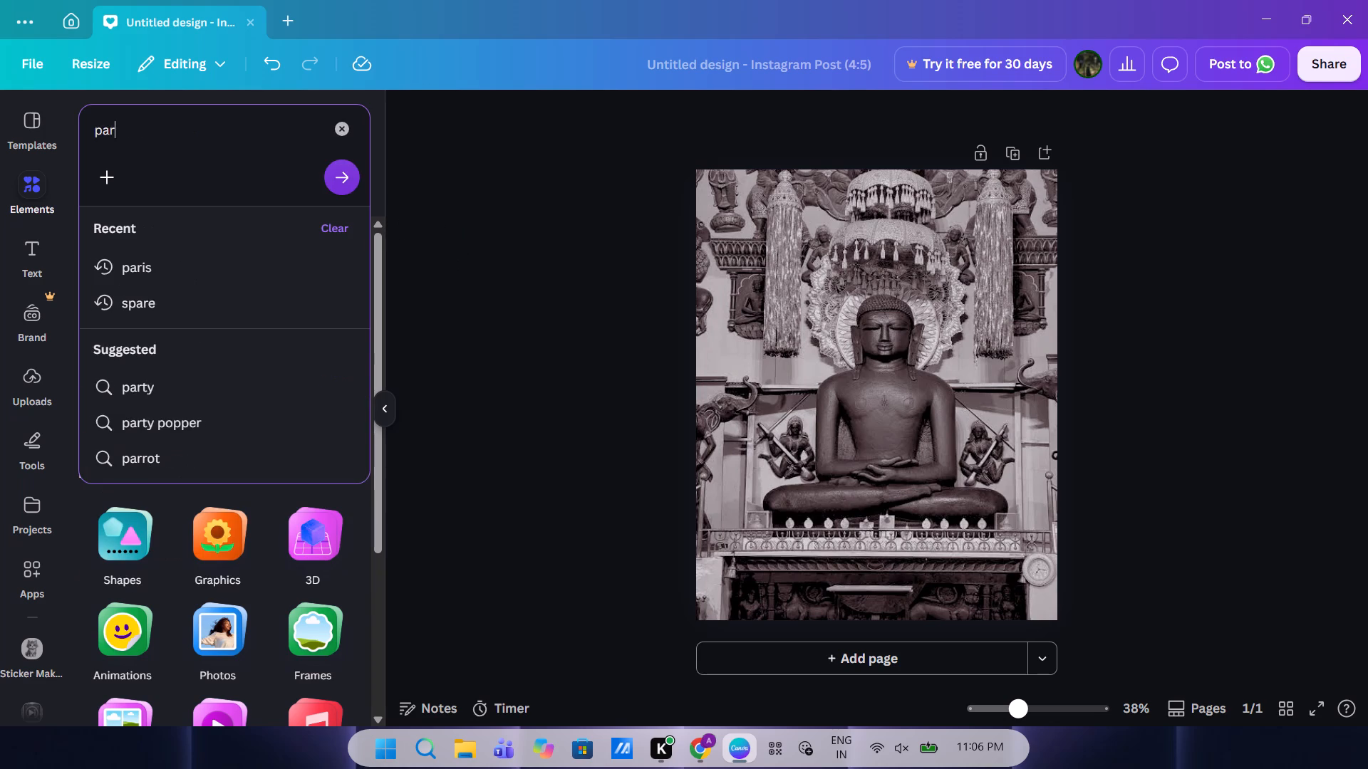
{"action": "key", "text": "BackSpace"}
{"action": "type", "text": "er"}
{"action": "key", "text": "BackSpace"}
{"action": "key", "text": "BackSpace"}
{"action": "type", "text": "per"}
{"action": "key", "text": "Return"}
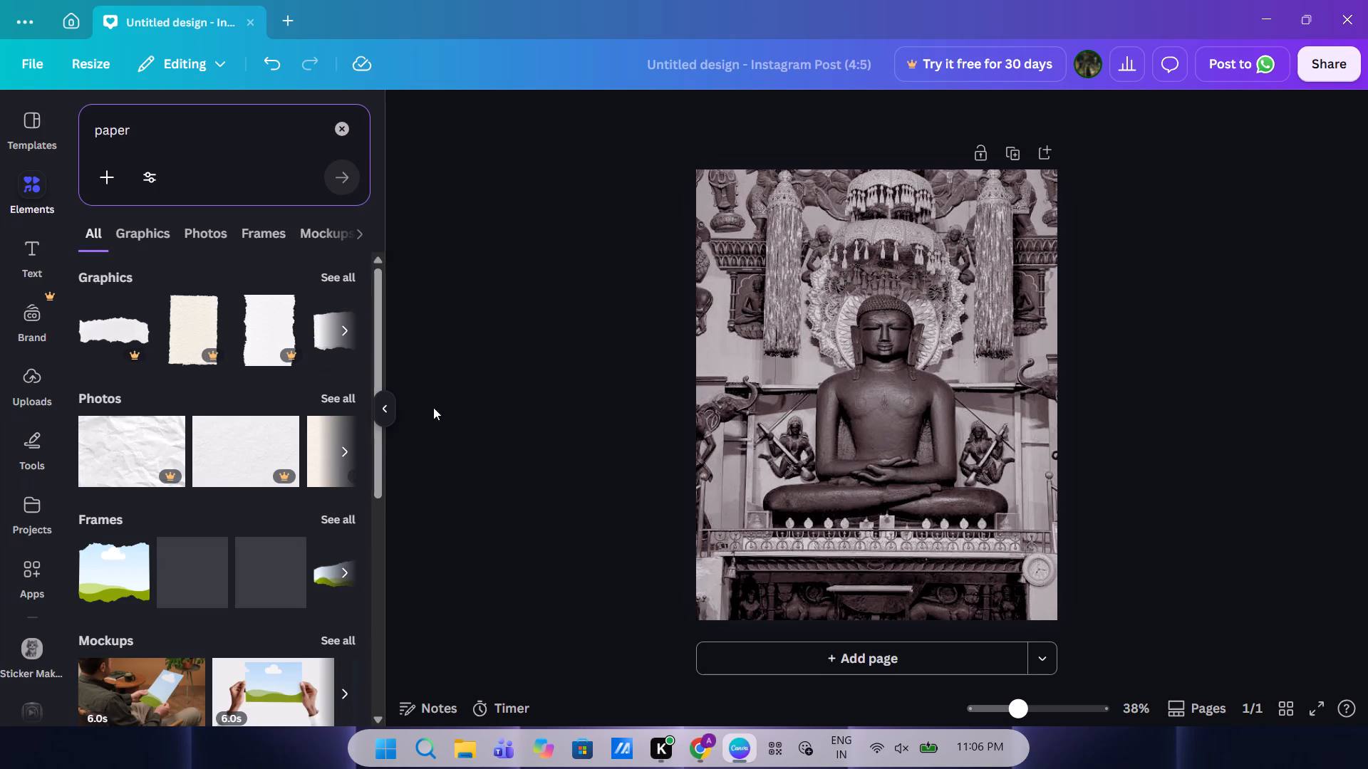
Browse the full set of paper graphics and add the narrow, slanted torn white paper strip to the design.
{"action": "scroll", "coordinate": [316, 377], "scroll_direction": "left", "scroll_amount": 1}
{"action": "left_click", "coordinate": [347, 275]}
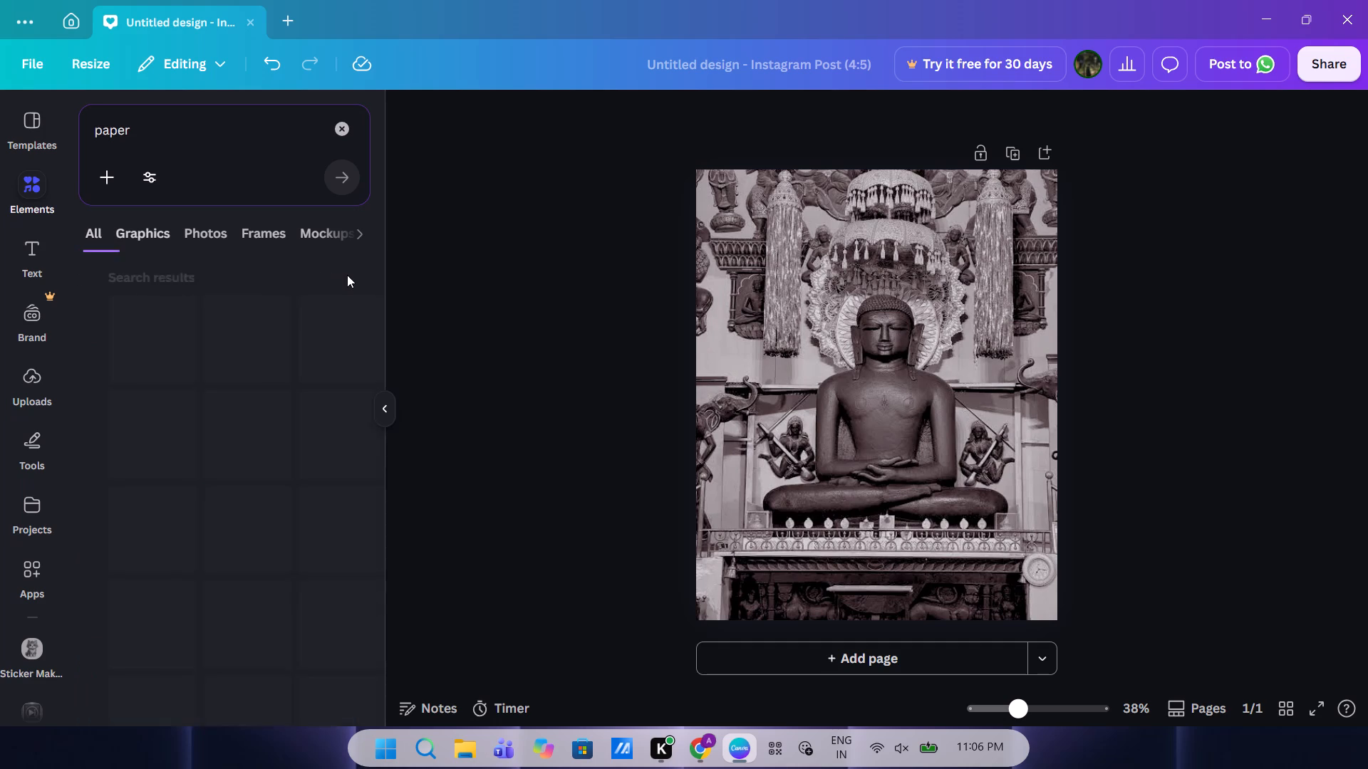
{"action": "scroll", "coordinate": [223, 415], "scroll_direction": "down", "scroll_amount": 1}
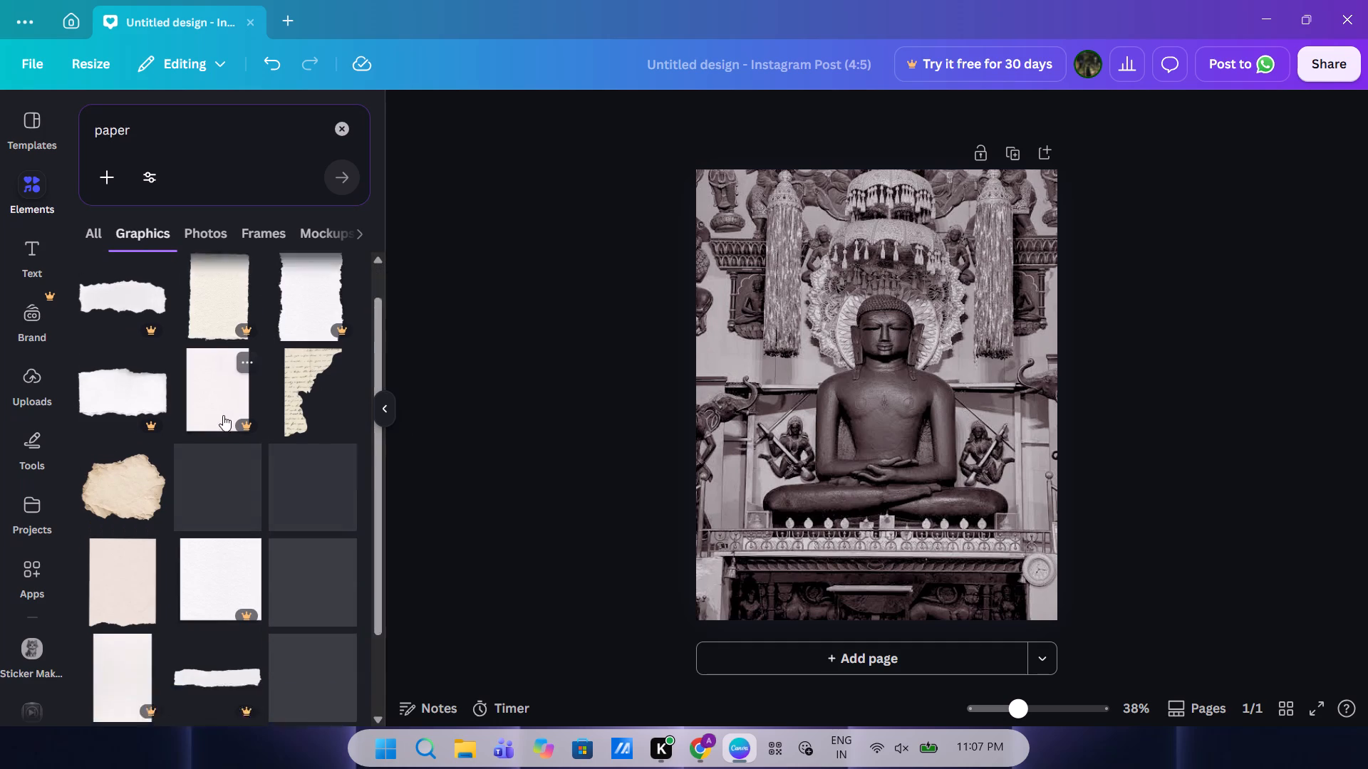
{"action": "scroll", "coordinate": [223, 415], "scroll_direction": "down", "scroll_amount": 1}
{"action": "scroll", "coordinate": [155, 494], "scroll_direction": "down", "scroll_amount": 2}
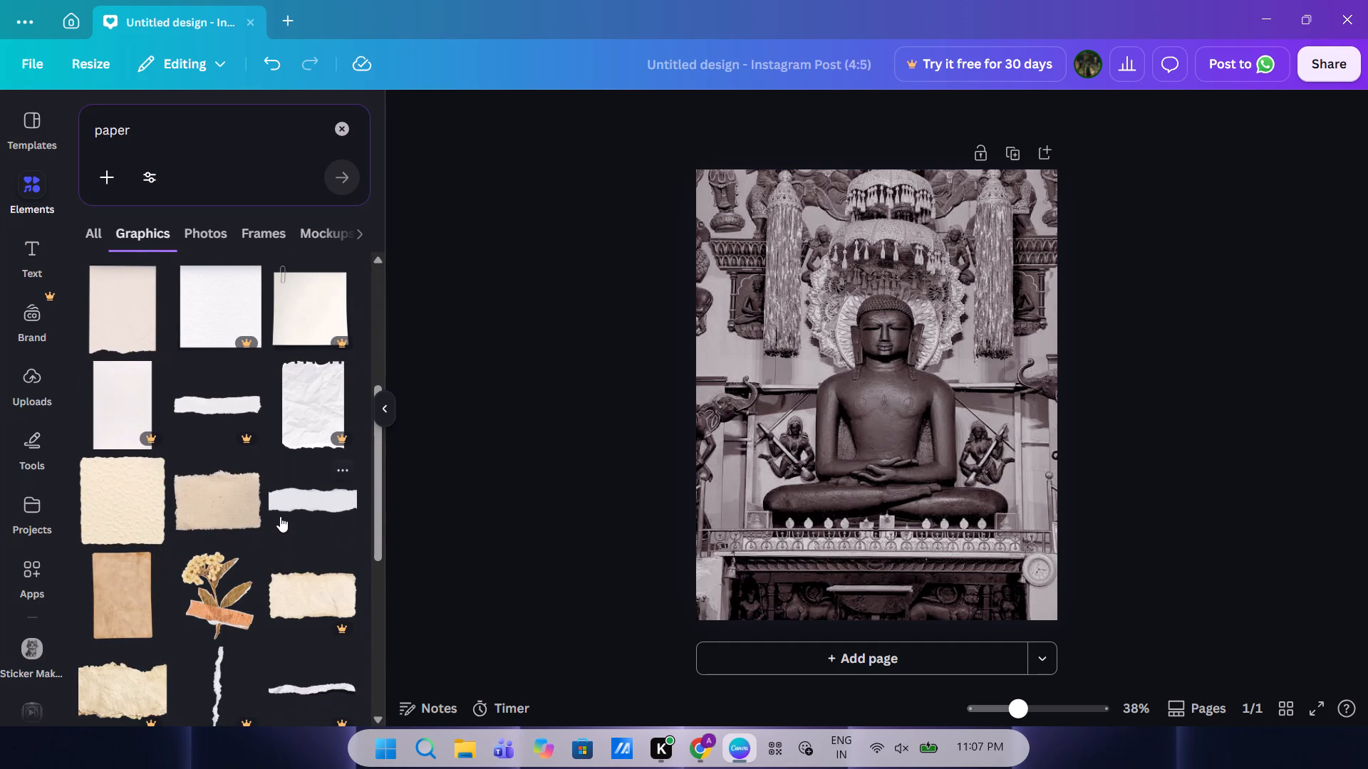
{"action": "scroll", "coordinate": [280, 516], "scroll_direction": "down", "scroll_amount": 1}
{"action": "scroll", "coordinate": [200, 483], "scroll_direction": "down", "scroll_amount": 1}
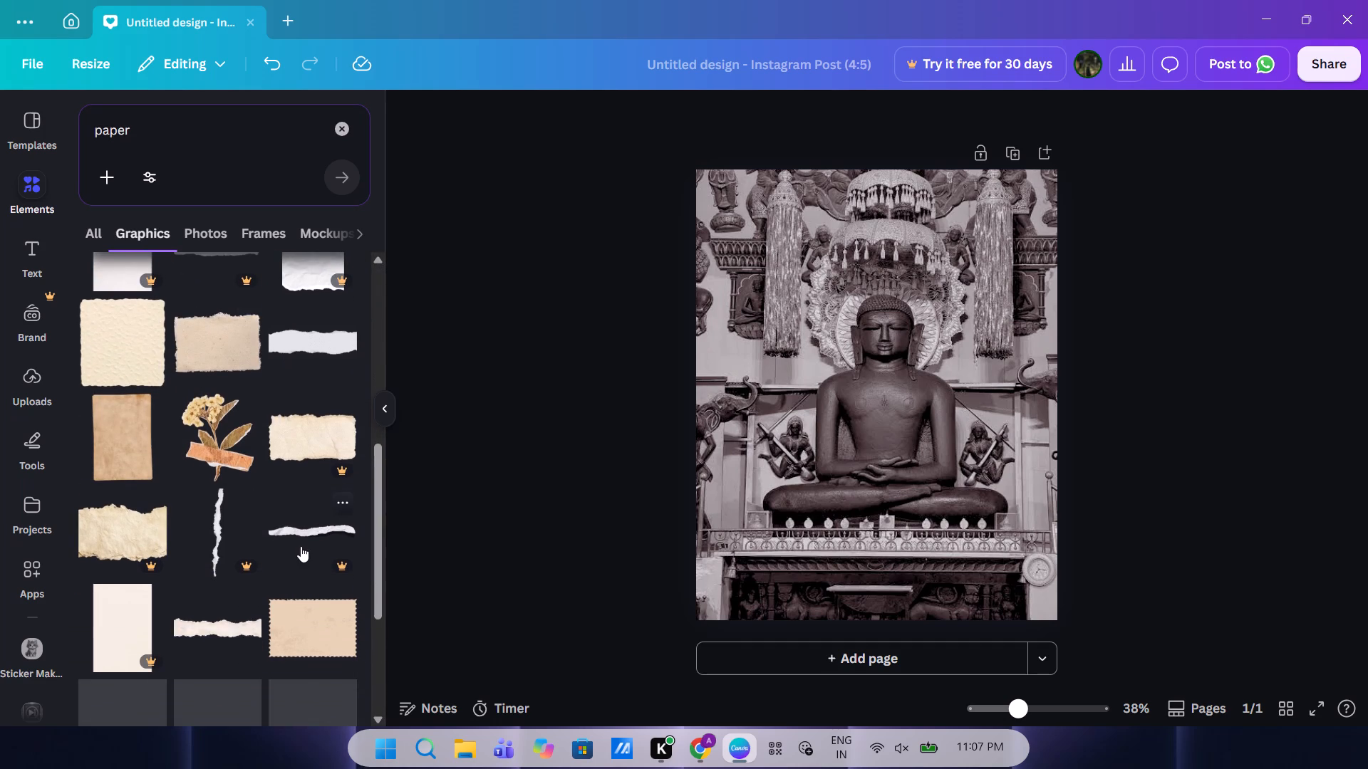
{"action": "scroll", "coordinate": [301, 546], "scroll_direction": "down", "scroll_amount": 1}
{"action": "scroll", "coordinate": [195, 548], "scroll_direction": "down", "scroll_amount": 1}
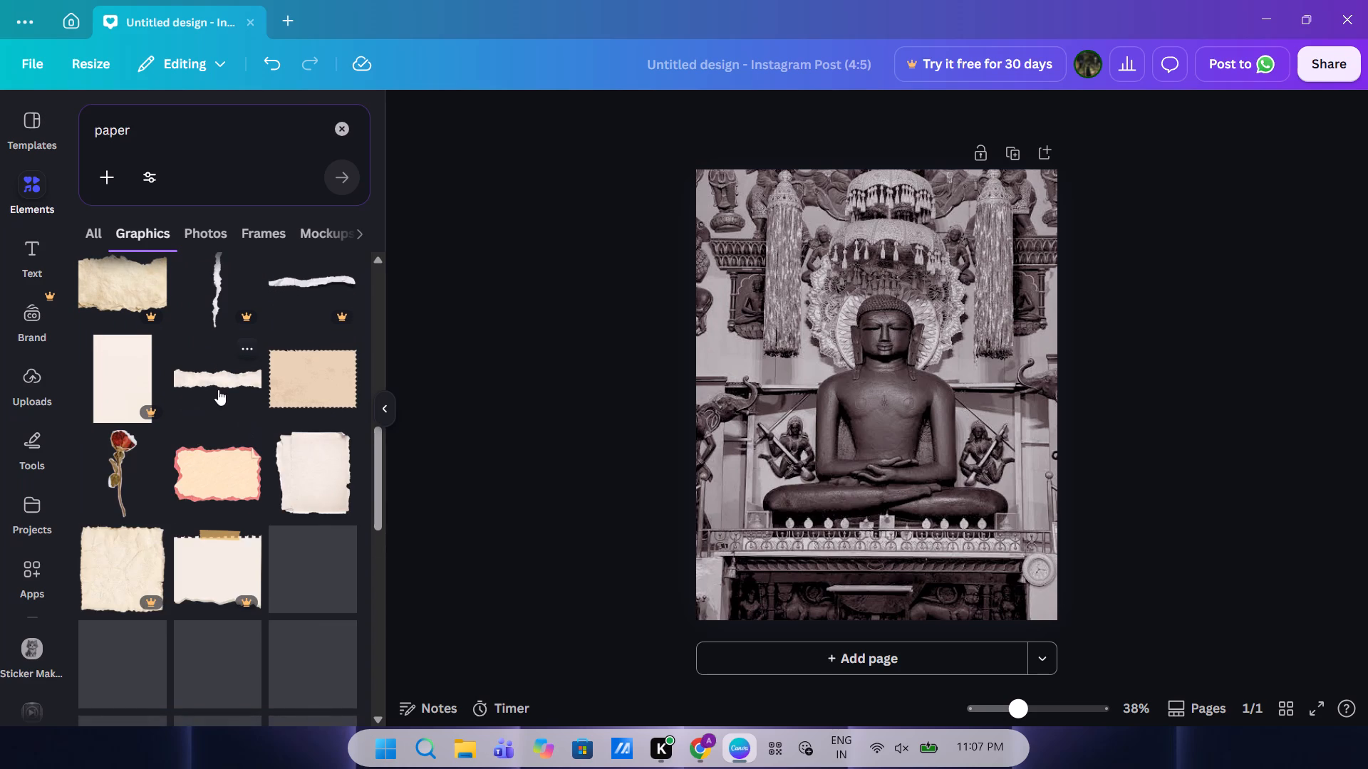
{"action": "scroll", "coordinate": [218, 389], "scroll_direction": "down", "scroll_amount": 3}
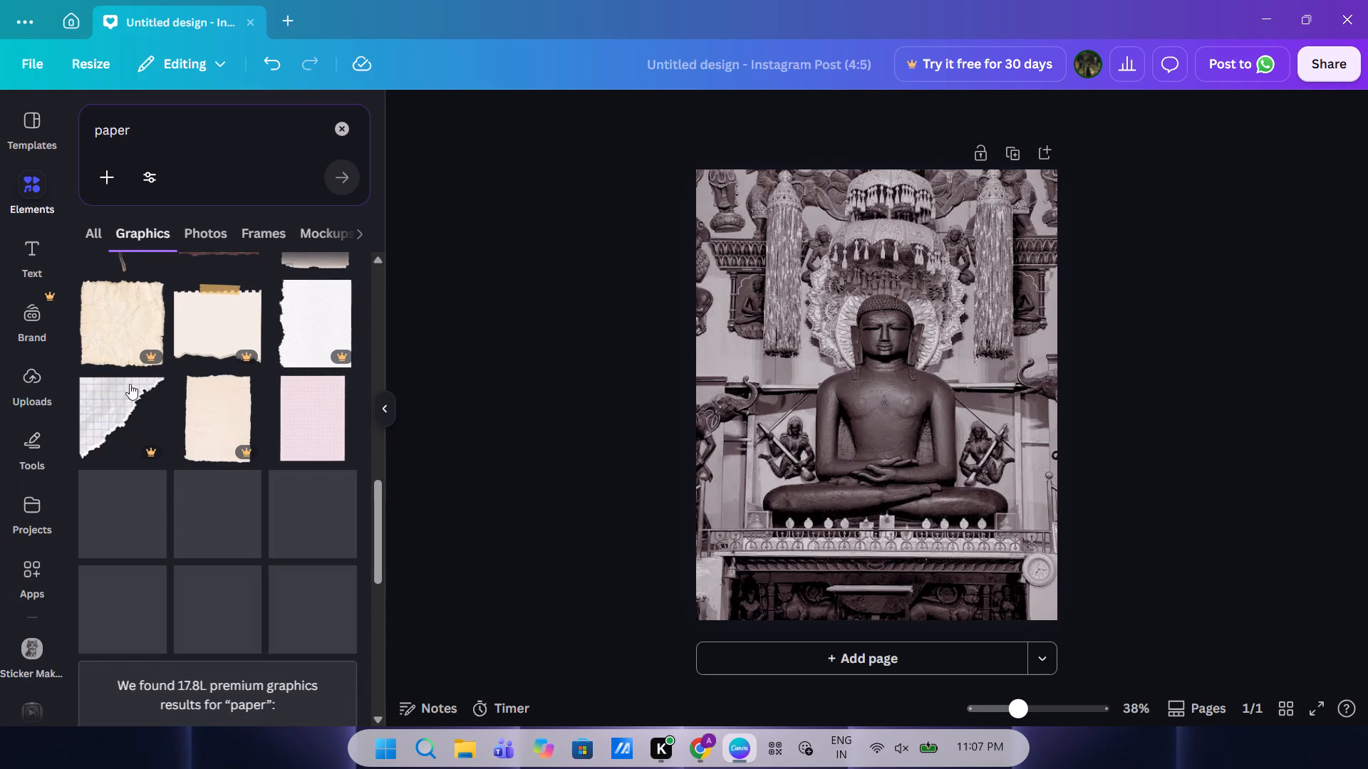
{"action": "scroll", "coordinate": [199, 517], "scroll_direction": "down", "scroll_amount": 2}
{"action": "scroll", "coordinate": [259, 422], "scroll_direction": "down", "scroll_amount": 3}
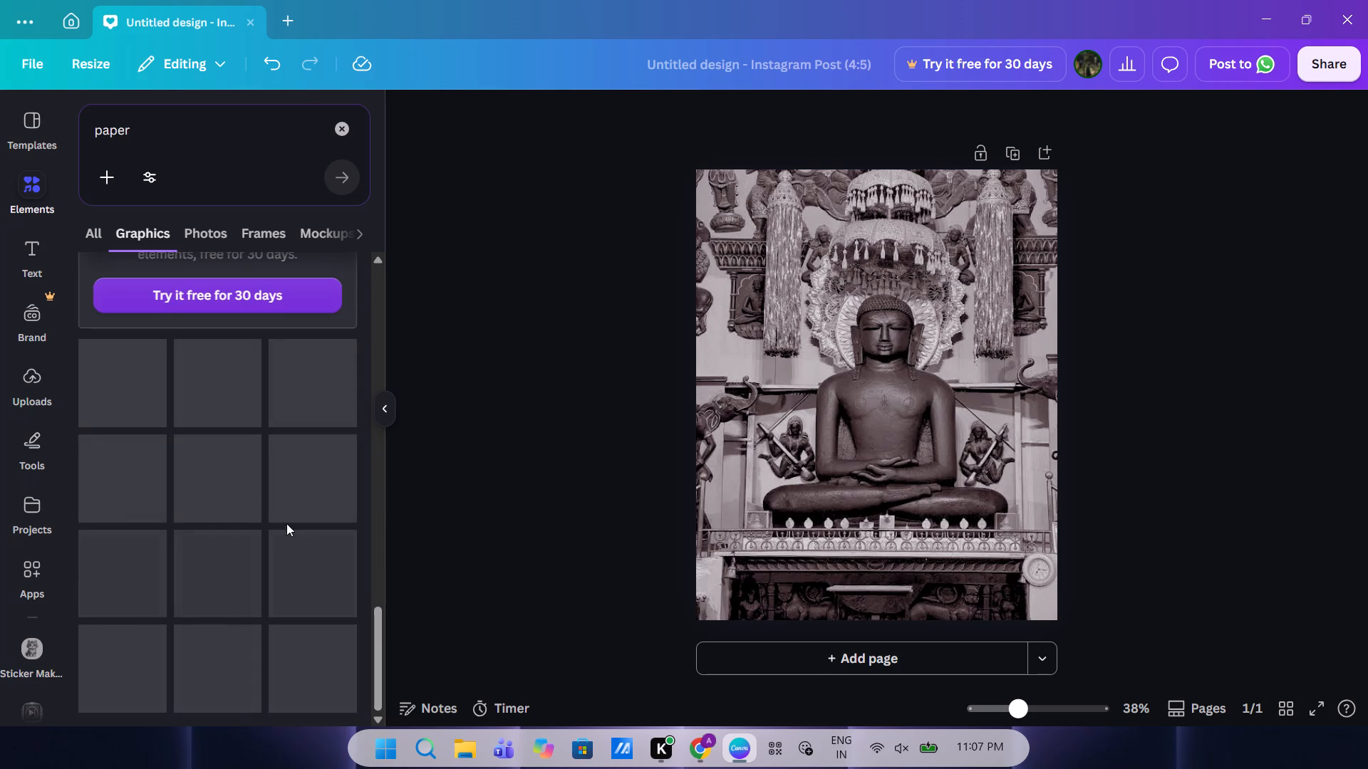
{"action": "scroll", "coordinate": [251, 462], "scroll_direction": "right", "scroll_amount": 1}
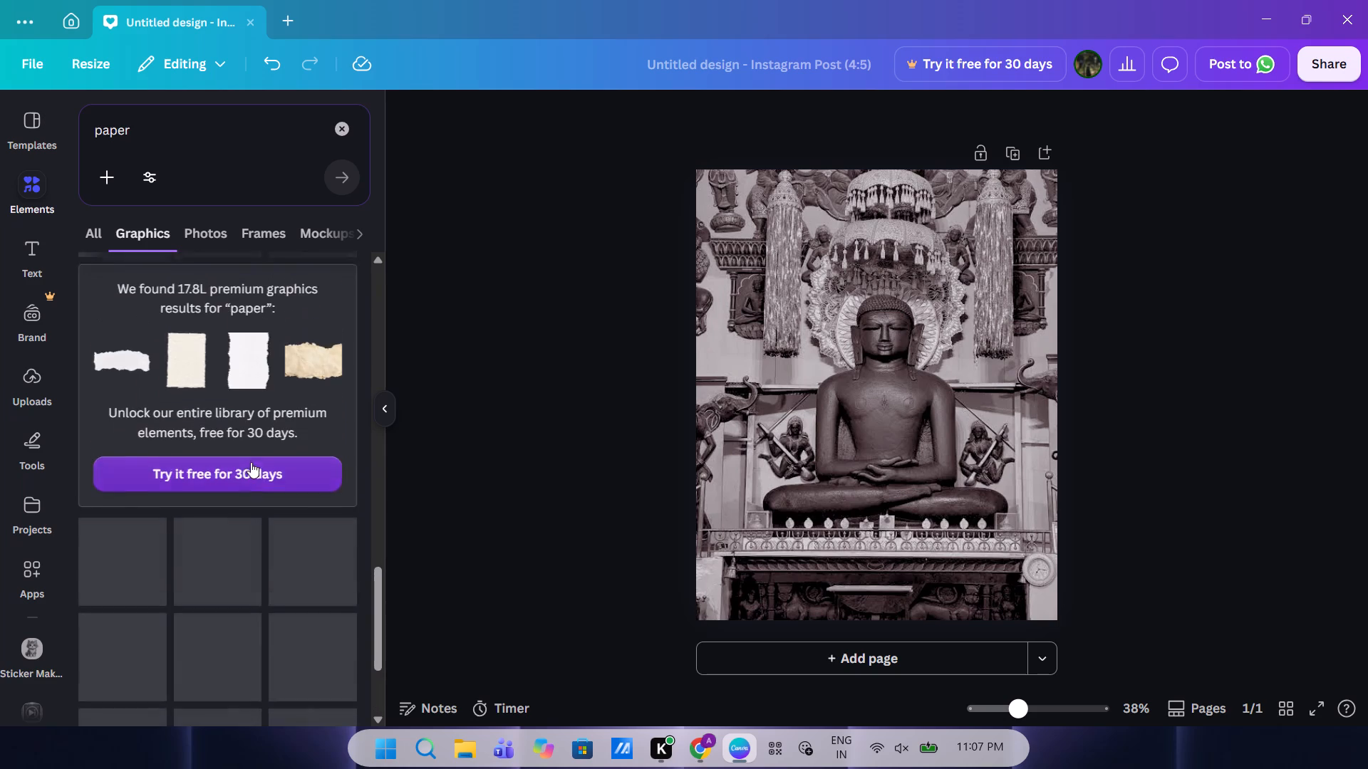
{"action": "scroll", "coordinate": [251, 462], "scroll_direction": "right", "scroll_amount": 1}
{"action": "scroll", "coordinate": [211, 543], "scroll_direction": "down", "scroll_amount": 1}
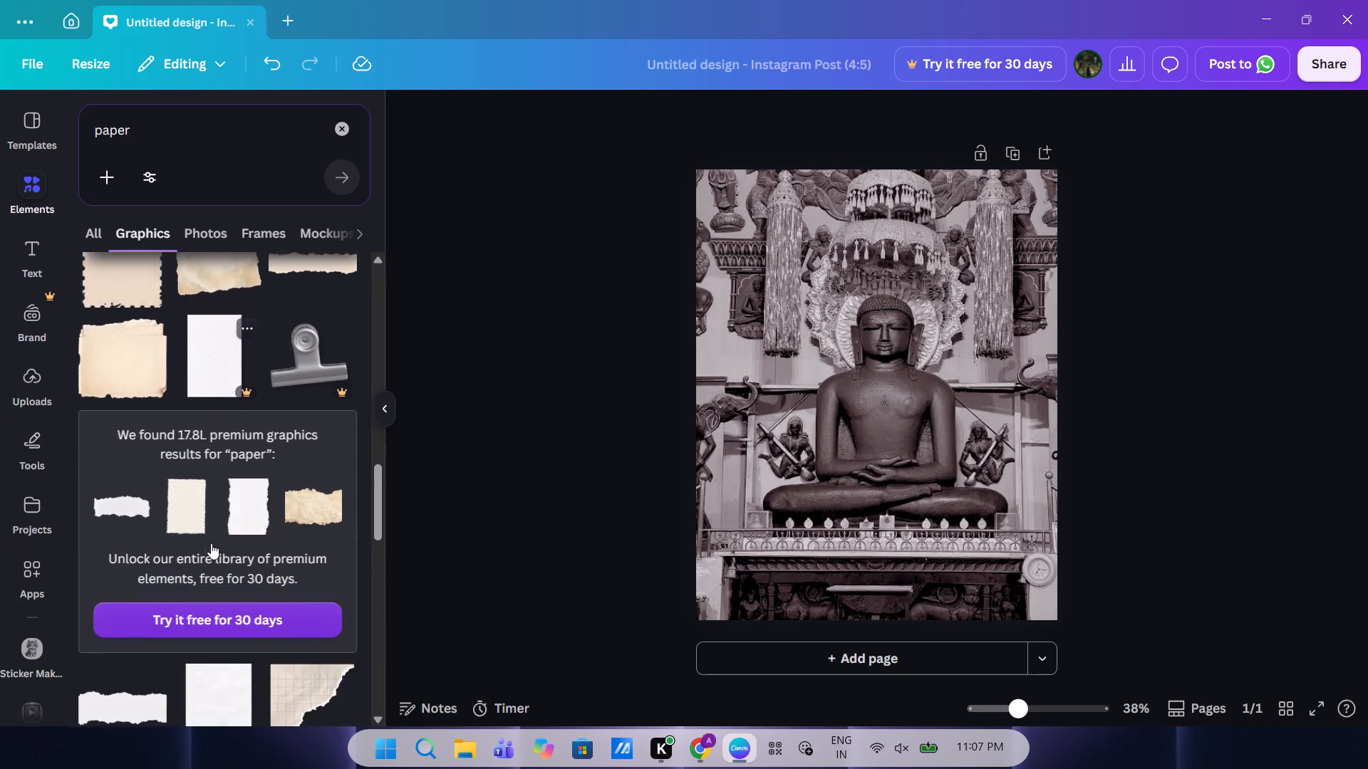
{"action": "scroll", "coordinate": [211, 543], "scroll_direction": "down", "scroll_amount": 2}
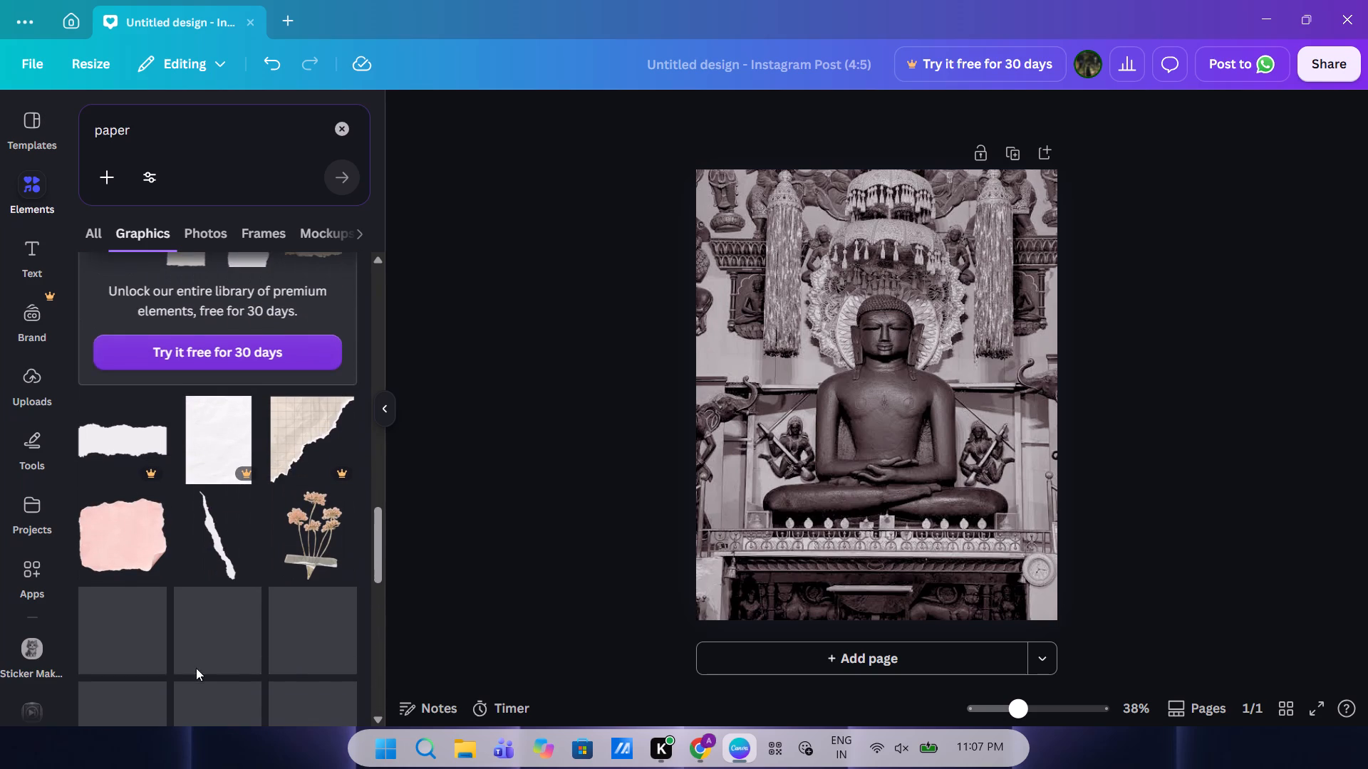
{"action": "scroll", "coordinate": [196, 668], "scroll_direction": "down", "scroll_amount": 1}
{"action": "left_click", "coordinate": [223, 501]}
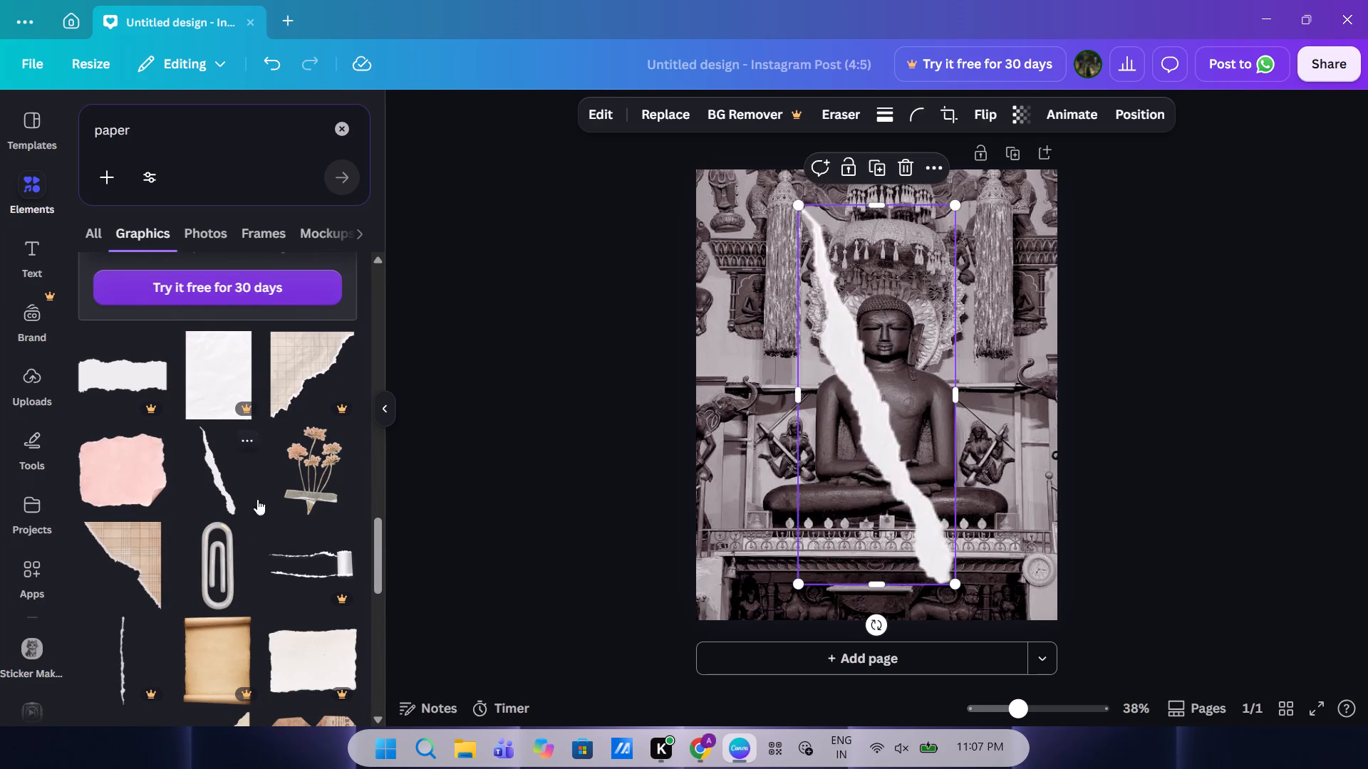
Reposition the torn white paper strip so it runs diagonally across the statue photo and off the page's bottom edge.
{"action": "left_click_drag", "start_coordinate": [836, 386], "coordinate": [890, 419]}
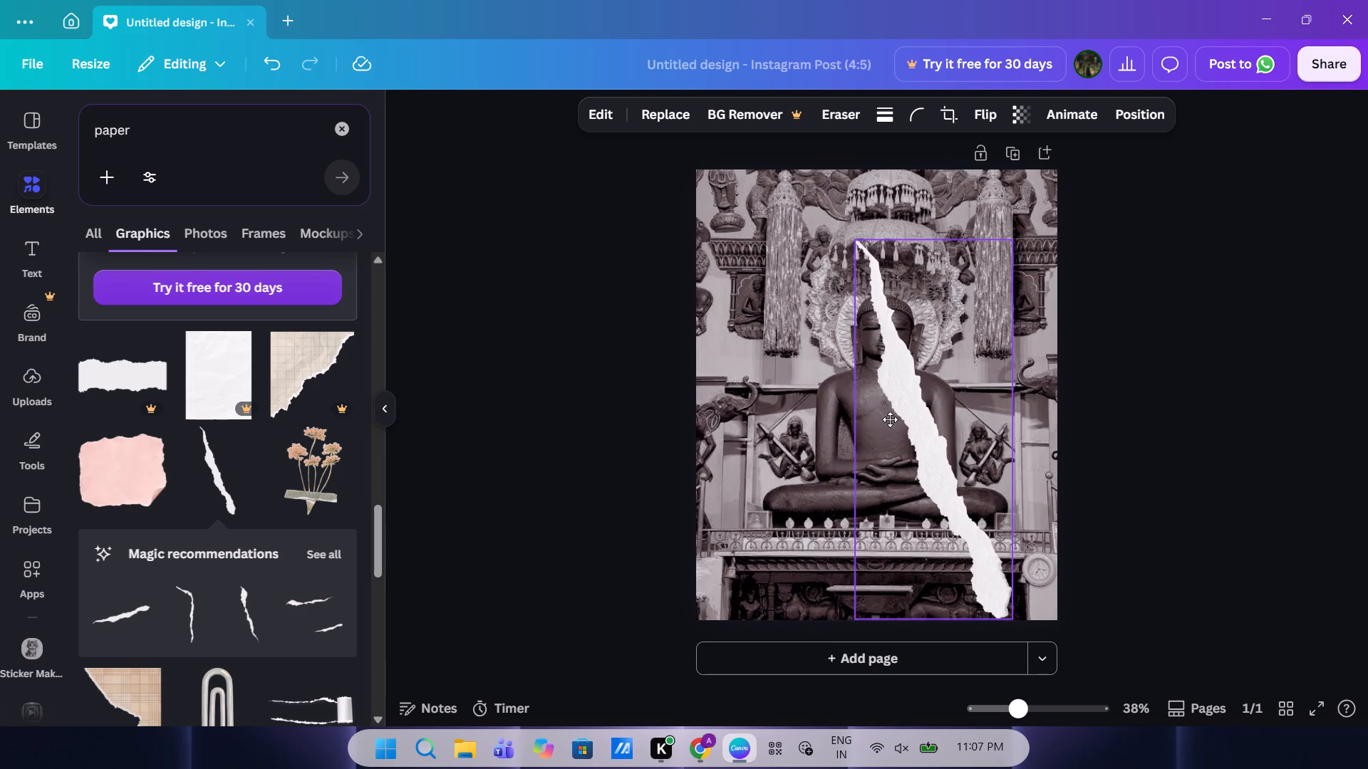
{"action": "left_click_drag", "start_coordinate": [890, 419], "coordinate": [866, 466]}
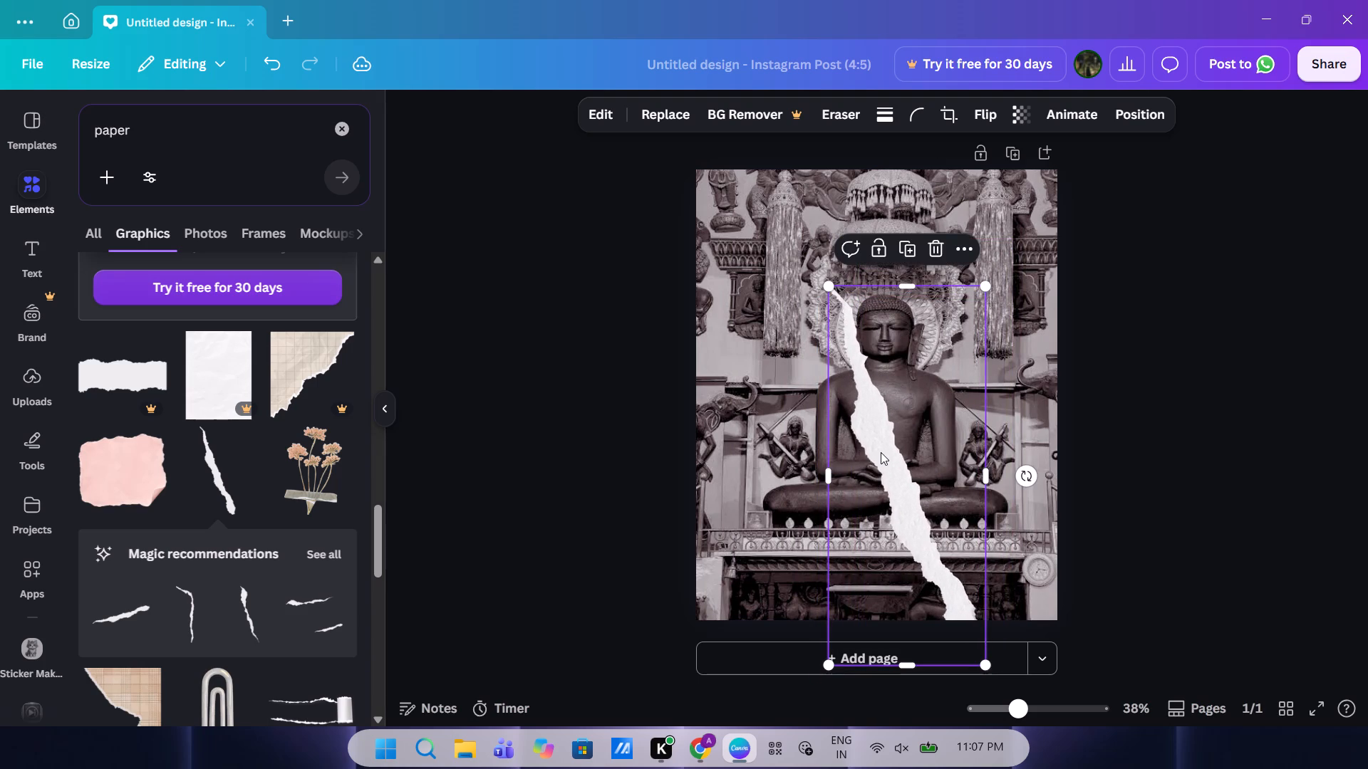
{"action": "left_click_drag", "start_coordinate": [881, 452], "coordinate": [852, 423]}
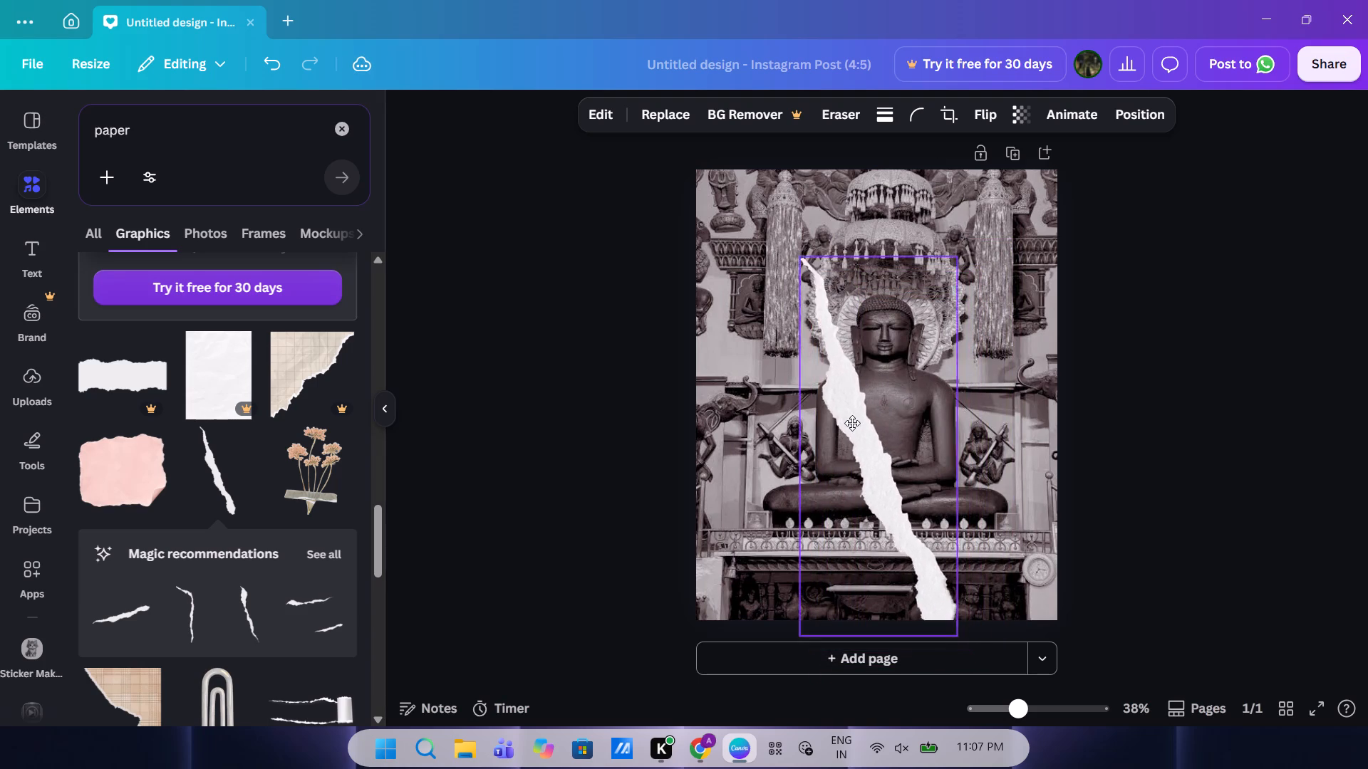
{"action": "left_click_drag", "start_coordinate": [852, 423], "coordinate": [841, 449]}
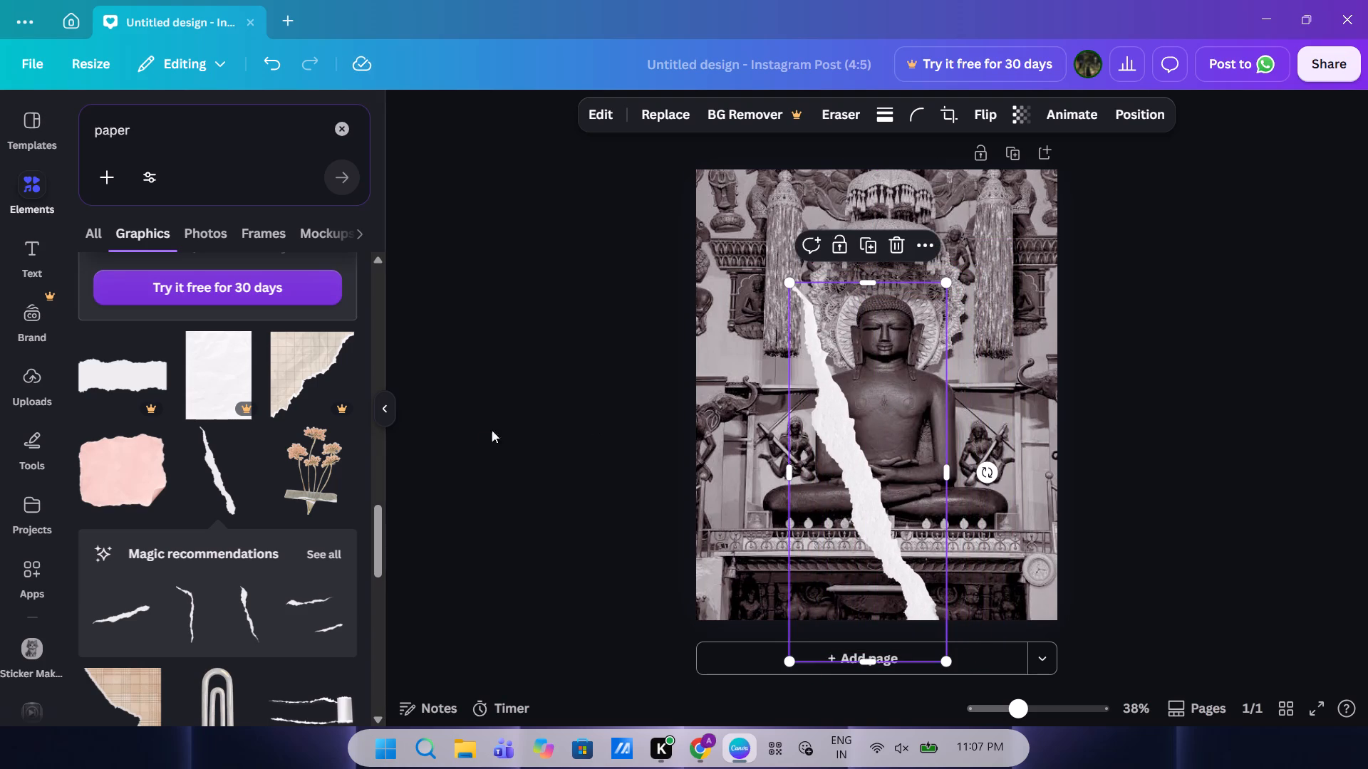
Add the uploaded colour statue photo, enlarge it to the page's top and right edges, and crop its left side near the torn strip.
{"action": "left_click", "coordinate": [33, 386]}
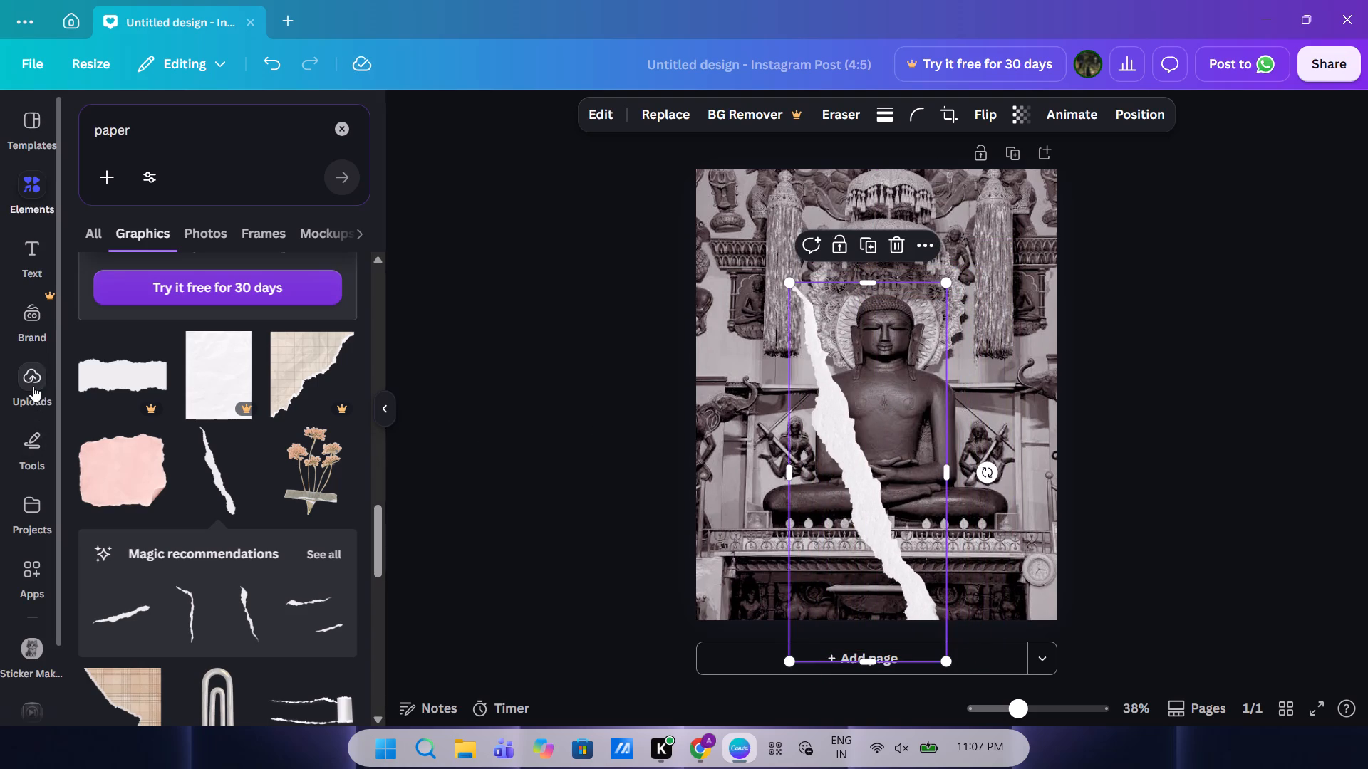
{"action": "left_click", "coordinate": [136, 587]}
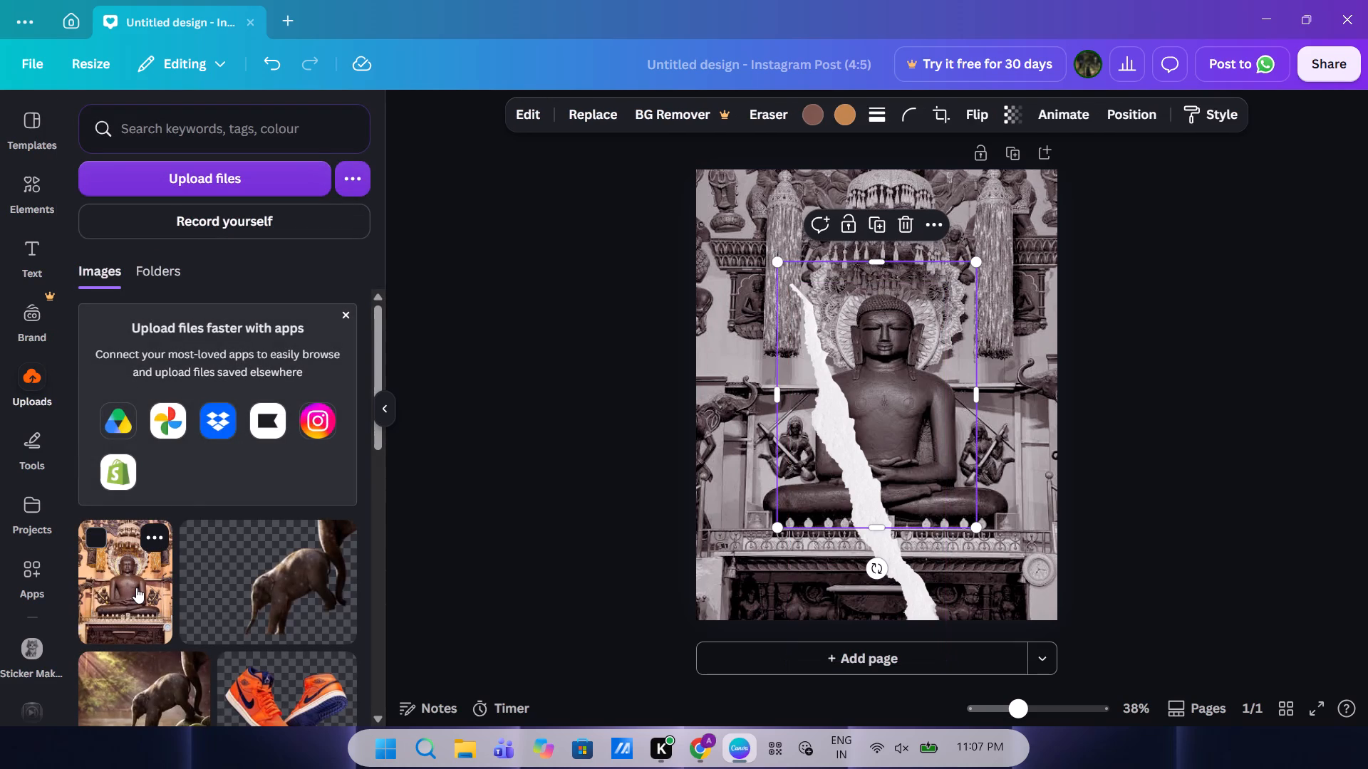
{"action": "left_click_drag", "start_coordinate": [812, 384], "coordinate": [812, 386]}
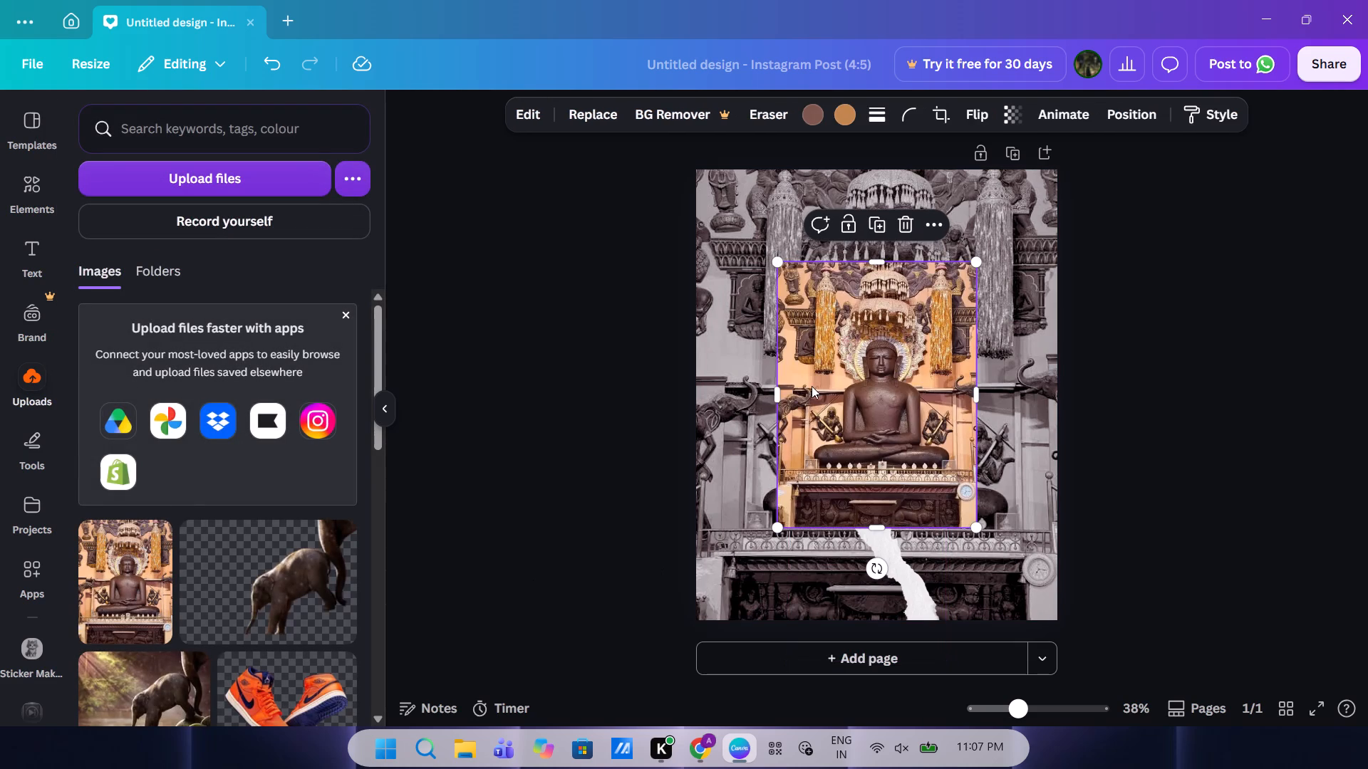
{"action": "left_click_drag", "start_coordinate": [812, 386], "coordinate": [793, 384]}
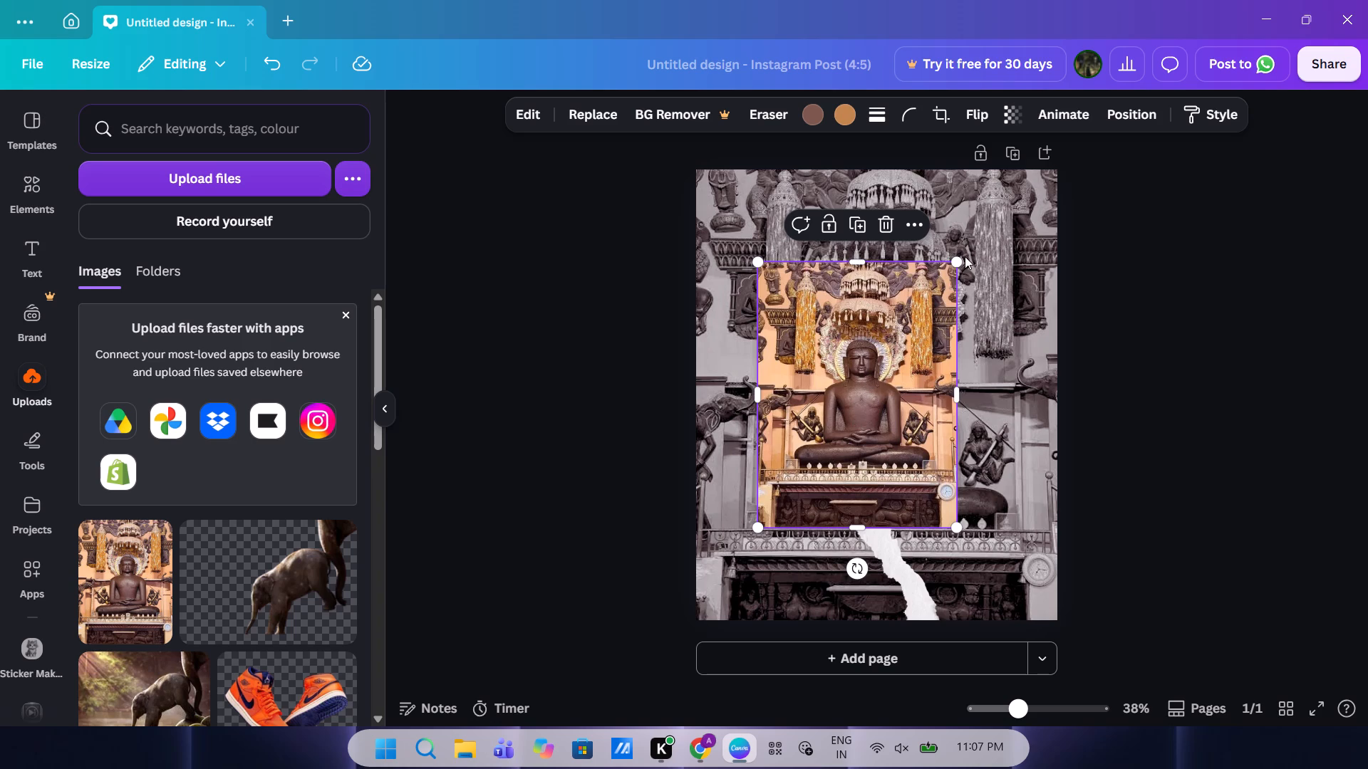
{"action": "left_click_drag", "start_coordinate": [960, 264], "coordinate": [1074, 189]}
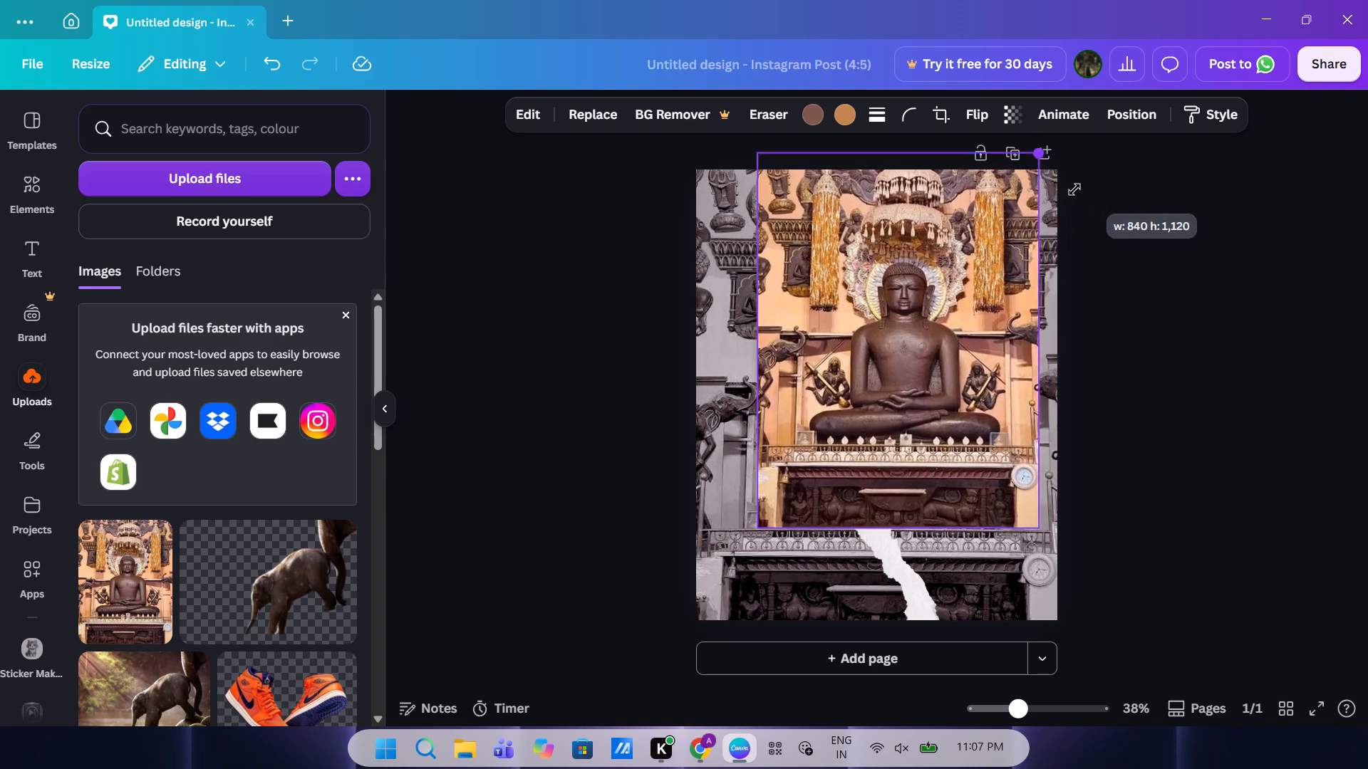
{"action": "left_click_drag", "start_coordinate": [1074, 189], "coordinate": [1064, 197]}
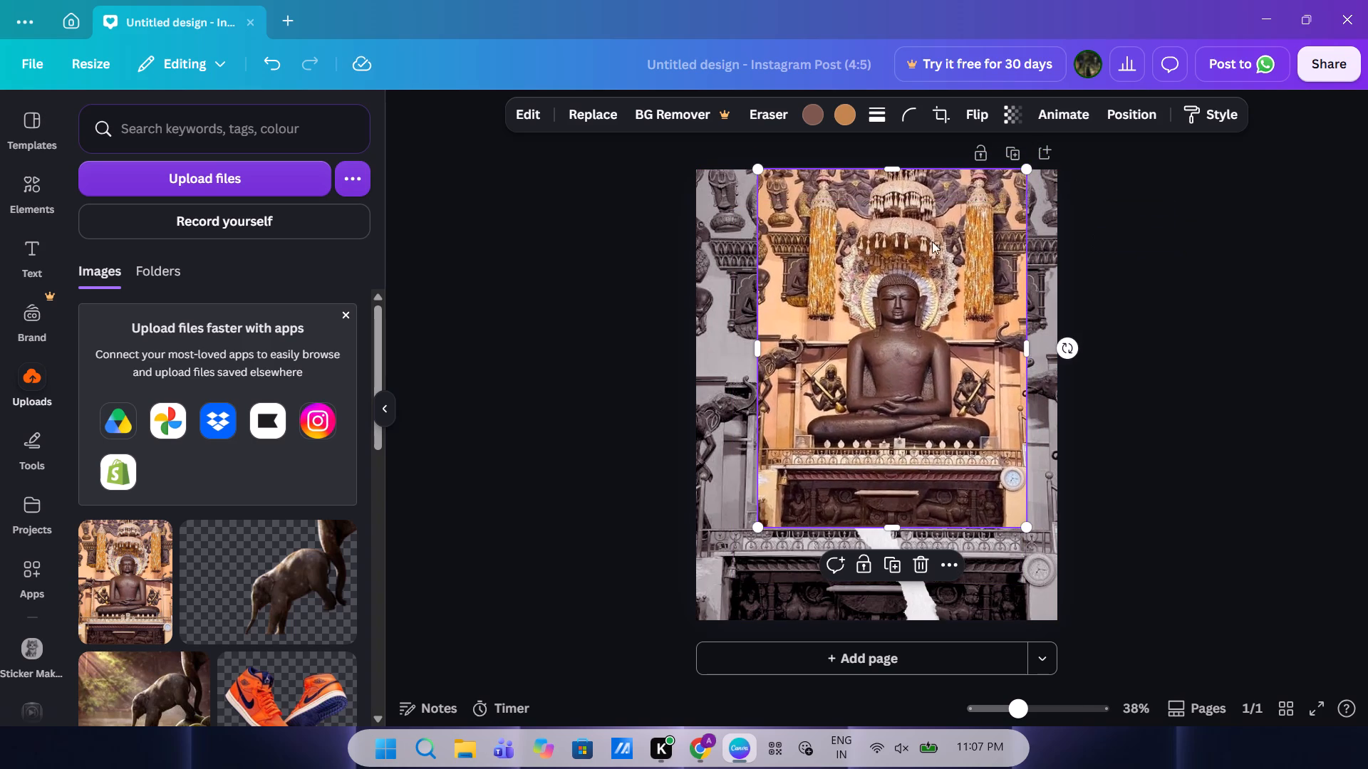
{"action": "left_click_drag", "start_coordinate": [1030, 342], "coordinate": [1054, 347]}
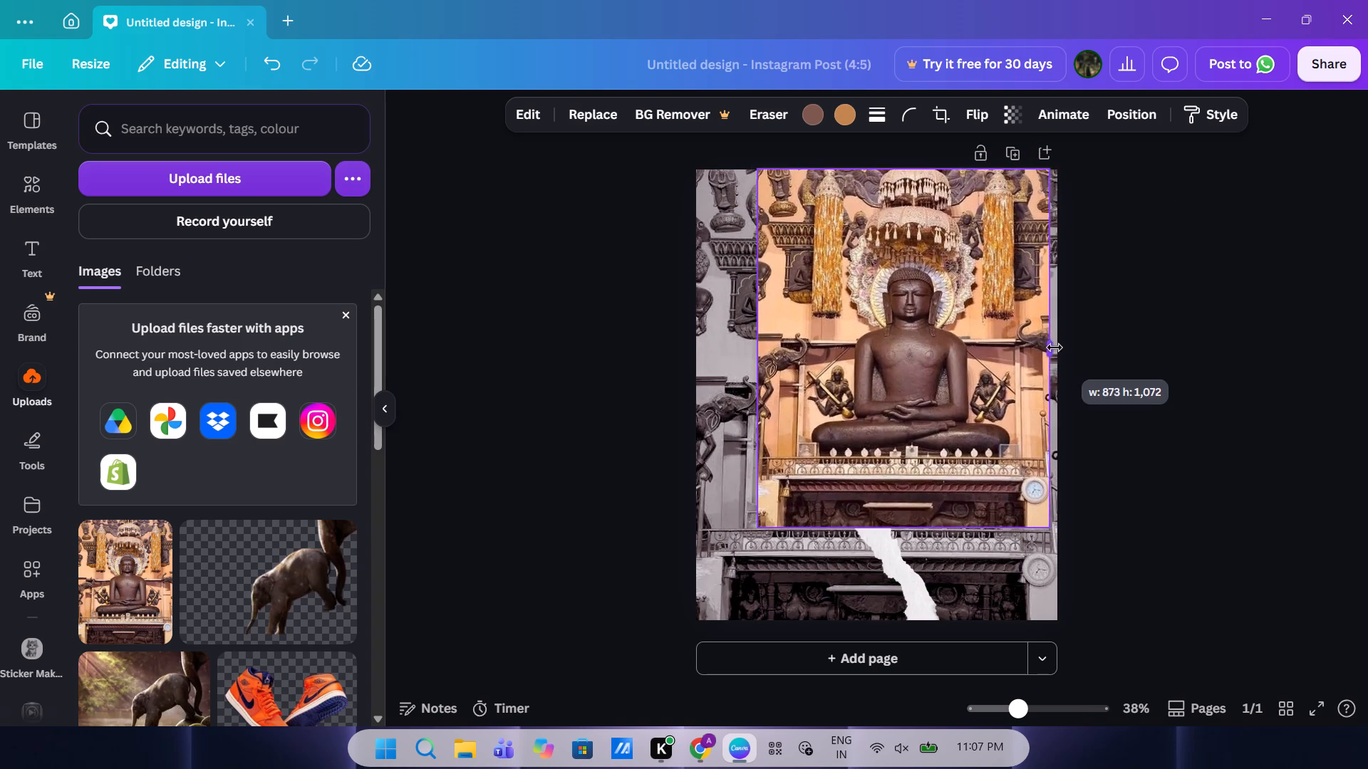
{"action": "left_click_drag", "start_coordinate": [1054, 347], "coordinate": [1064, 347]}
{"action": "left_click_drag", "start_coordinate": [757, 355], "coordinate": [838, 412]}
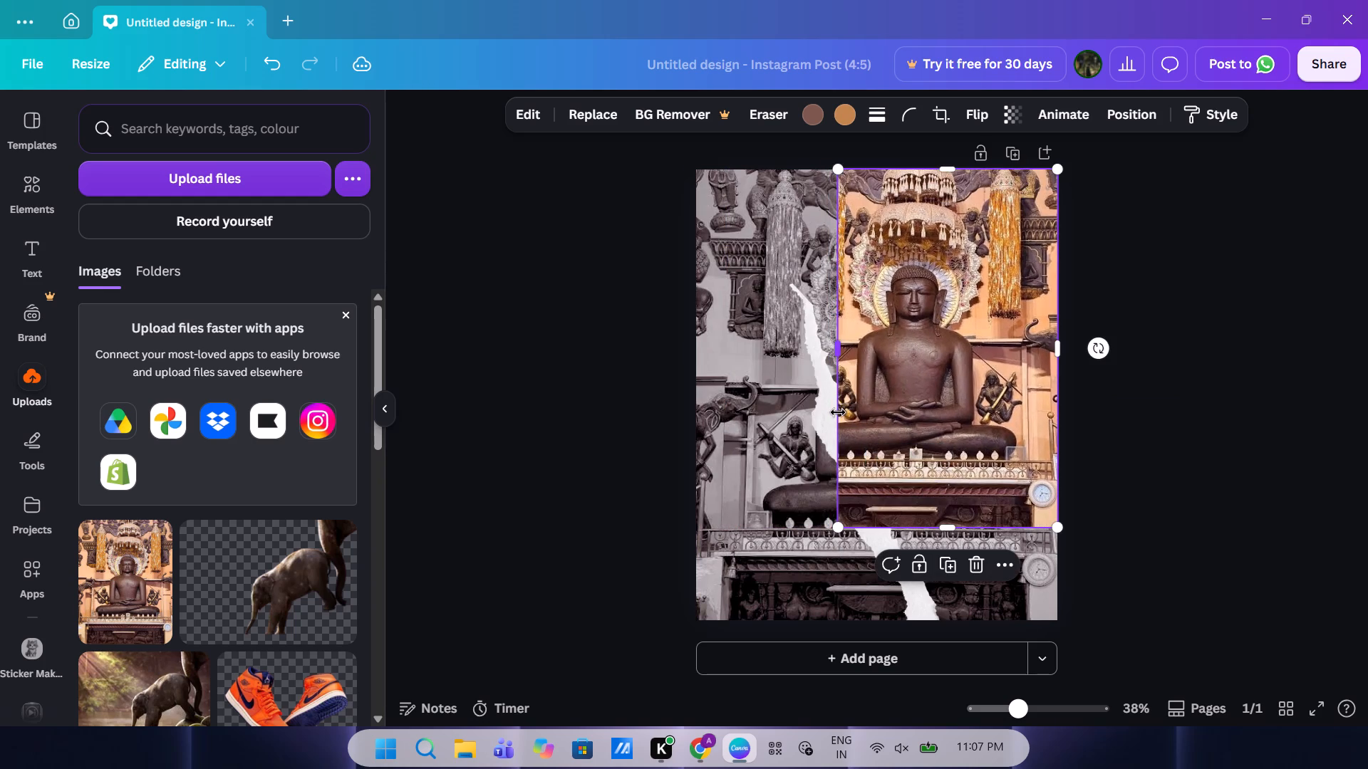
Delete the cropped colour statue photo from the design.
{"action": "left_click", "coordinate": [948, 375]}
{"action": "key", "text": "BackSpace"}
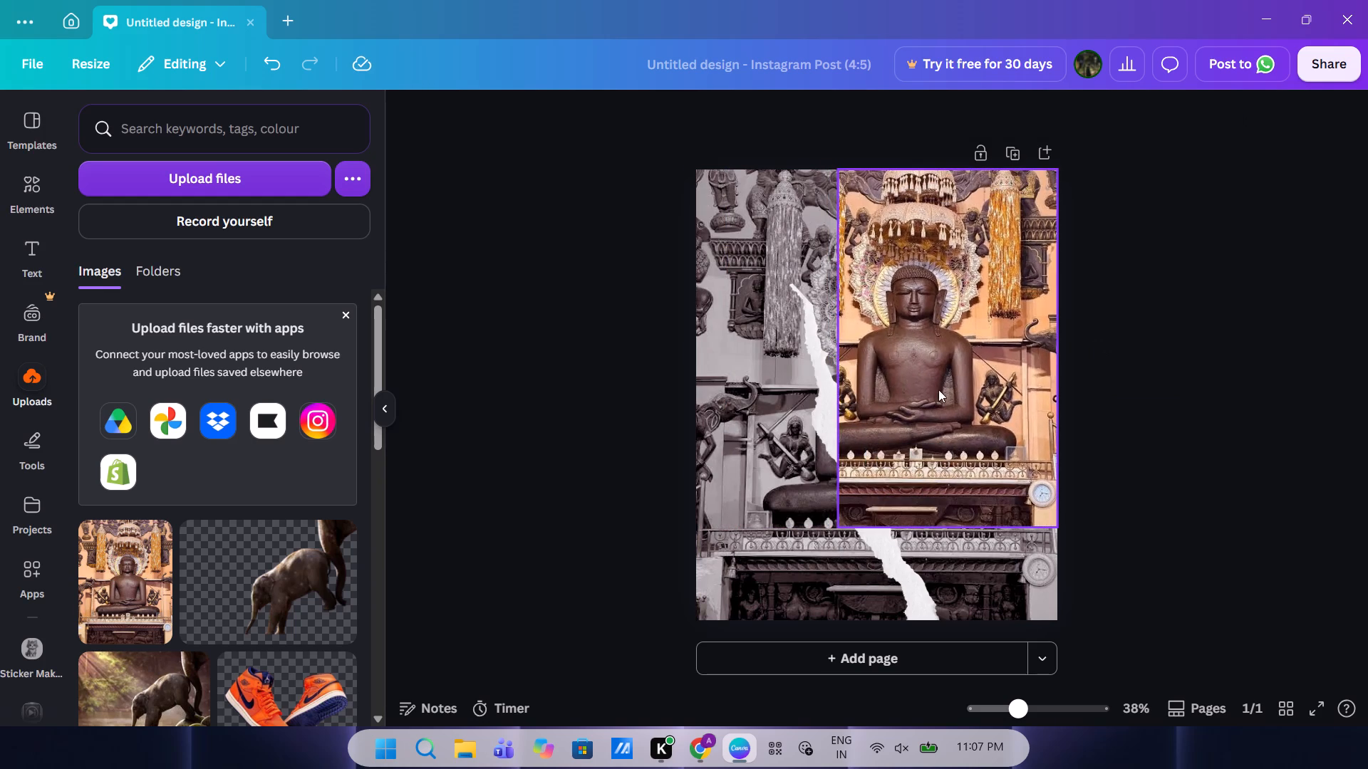
Delete the full-colour statue photo covering the design's upper area.
{"action": "left_click", "coordinate": [913, 354]}
{"action": "key", "text": "BackSpace"}
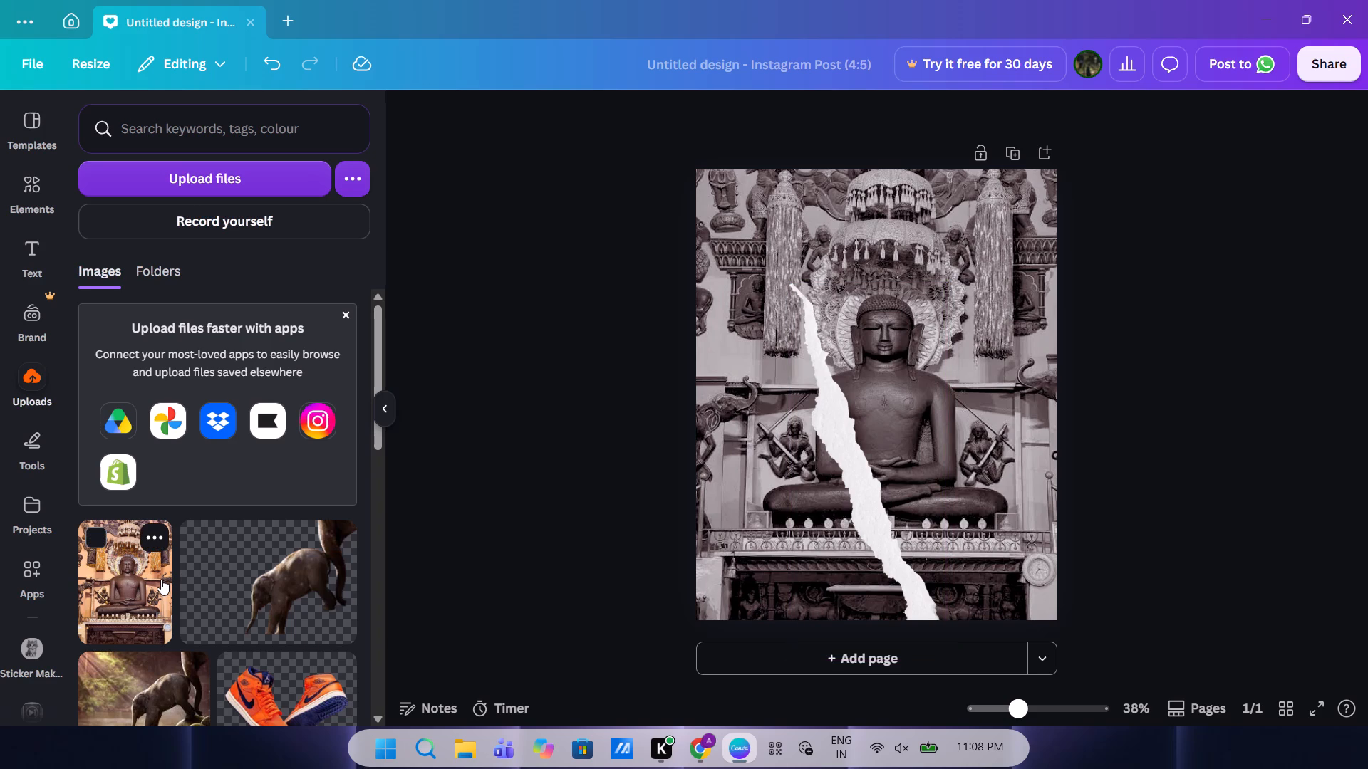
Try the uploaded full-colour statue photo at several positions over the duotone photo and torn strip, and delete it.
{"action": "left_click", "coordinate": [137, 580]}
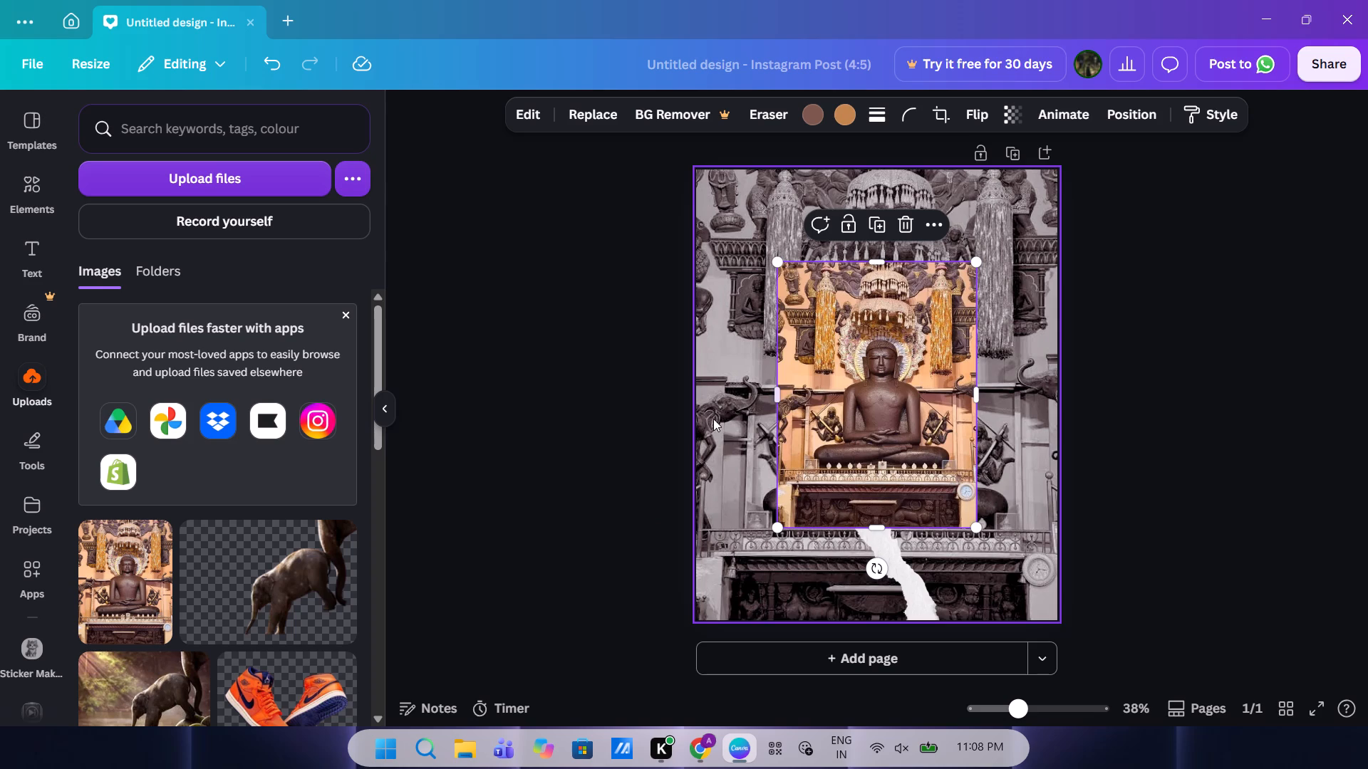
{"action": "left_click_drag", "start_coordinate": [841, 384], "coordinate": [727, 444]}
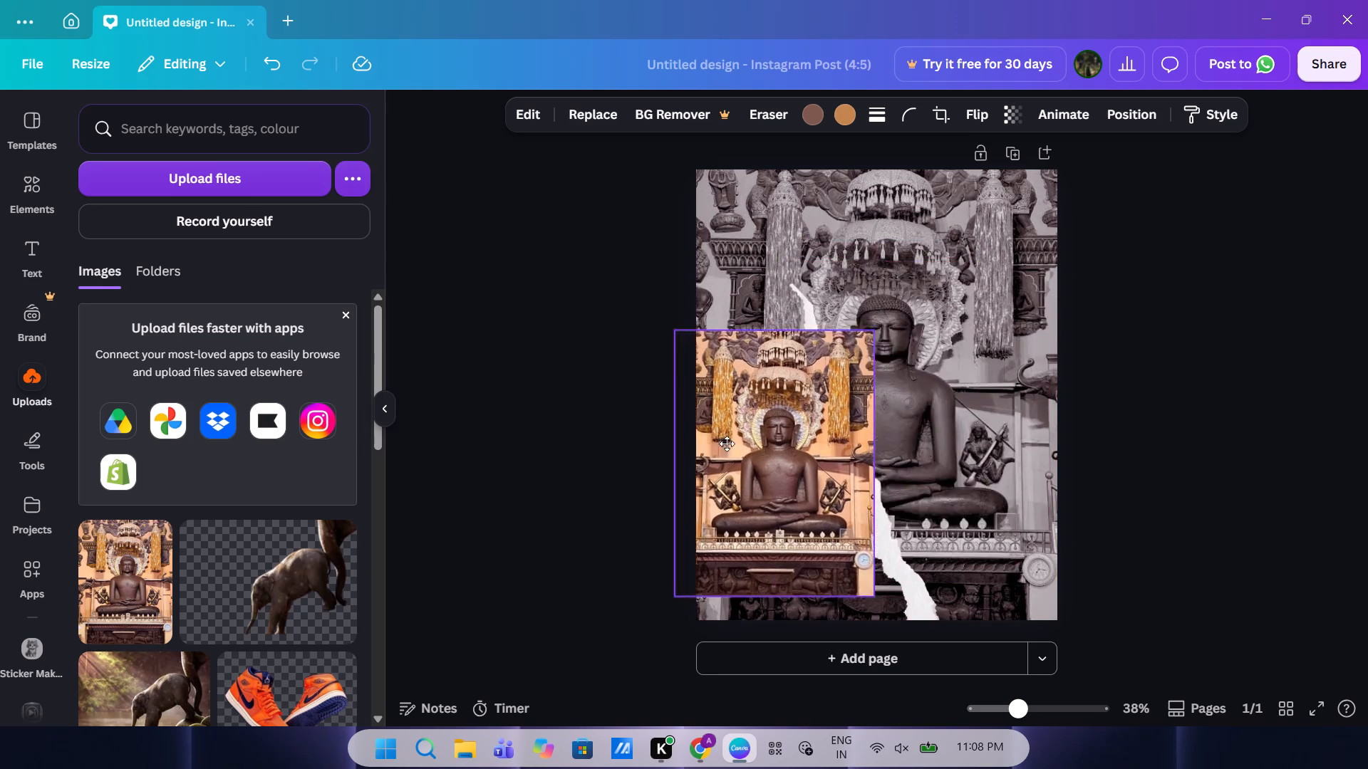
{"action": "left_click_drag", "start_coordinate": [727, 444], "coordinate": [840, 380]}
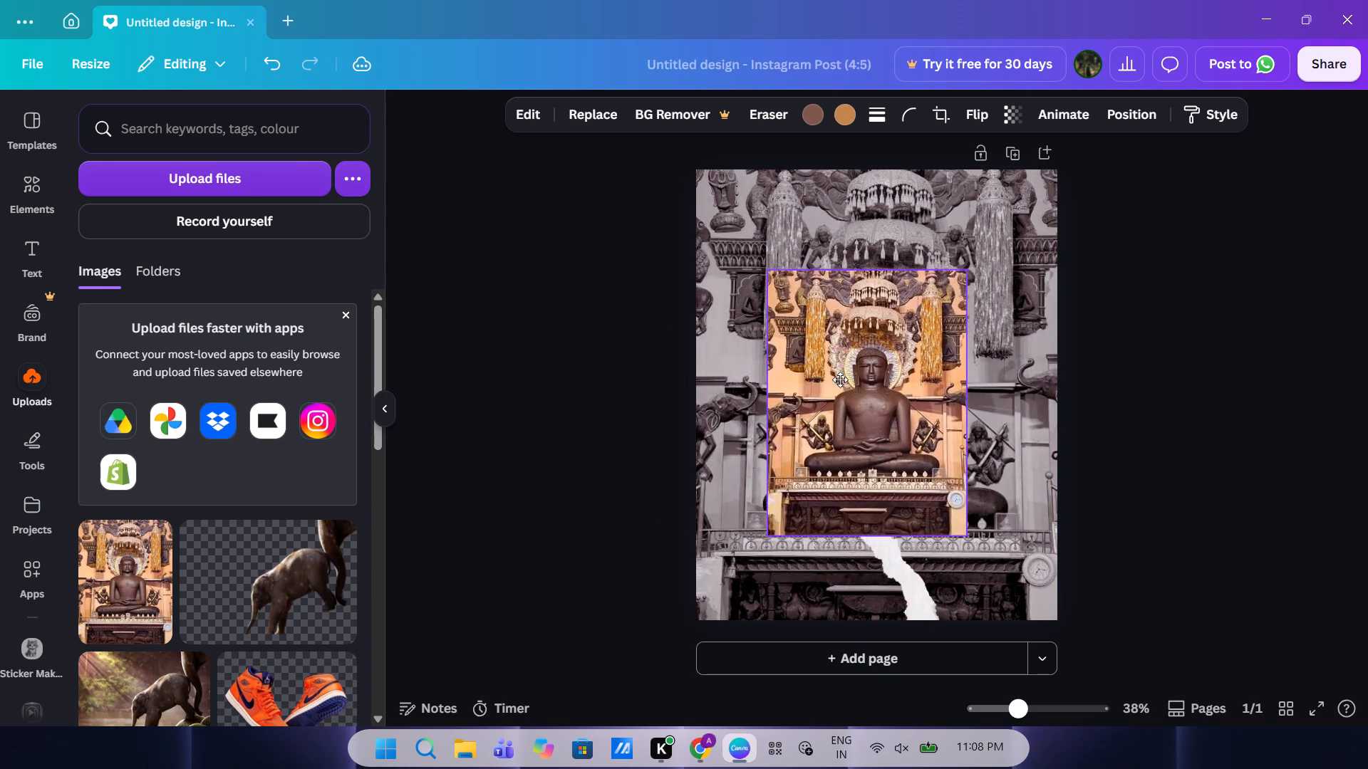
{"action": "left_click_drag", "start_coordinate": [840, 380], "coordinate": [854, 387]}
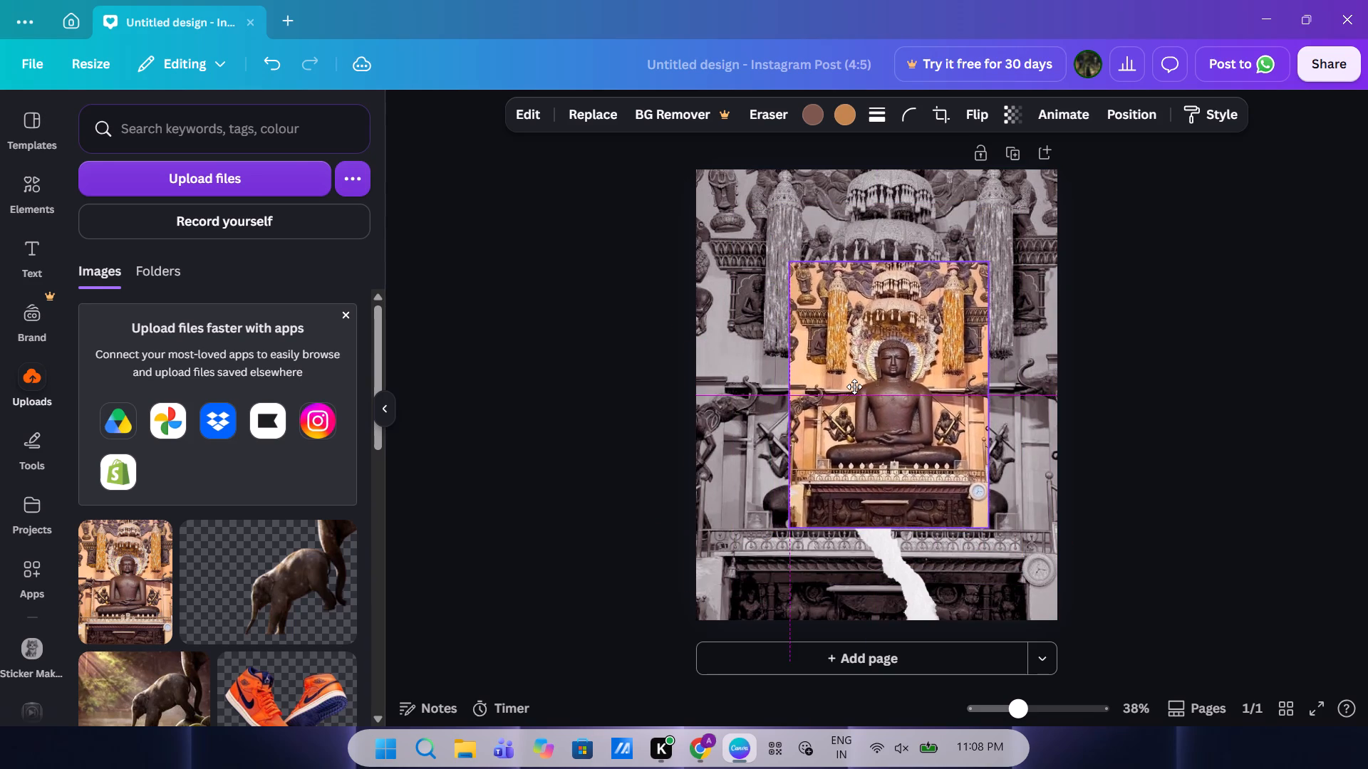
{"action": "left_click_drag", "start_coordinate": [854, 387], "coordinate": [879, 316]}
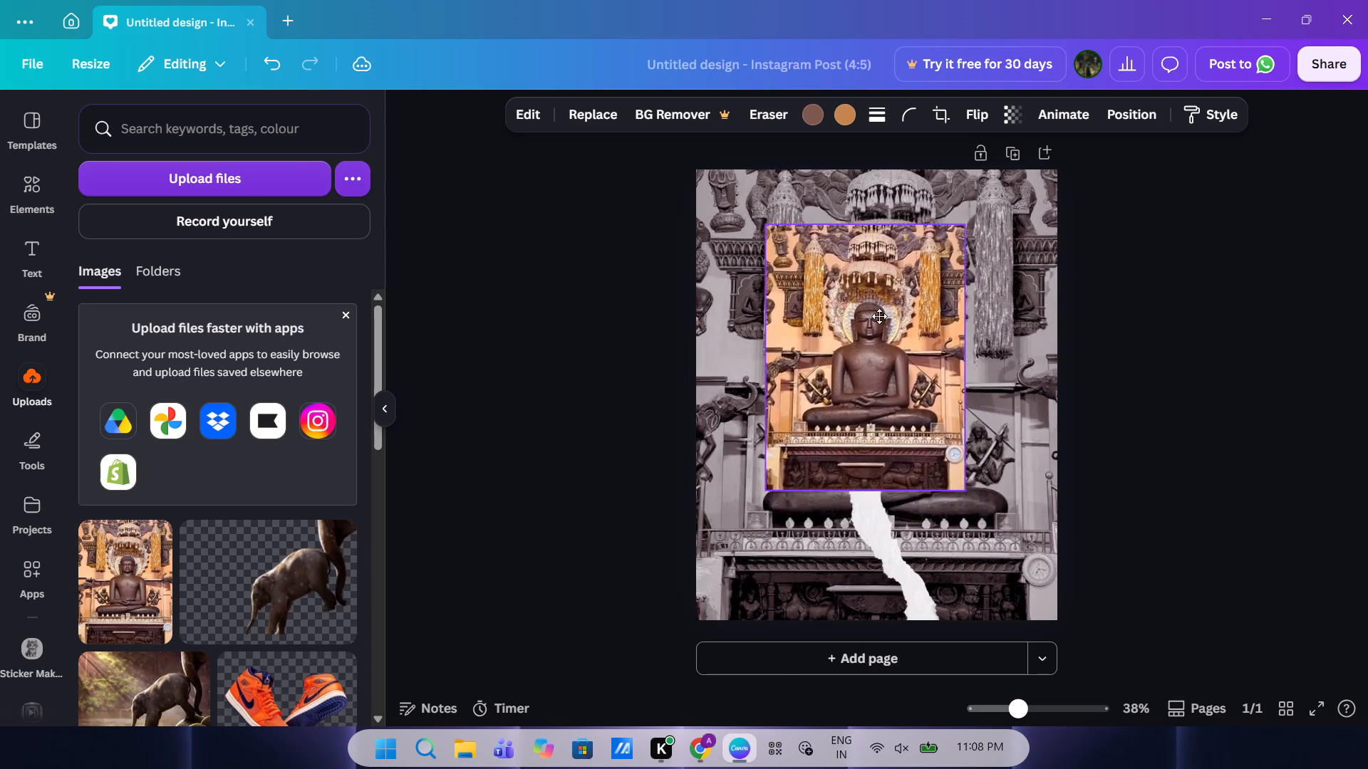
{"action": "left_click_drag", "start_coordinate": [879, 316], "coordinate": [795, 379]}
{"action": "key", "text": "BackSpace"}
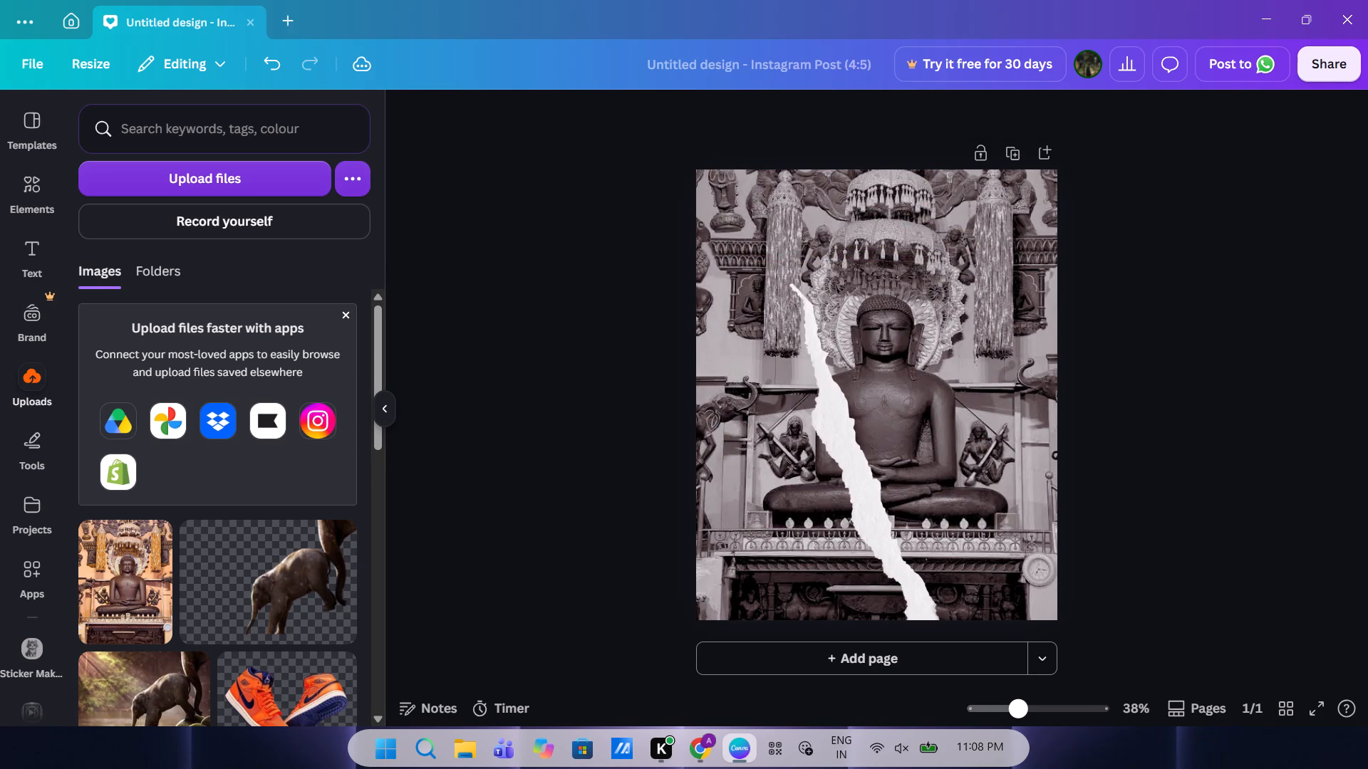
Search the uploaded images for "orange".
{"action": "left_click", "coordinate": [135, 132]}
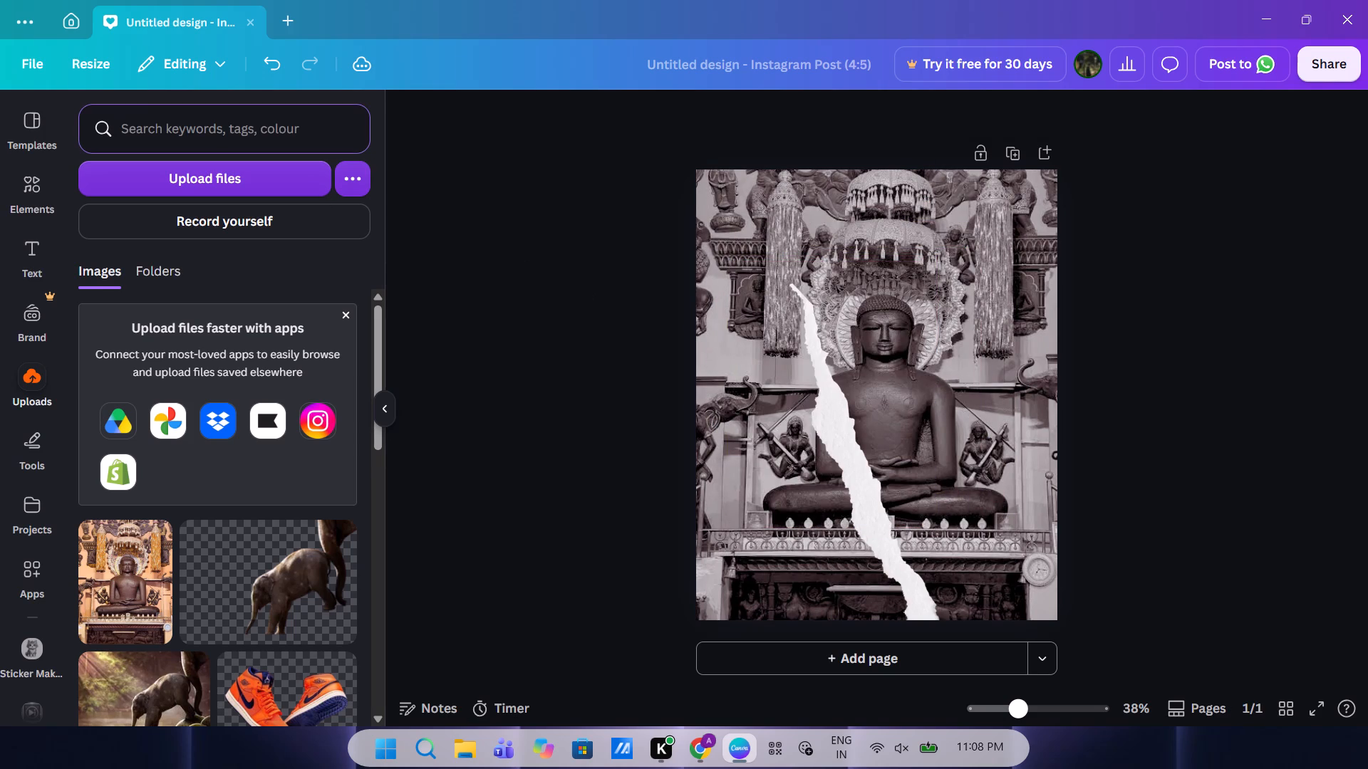
{"action": "type", "text": "oa"}
{"action": "key", "text": "BackSpace"}
{"action": "key", "text": "r"}
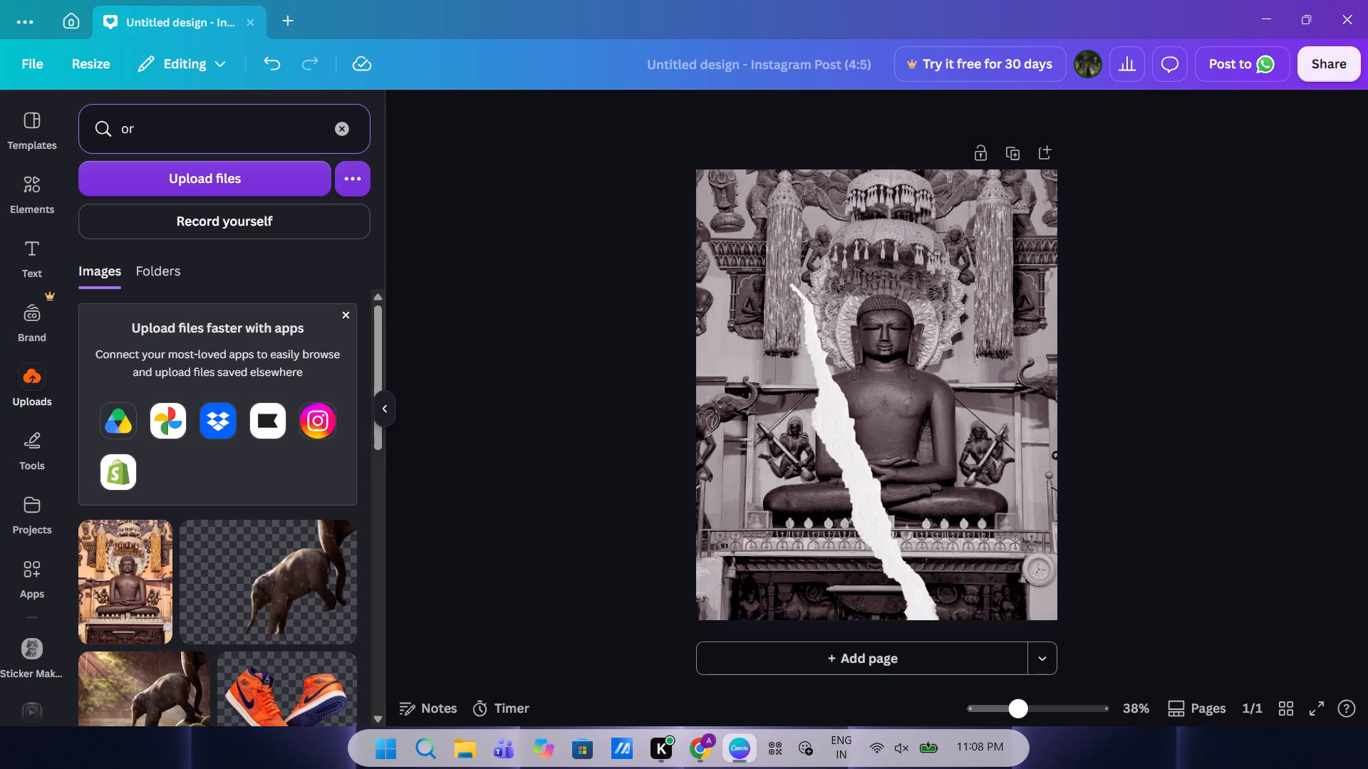
{"action": "key", "text": "BackSpace"}
{"action": "type", "text": "ranf"}
{"action": "key", "text": "BackSpace"}
{"action": "type", "text": "ge"}
{"action": "key", "text": "Return"}
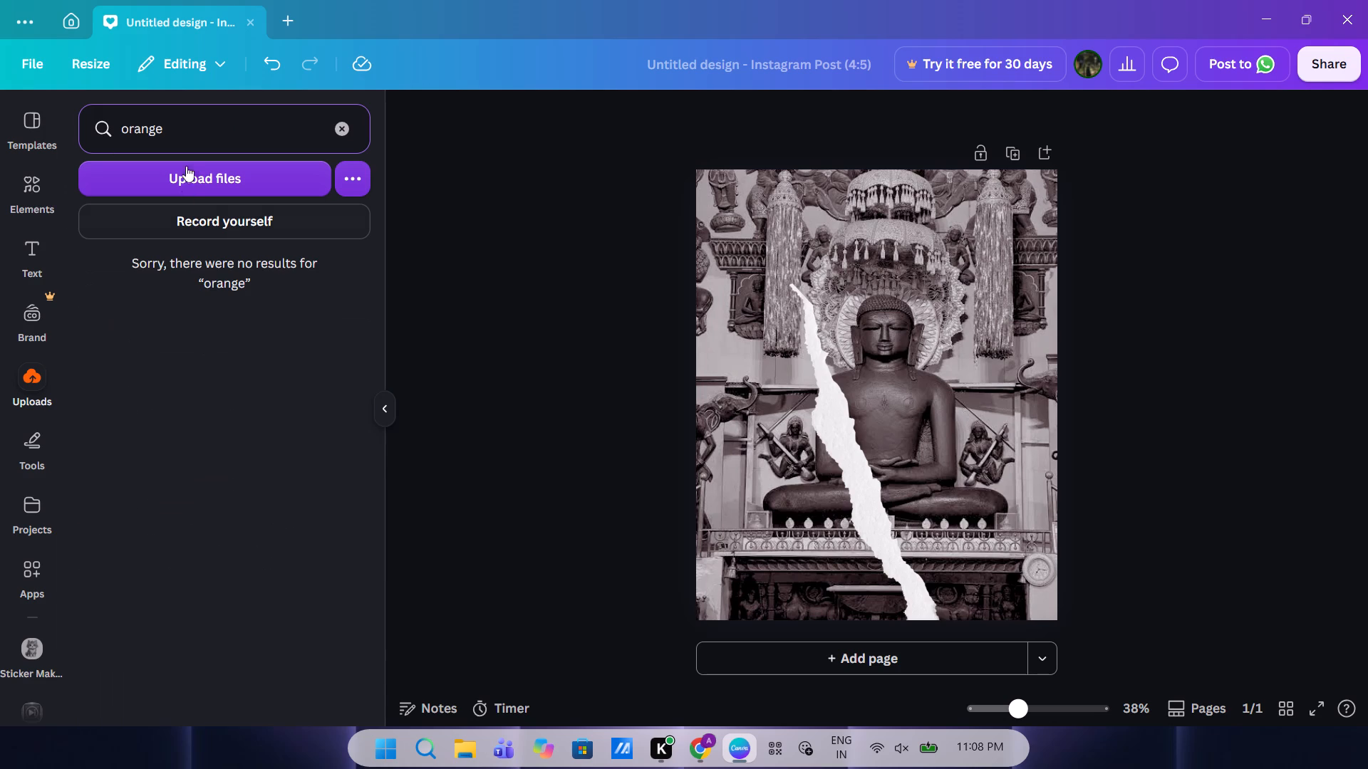
Search the elements library for "orange", replacing the previous "paper" search.
{"action": "left_click", "coordinate": [28, 197]}
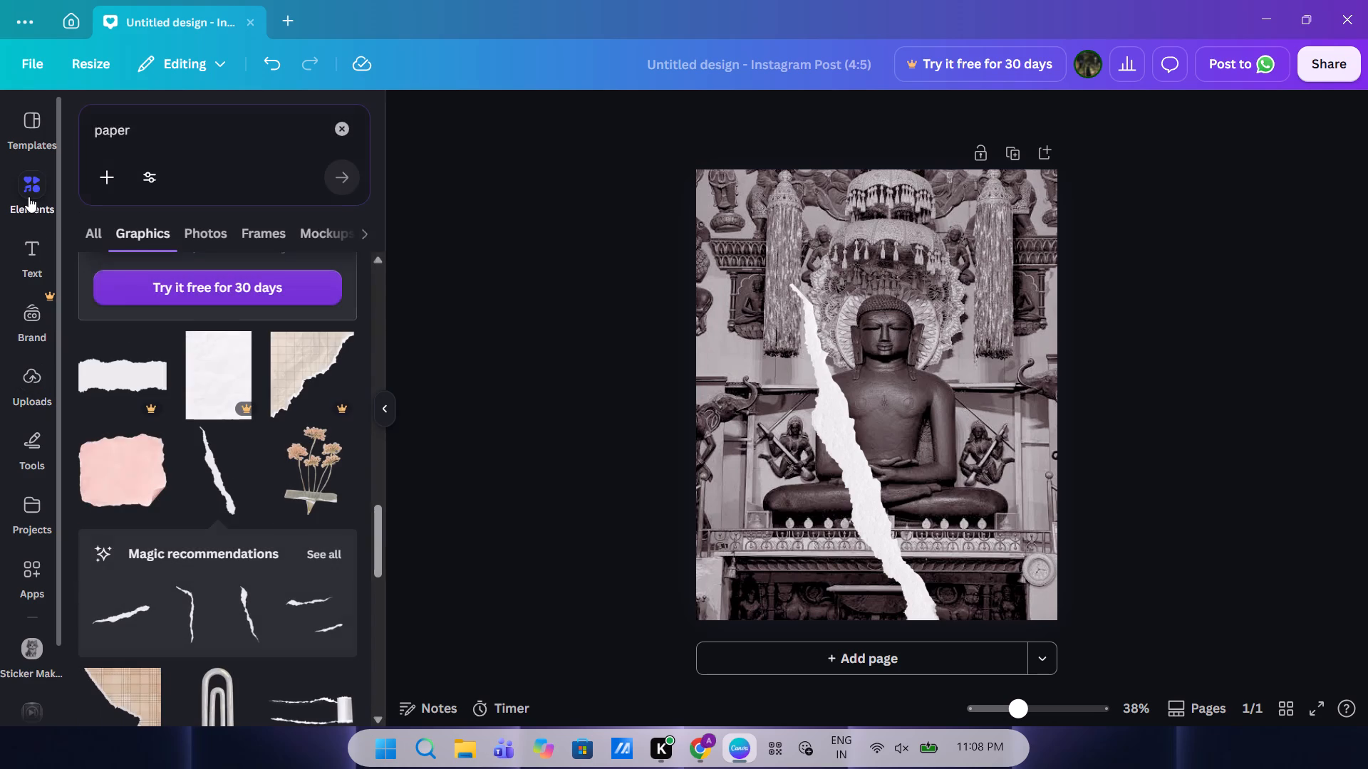
{"action": "type", "text": "prg"}
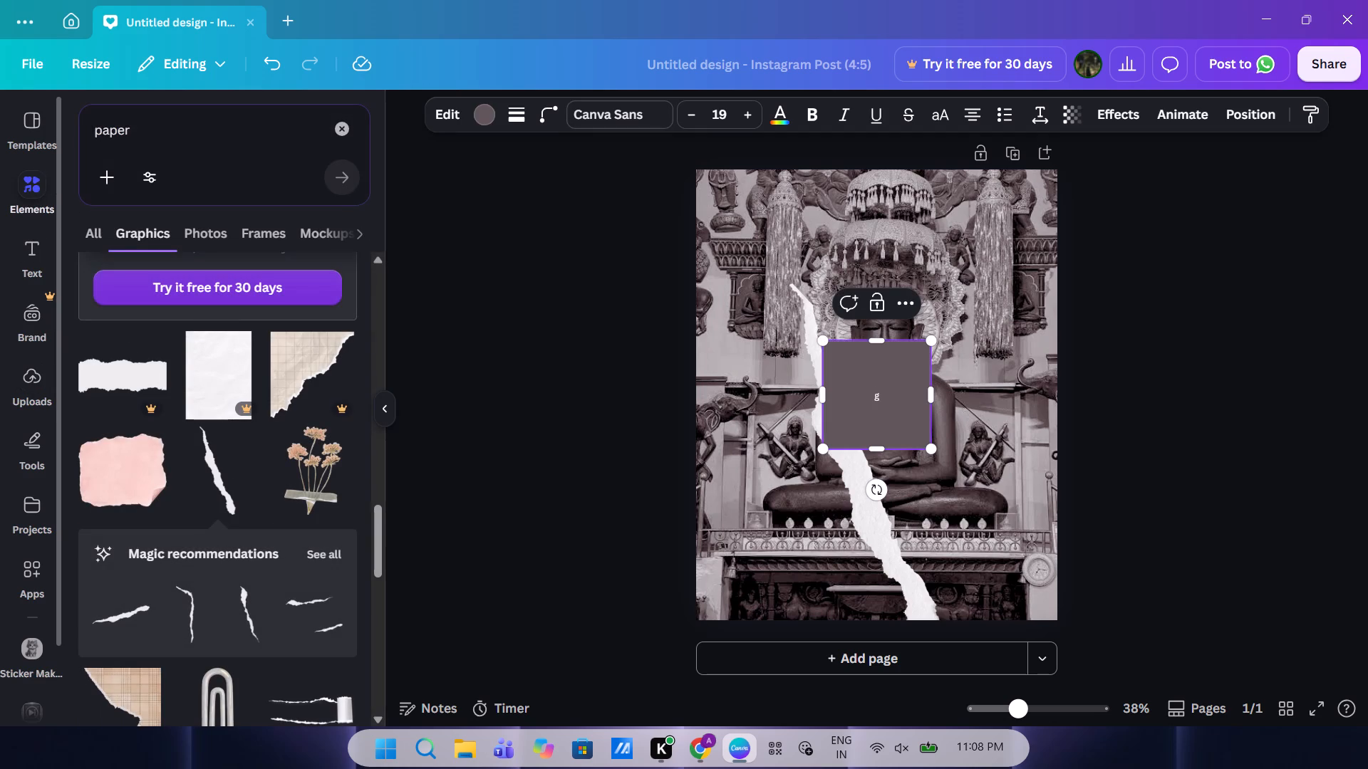
{"action": "left_click", "coordinate": [341, 131]}
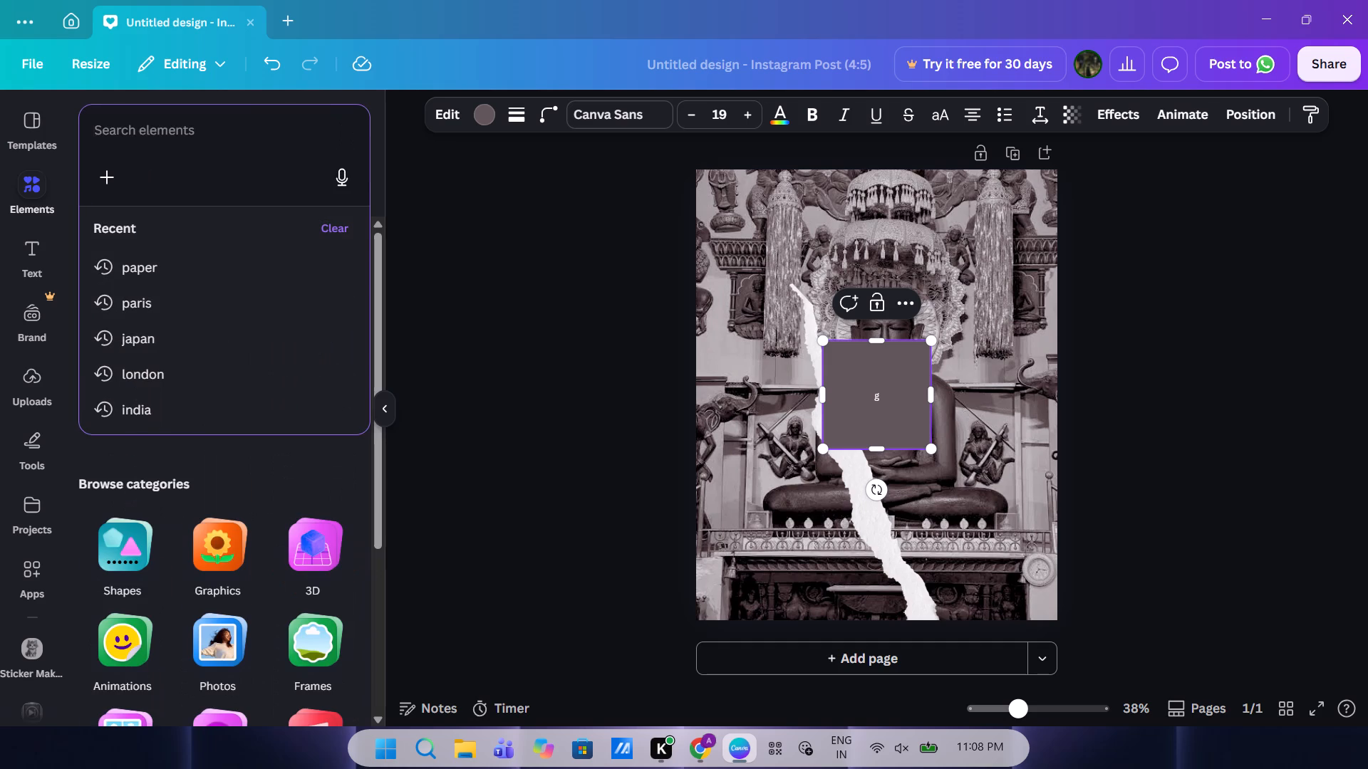
{"action": "type", "text": "organ"}
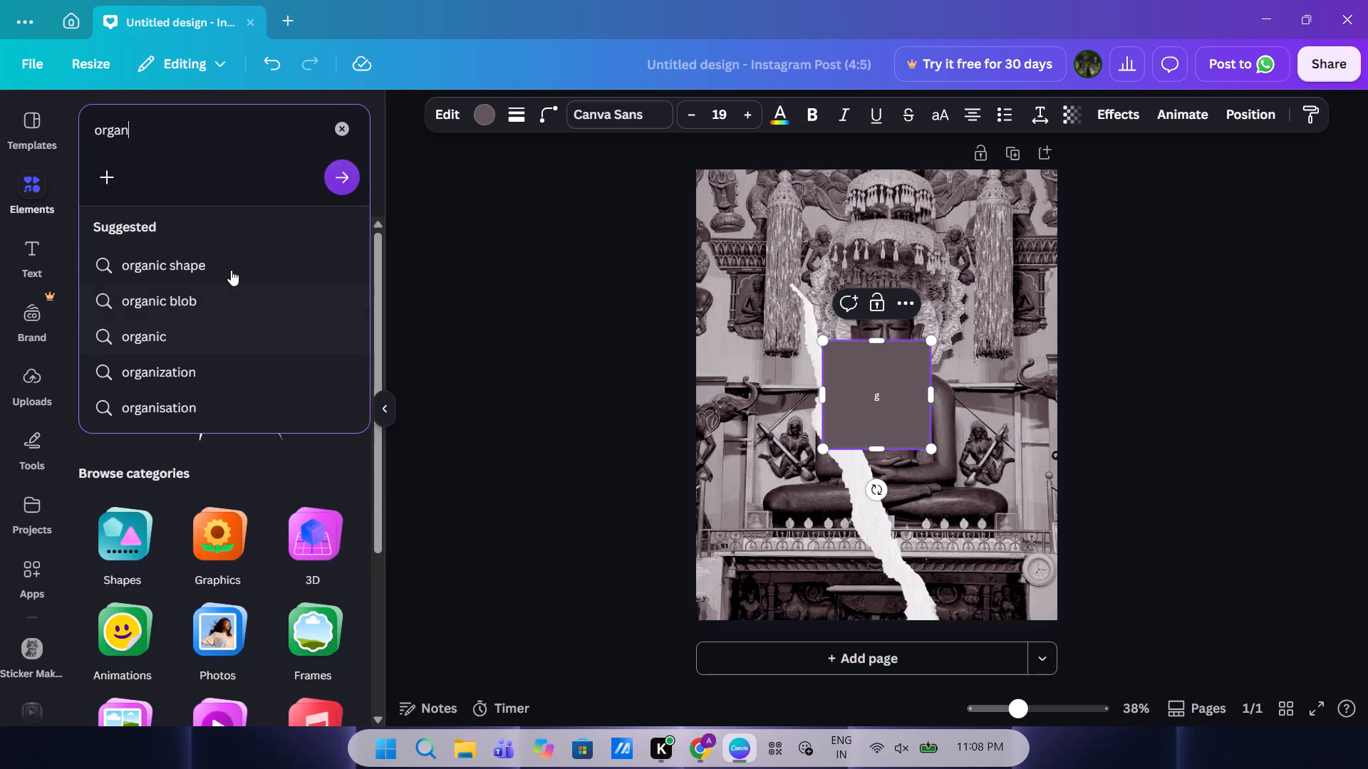
{"action": "key", "text": "e"}
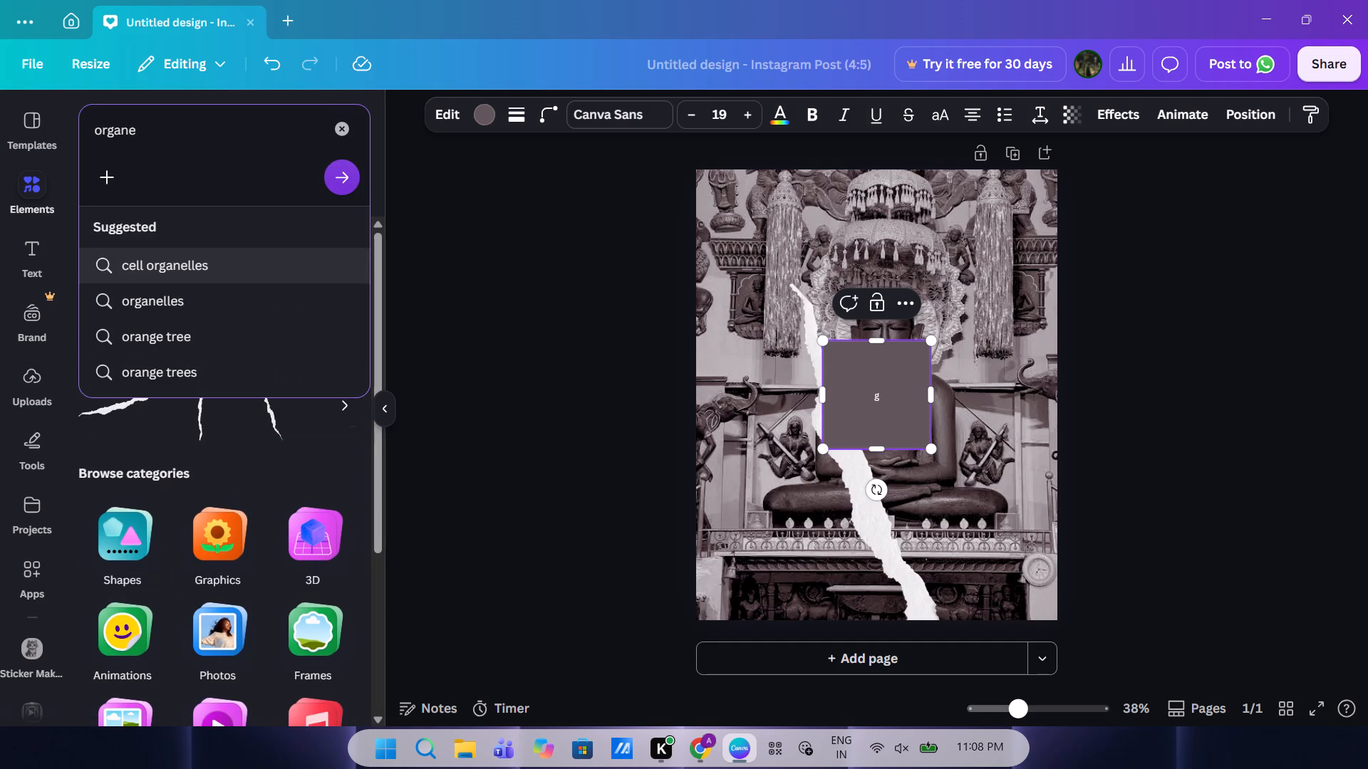
{"action": "key", "text": "BackSpace"}
{"action": "key", "text": "BackSpace"}
{"action": "key", "text": "BackSpace"}
{"action": "key", "text": "BackSpace"}
{"action": "key", "text": "BackSpace"}
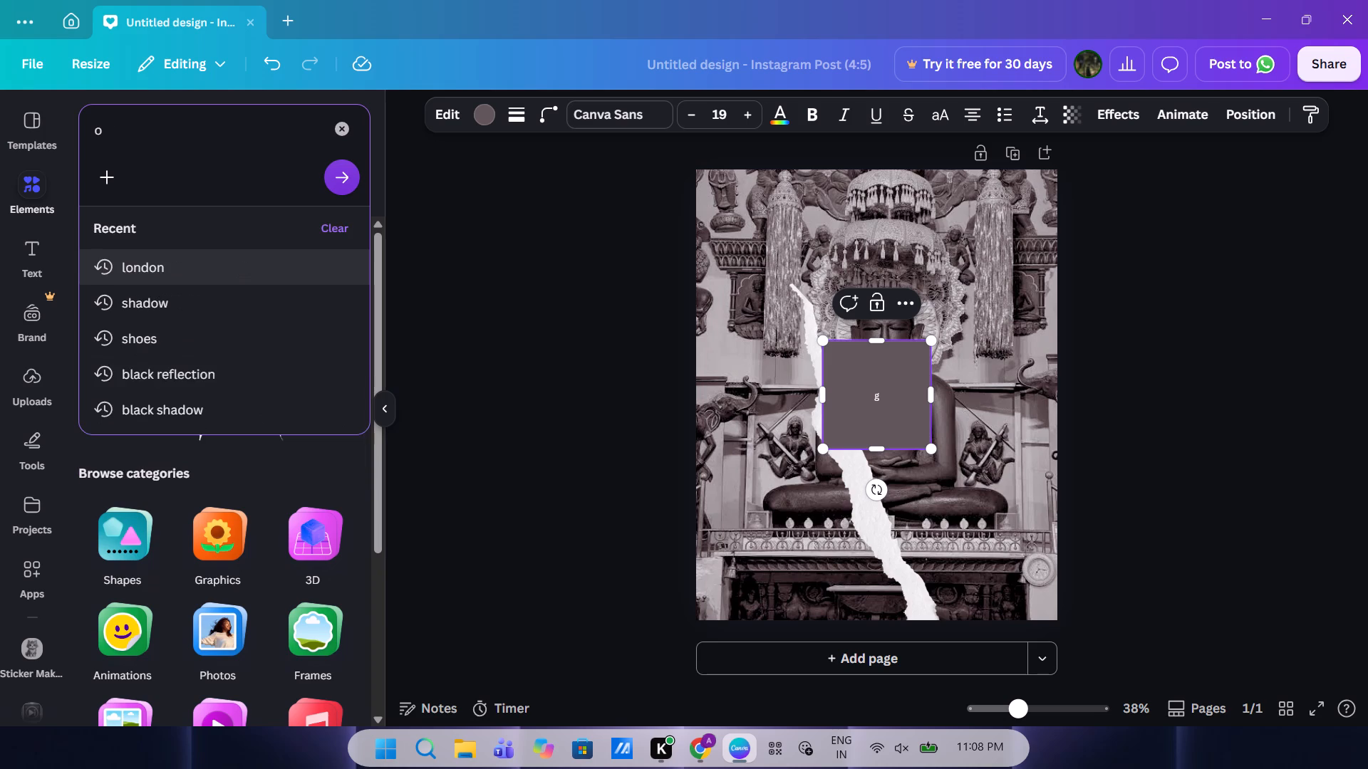
{"action": "type", "text": "rand"}
{"action": "key", "text": "BackSpace"}
{"action": "type", "text": "ge"}
{"action": "key", "text": "Return"}
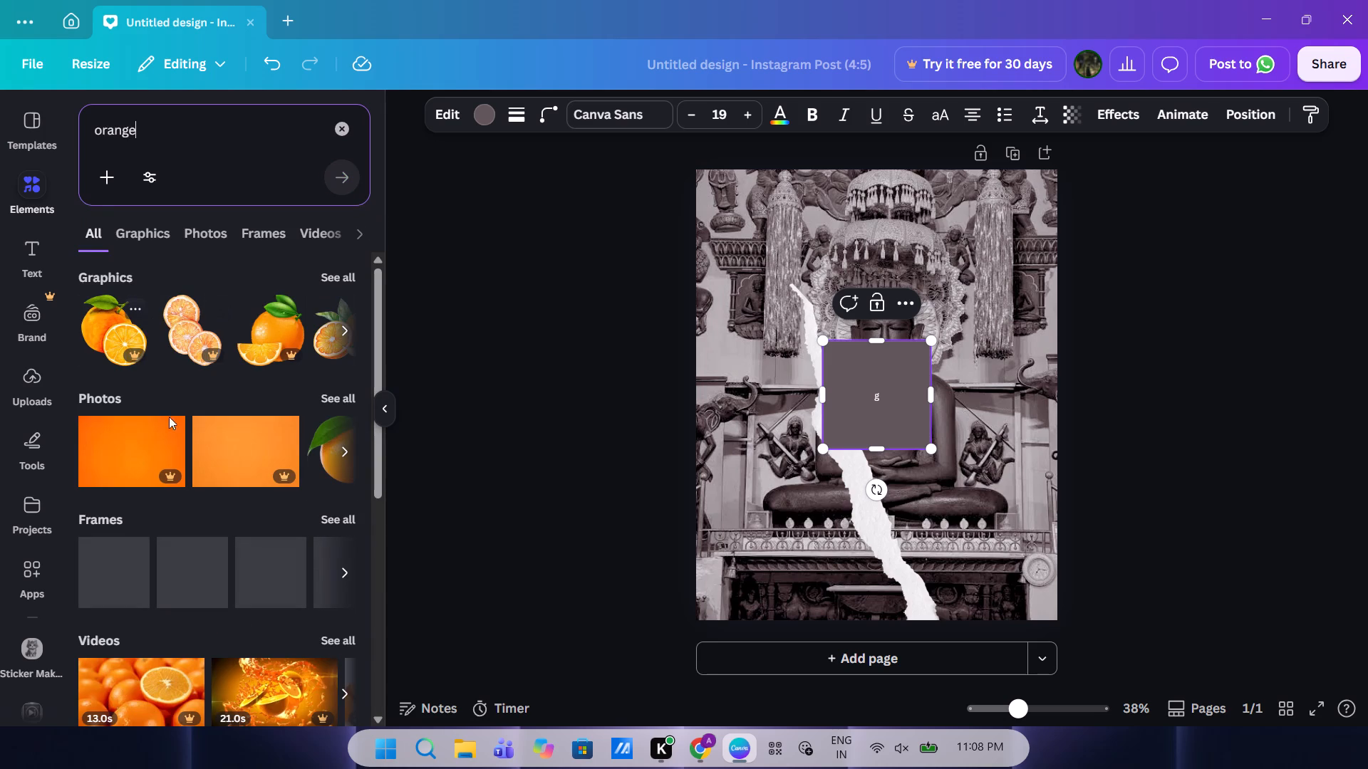
Look through all the photo results for "orange".
{"action": "scroll", "coordinate": [170, 422], "scroll_direction": "down", "scroll_amount": 1}
{"action": "scroll", "coordinate": [221, 372], "scroll_direction": "up", "scroll_amount": 1}
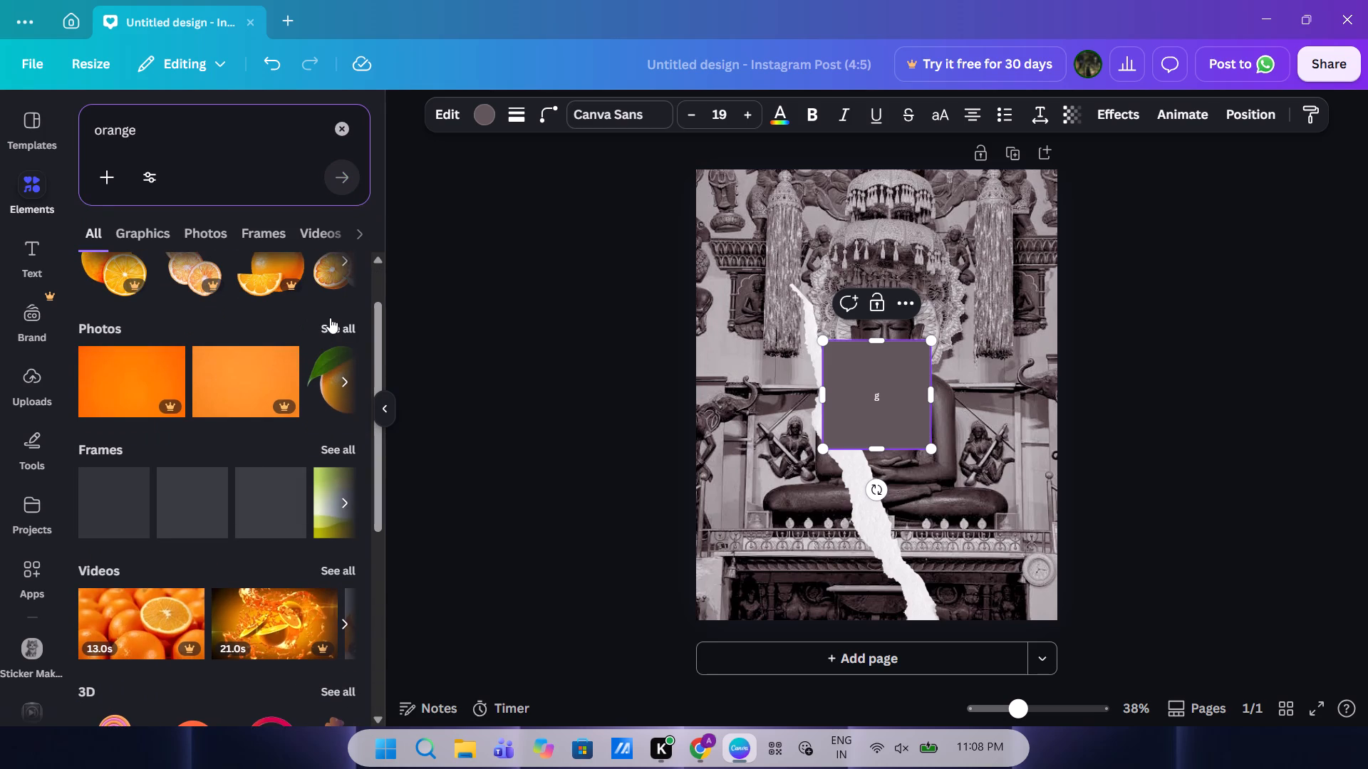
{"action": "left_click", "coordinate": [333, 321]}
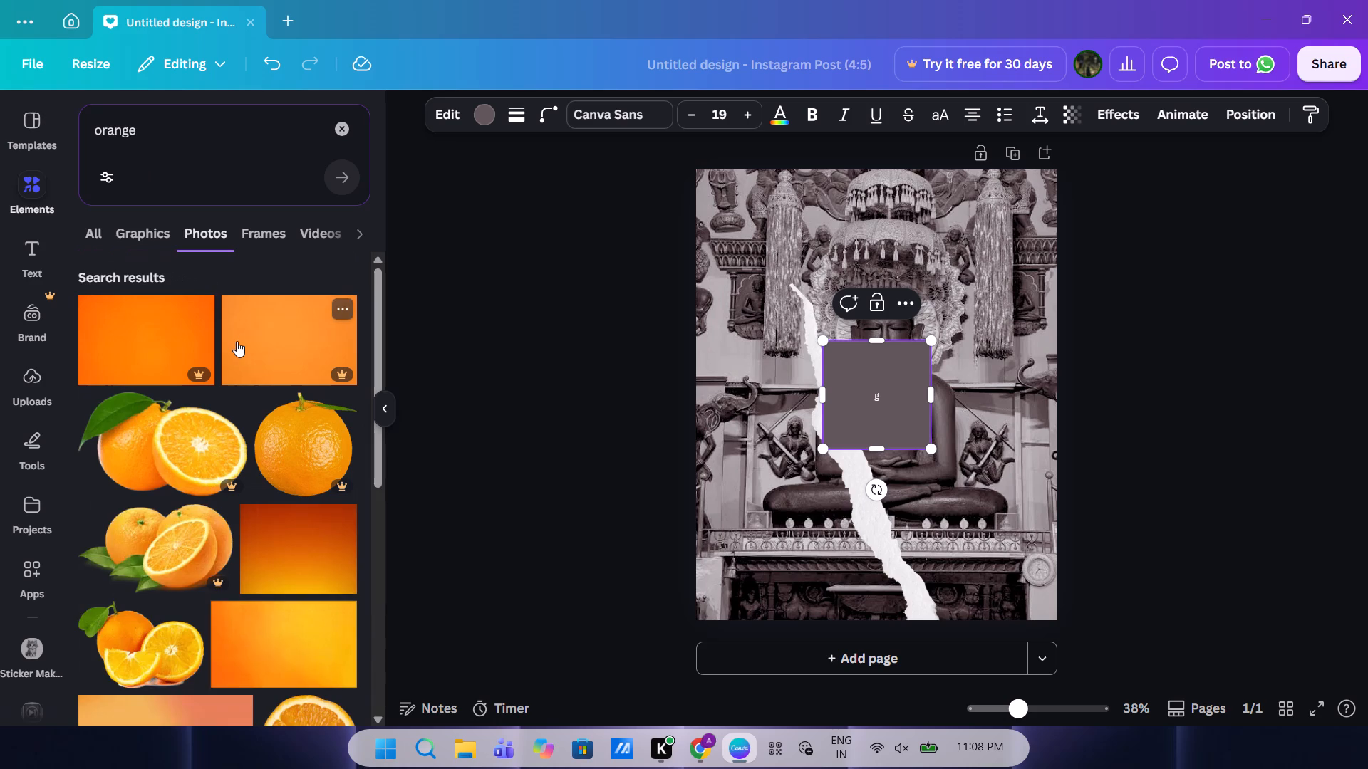
{"action": "scroll", "coordinate": [187, 508], "scroll_direction": "down", "scroll_amount": 1}
{"action": "scroll", "coordinate": [301, 448], "scroll_direction": "down", "scroll_amount": 1}
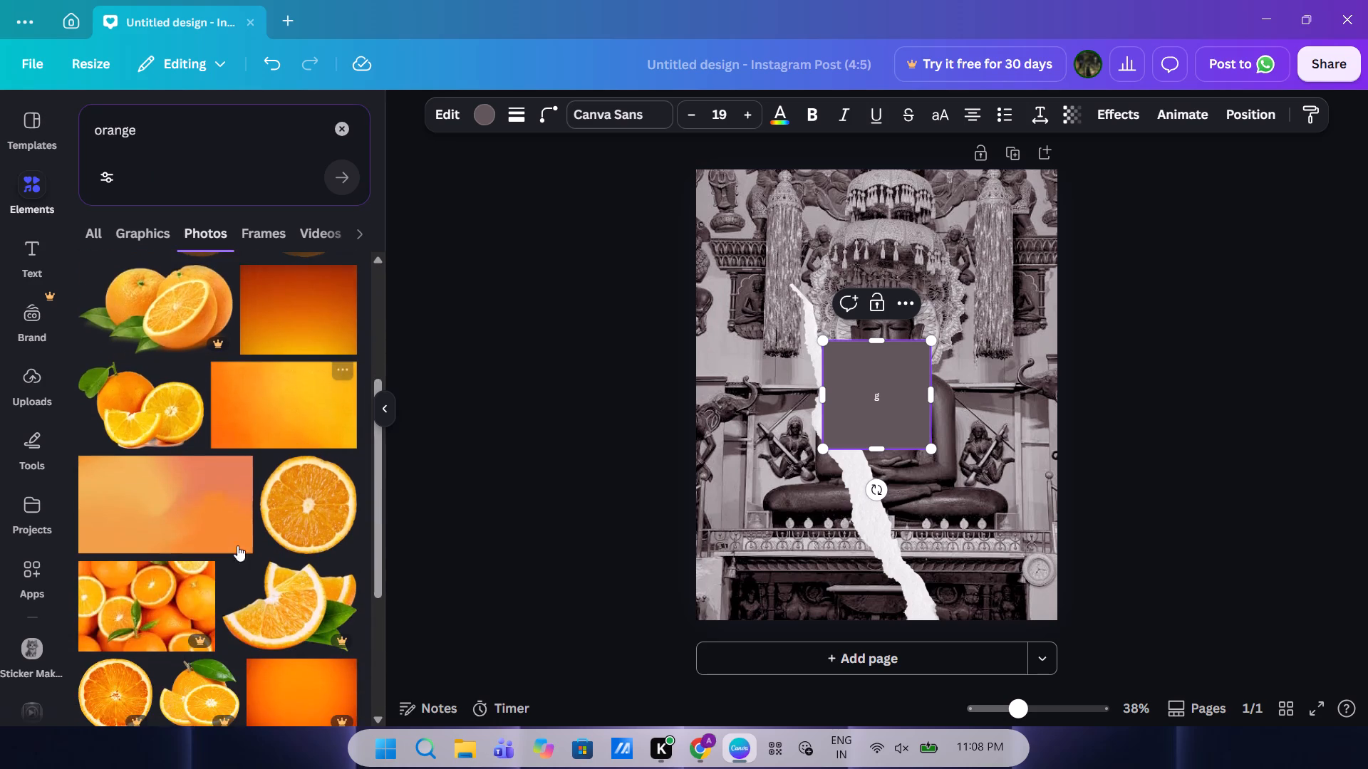
{"action": "scroll", "coordinate": [240, 554], "scroll_direction": "down", "scroll_amount": 4}
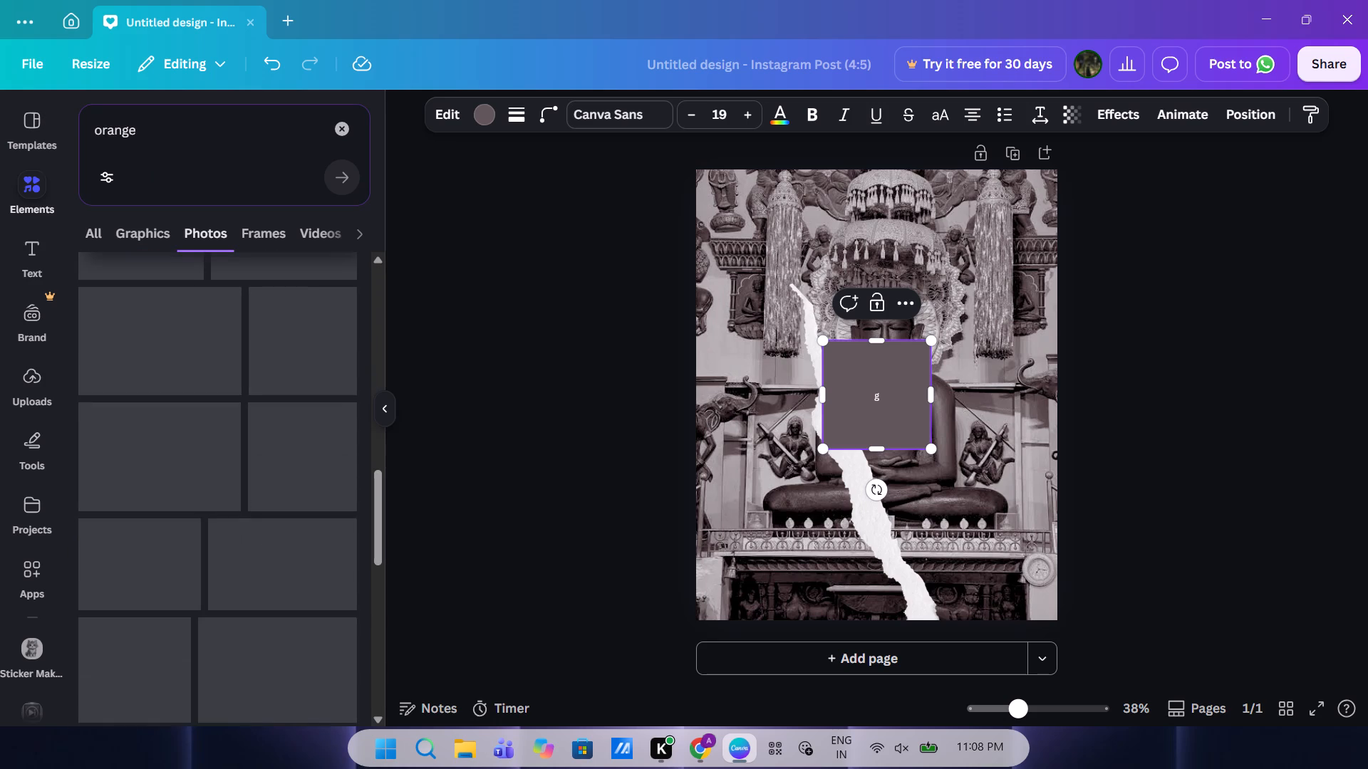
Search the photo library for "orange texture".
{"action": "left_click", "coordinate": [182, 135]}
{"action": "key", "text": "space"}
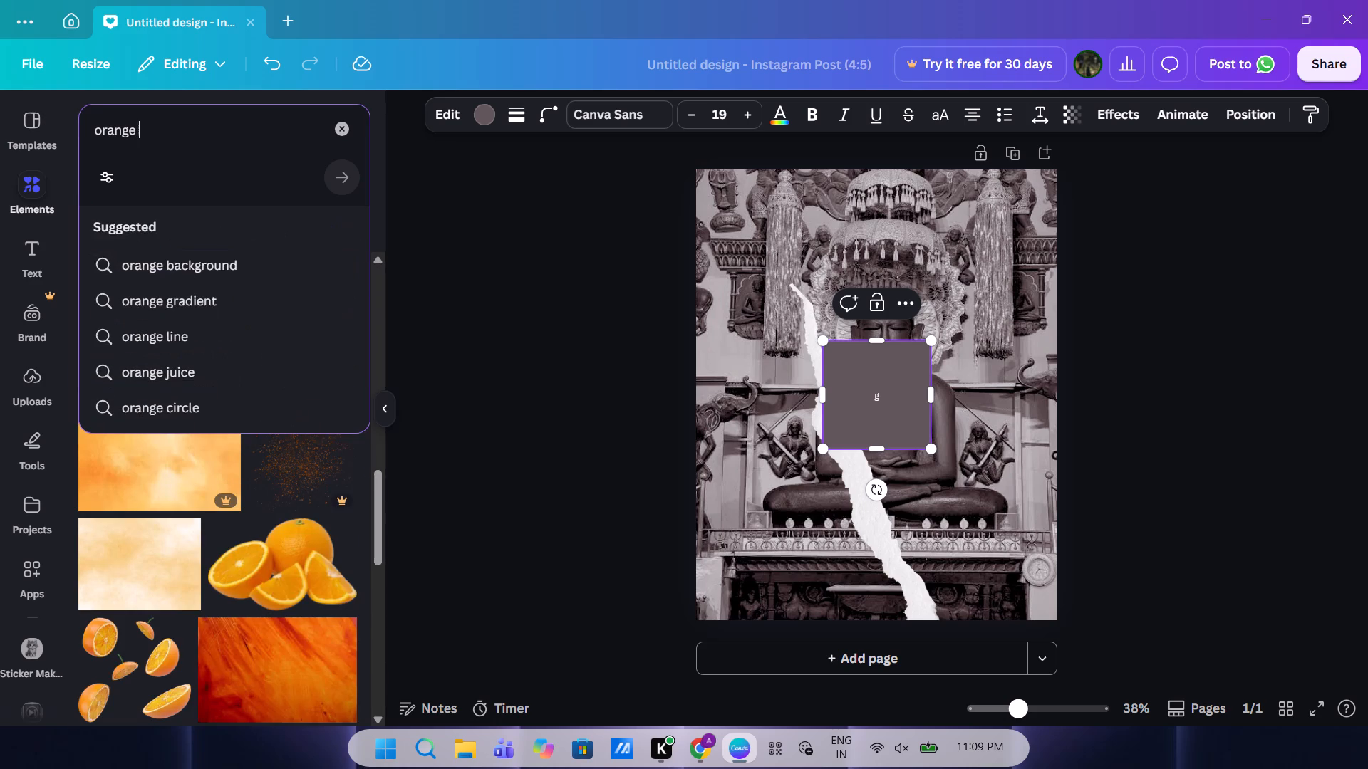
{"action": "type", "text": "te"}
{"action": "type", "text": "xter"}
{"action": "key", "text": "BackSpace"}
{"action": "key", "text": "BackSpace"}
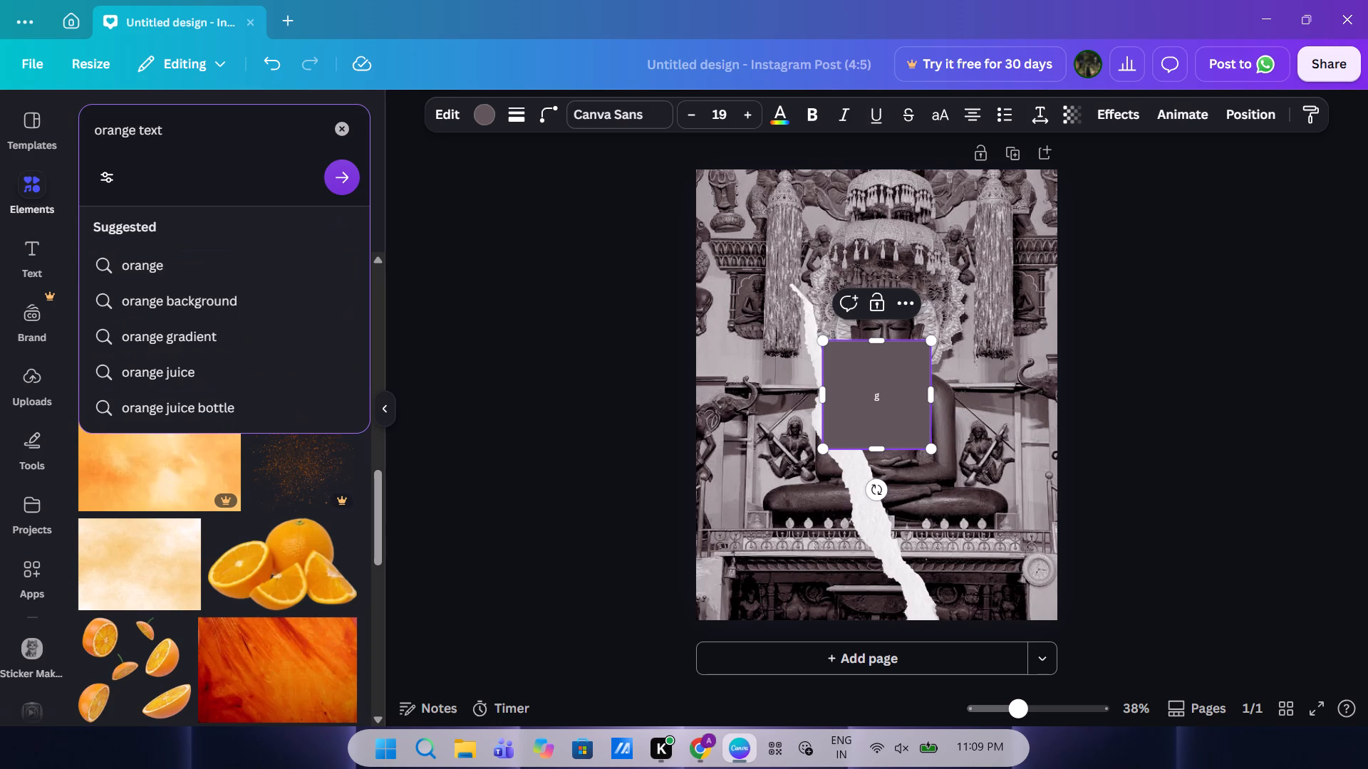
{"action": "type", "text": "ure"}
{"action": "key", "text": "Return"}
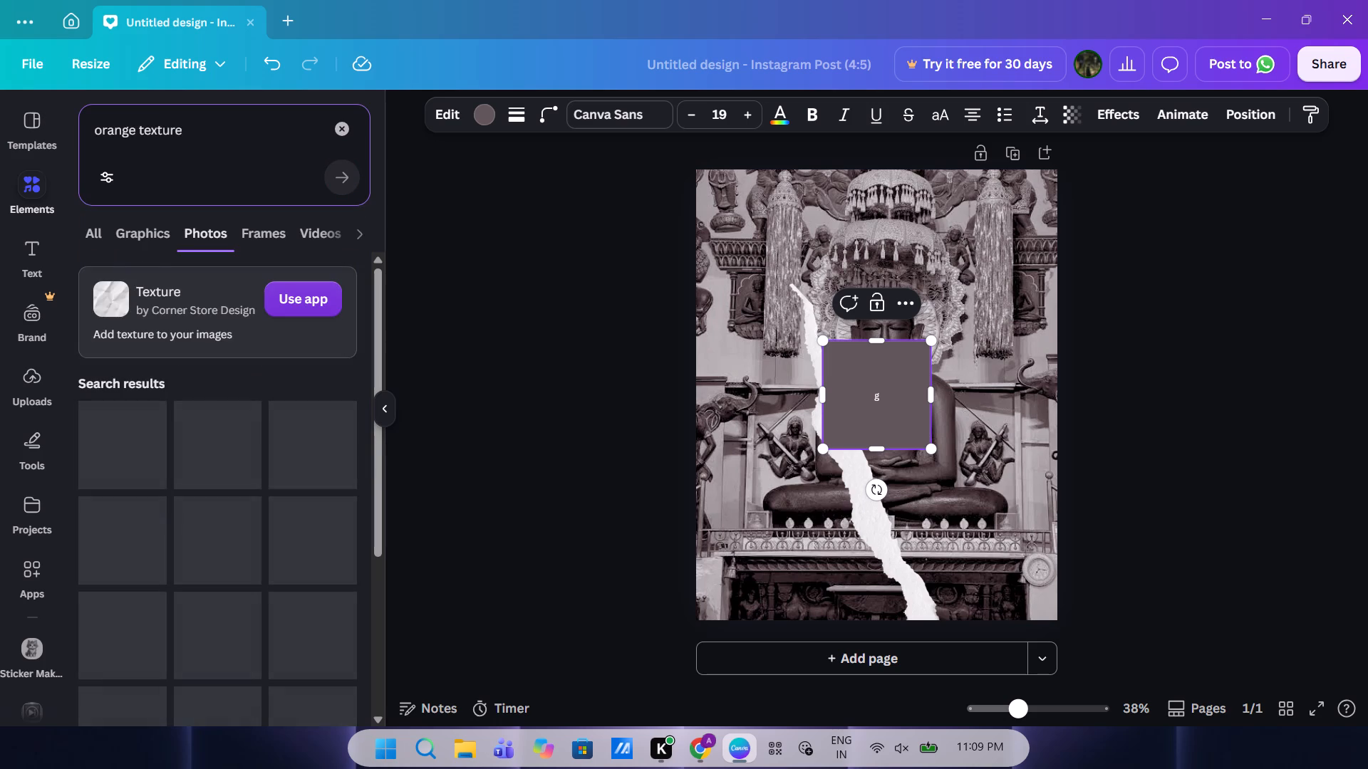
Add the scratched red-orange texture photo from the search results and place it over the upper part of the page.
{"action": "scroll", "coordinate": [145, 459], "scroll_direction": "down", "scroll_amount": 1}
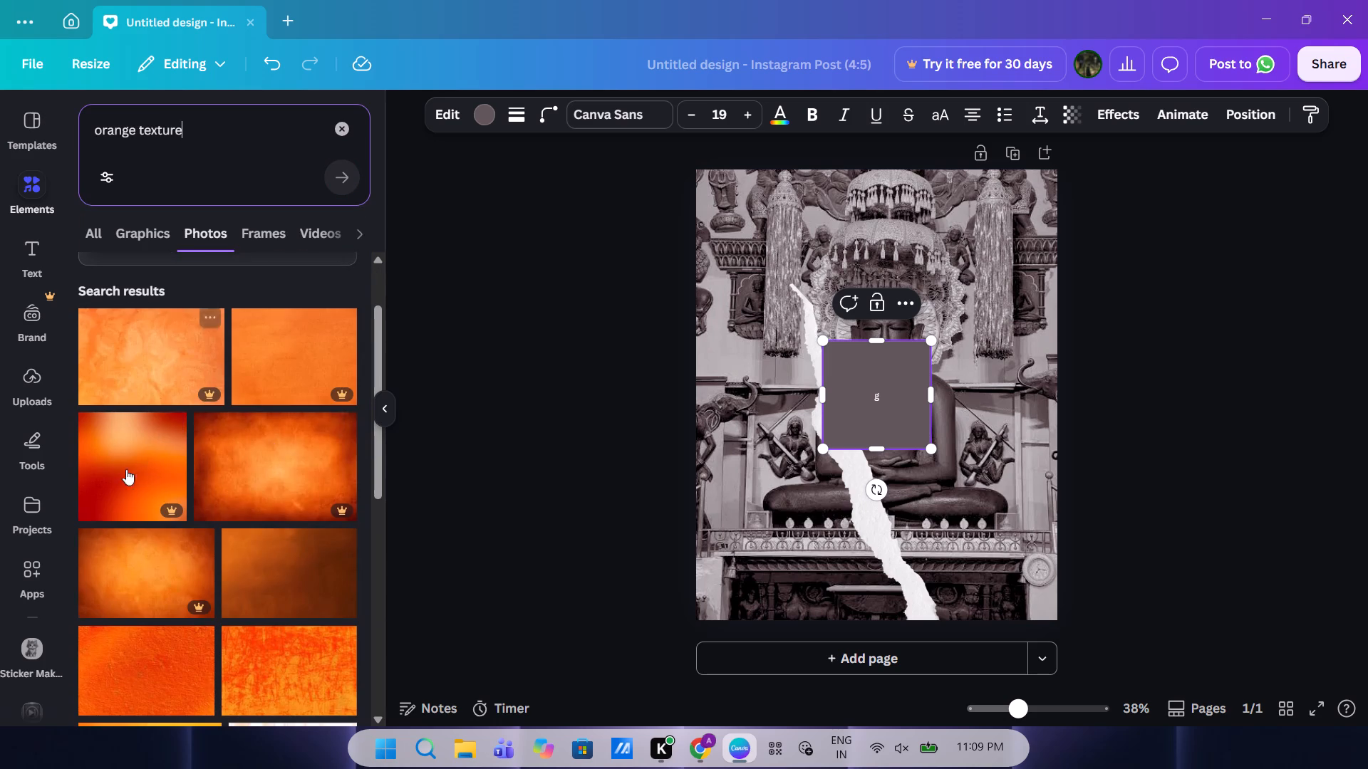
{"action": "scroll", "coordinate": [173, 516], "scroll_direction": "down", "scroll_amount": 2}
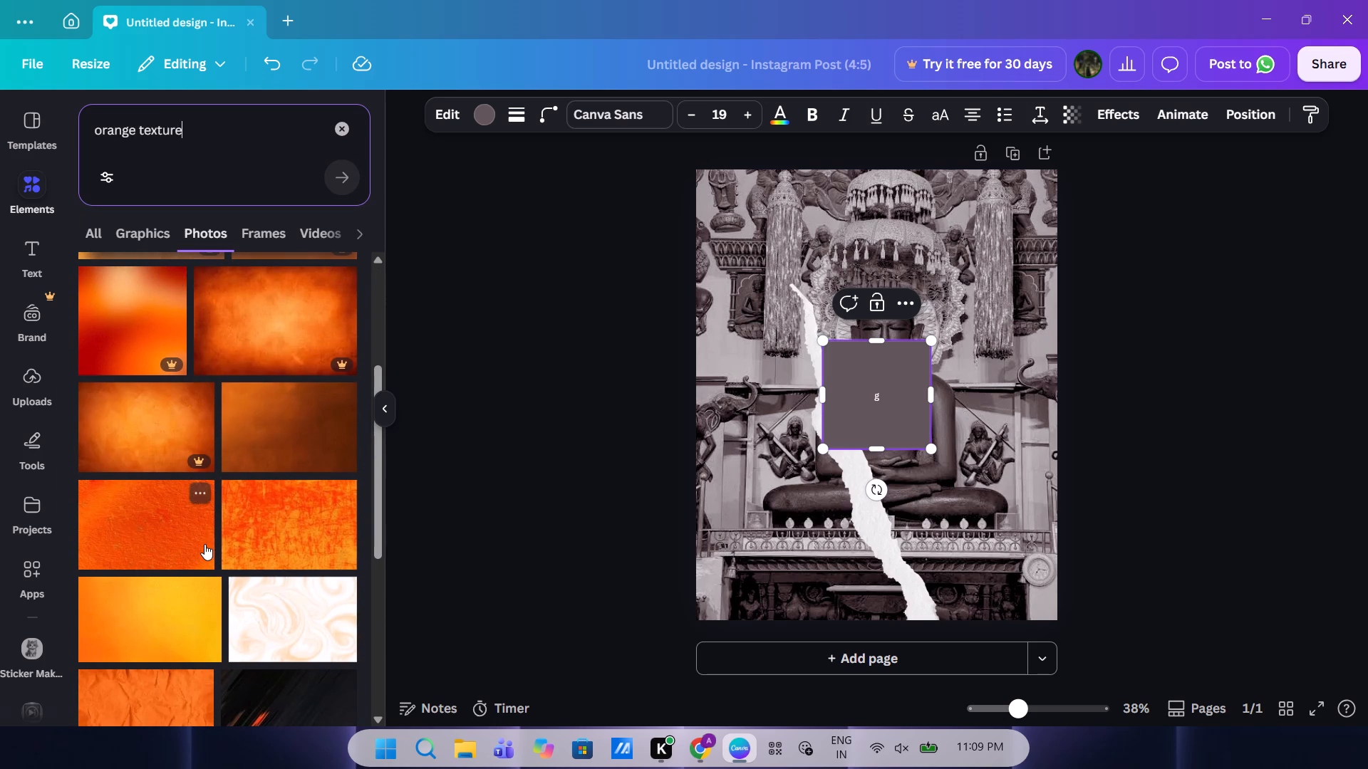
{"action": "scroll", "coordinate": [204, 544], "scroll_direction": "down", "scroll_amount": 1}
{"action": "left_click", "coordinate": [289, 395]}
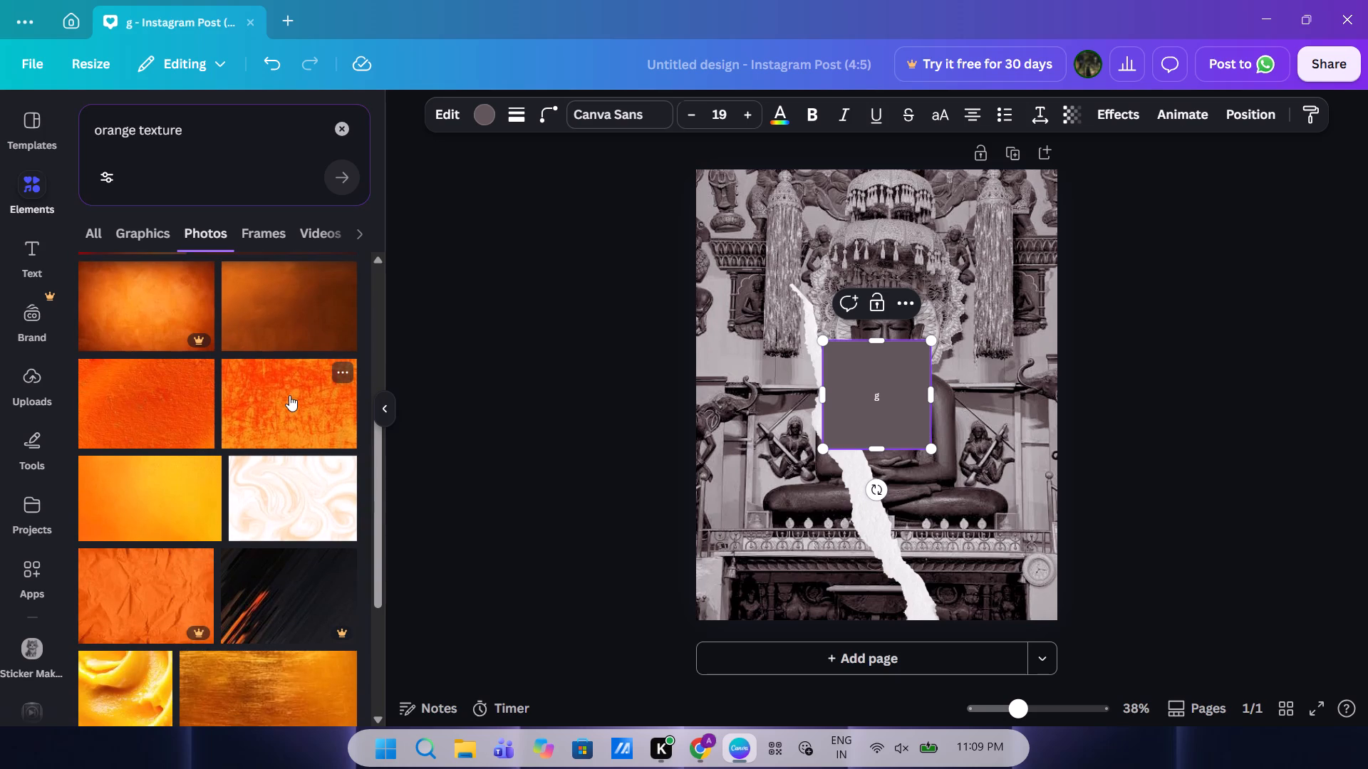
{"action": "left_click_drag", "start_coordinate": [869, 378], "coordinate": [844, 337]}
Tilt the orange texture photo to a shallow rising diagonal and enlarge it across the top of the page to the right edge.
{"action": "left_click_drag", "start_coordinate": [855, 496], "coordinate": [901, 501]}
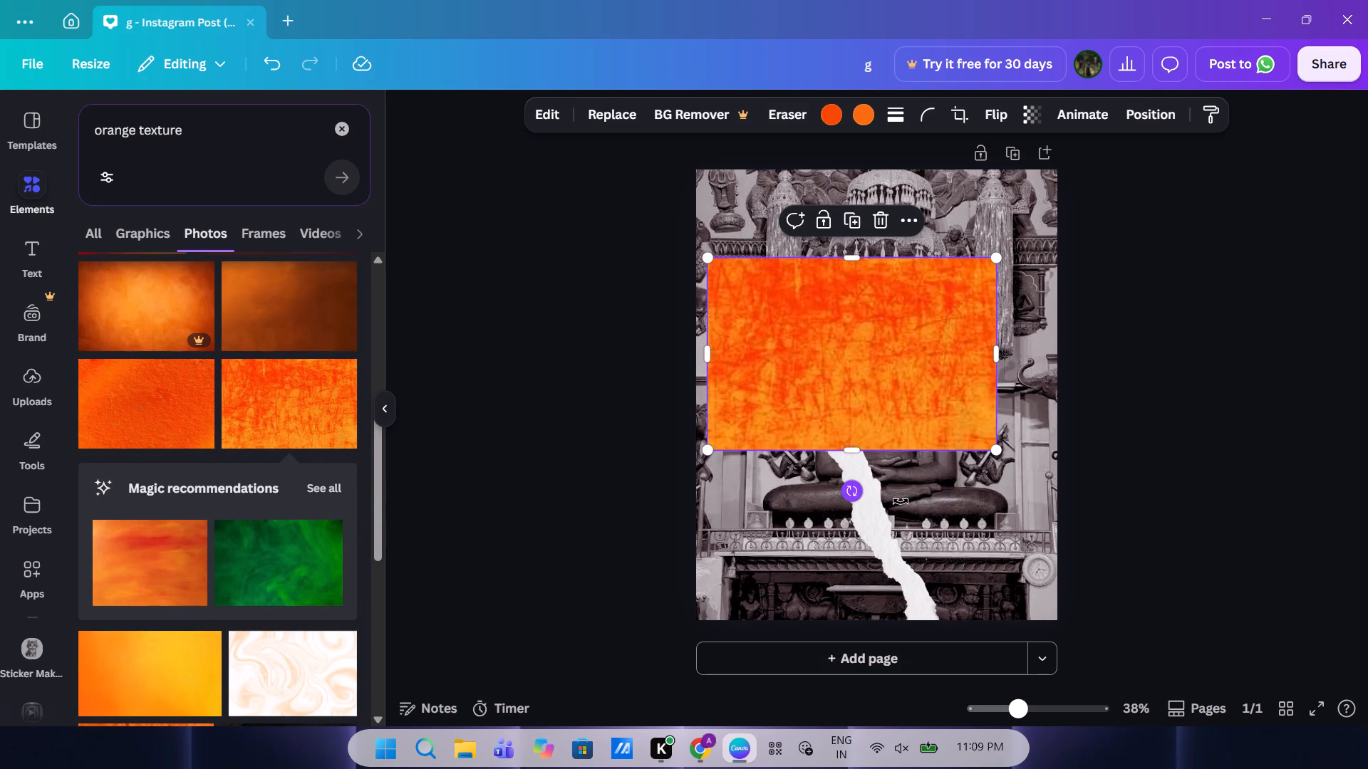
{"action": "left_click_drag", "start_coordinate": [901, 501], "coordinate": [981, 477]}
{"action": "left_click", "coordinate": [841, 351]}
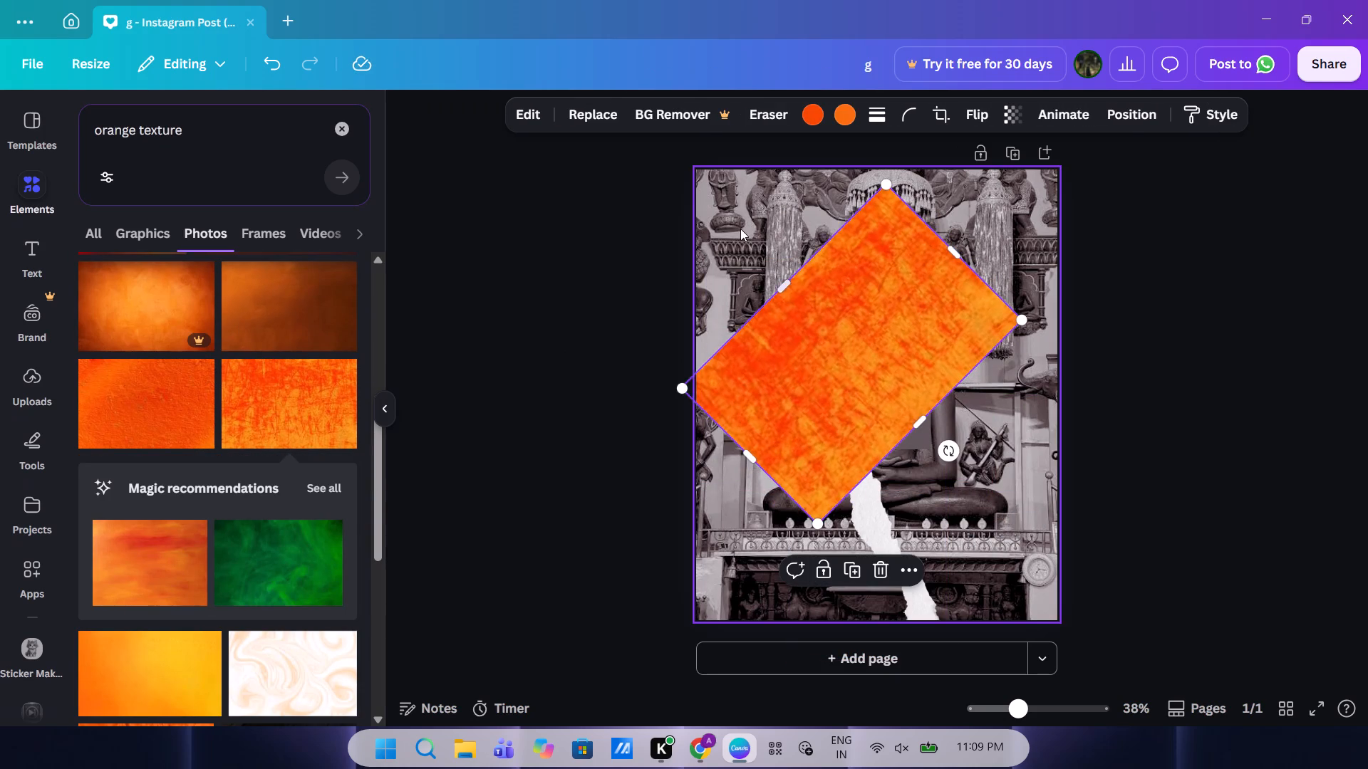
{"action": "left_click_drag", "start_coordinate": [839, 320], "coordinate": [744, 164]}
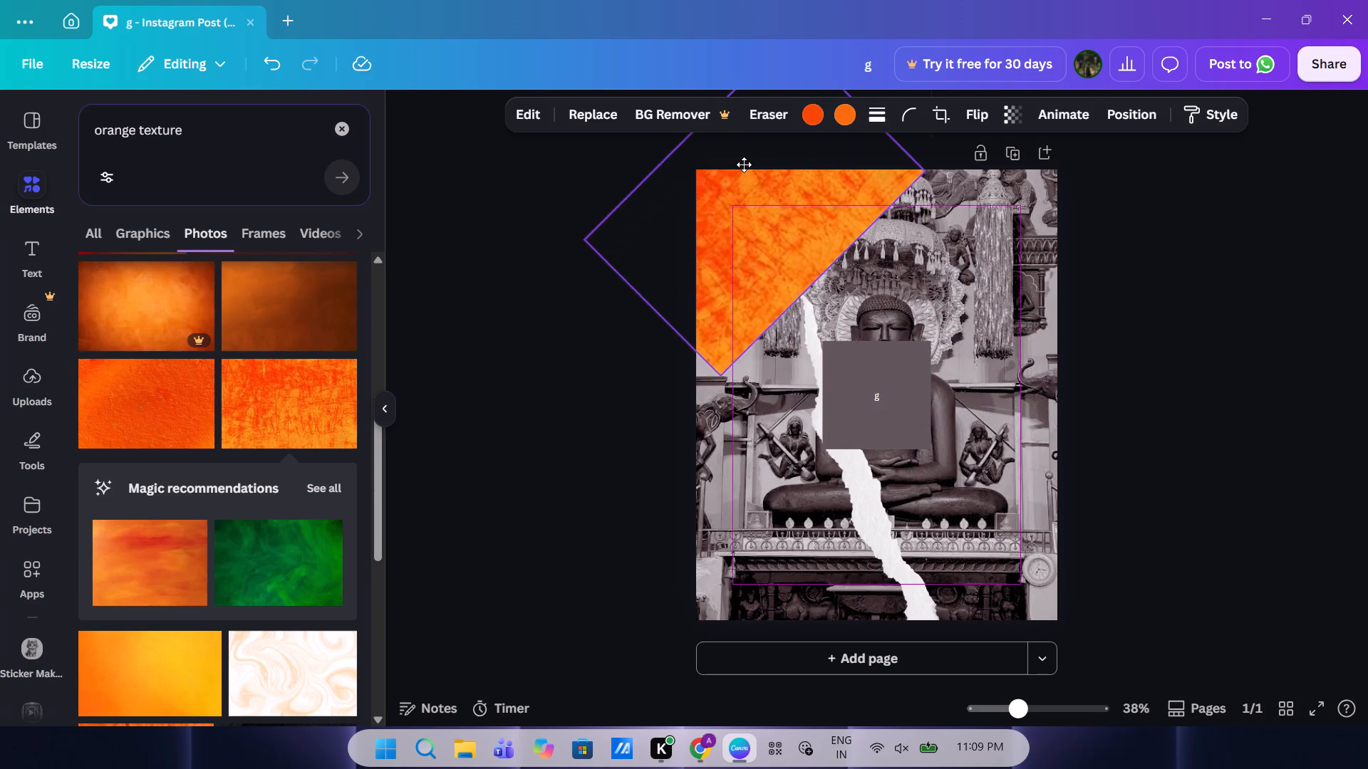
{"action": "left_click_drag", "start_coordinate": [744, 164], "coordinate": [762, 199]}
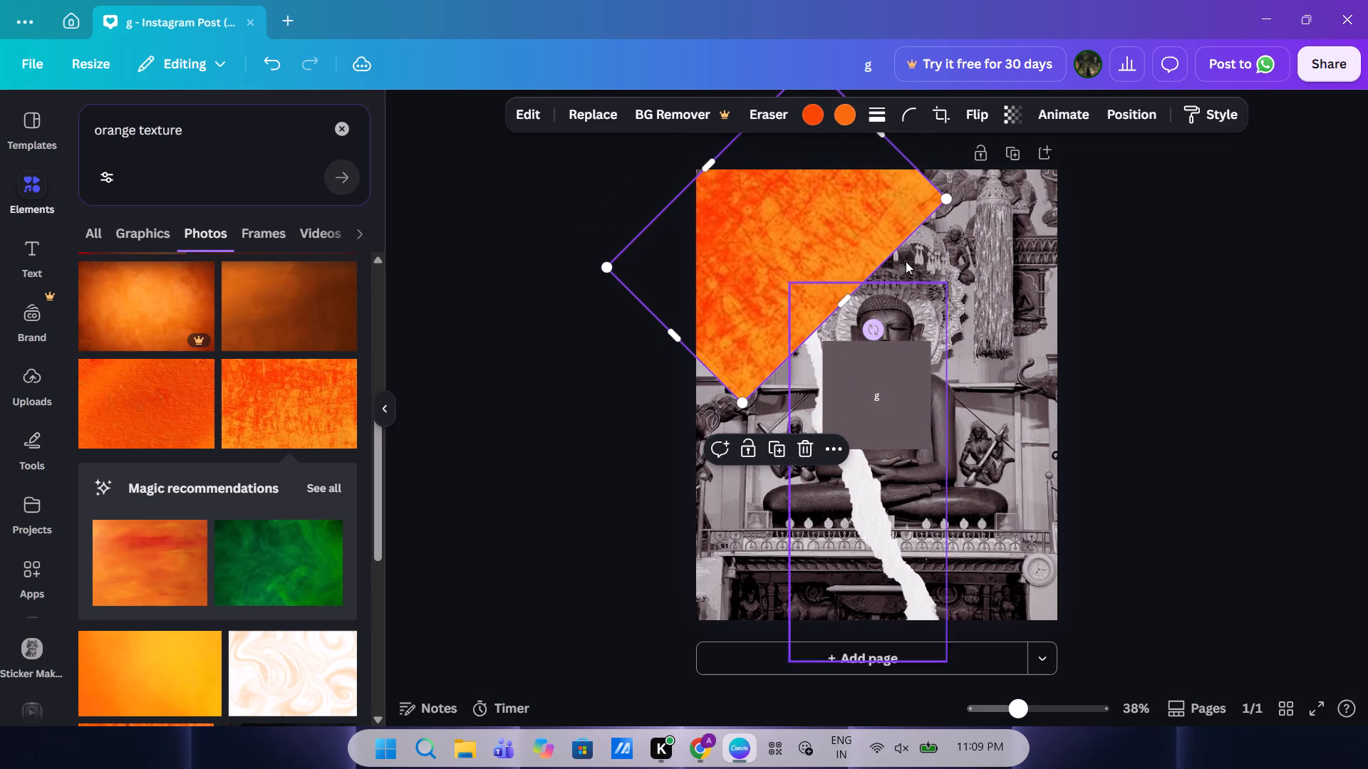
{"action": "left_click_drag", "start_coordinate": [945, 201], "coordinate": [992, 191]}
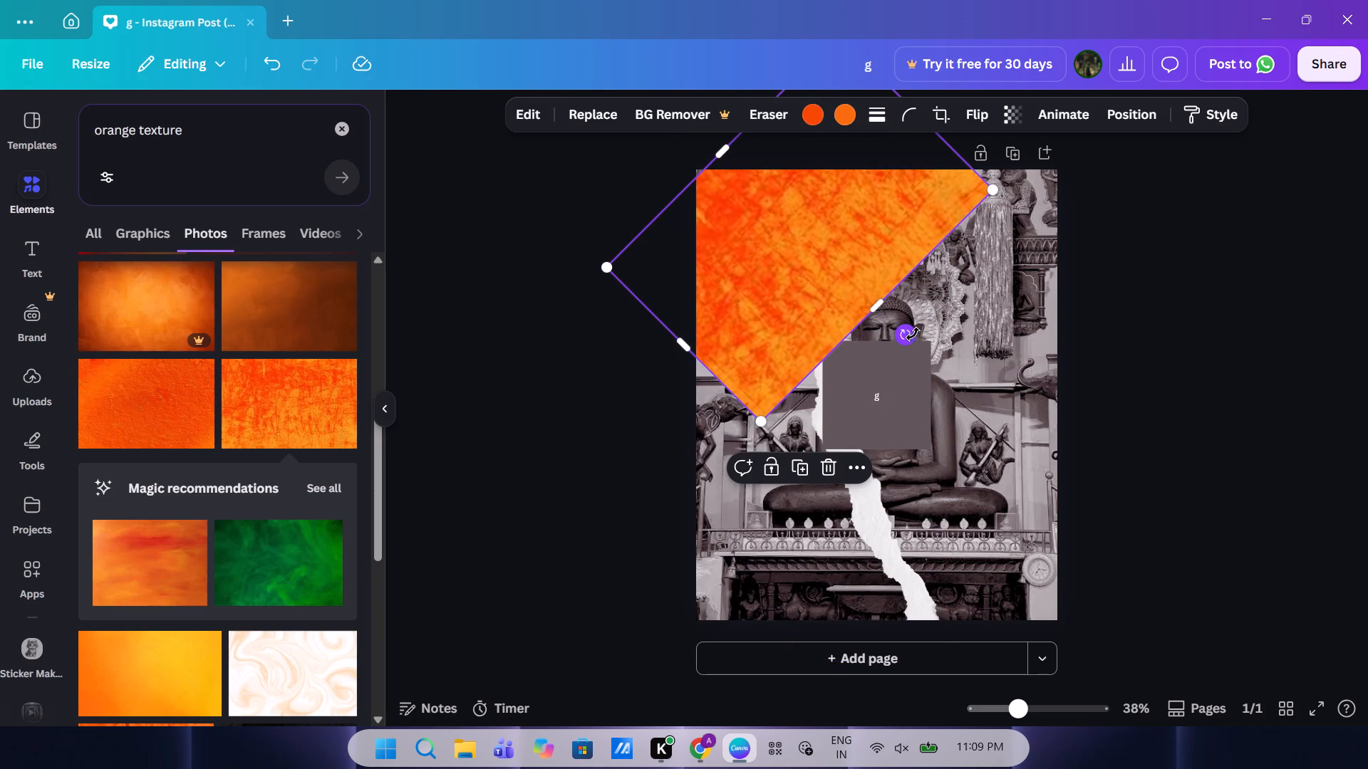
{"action": "left_click_drag", "start_coordinate": [910, 330], "coordinate": [845, 322]}
{"action": "left_click", "coordinate": [845, 322]}
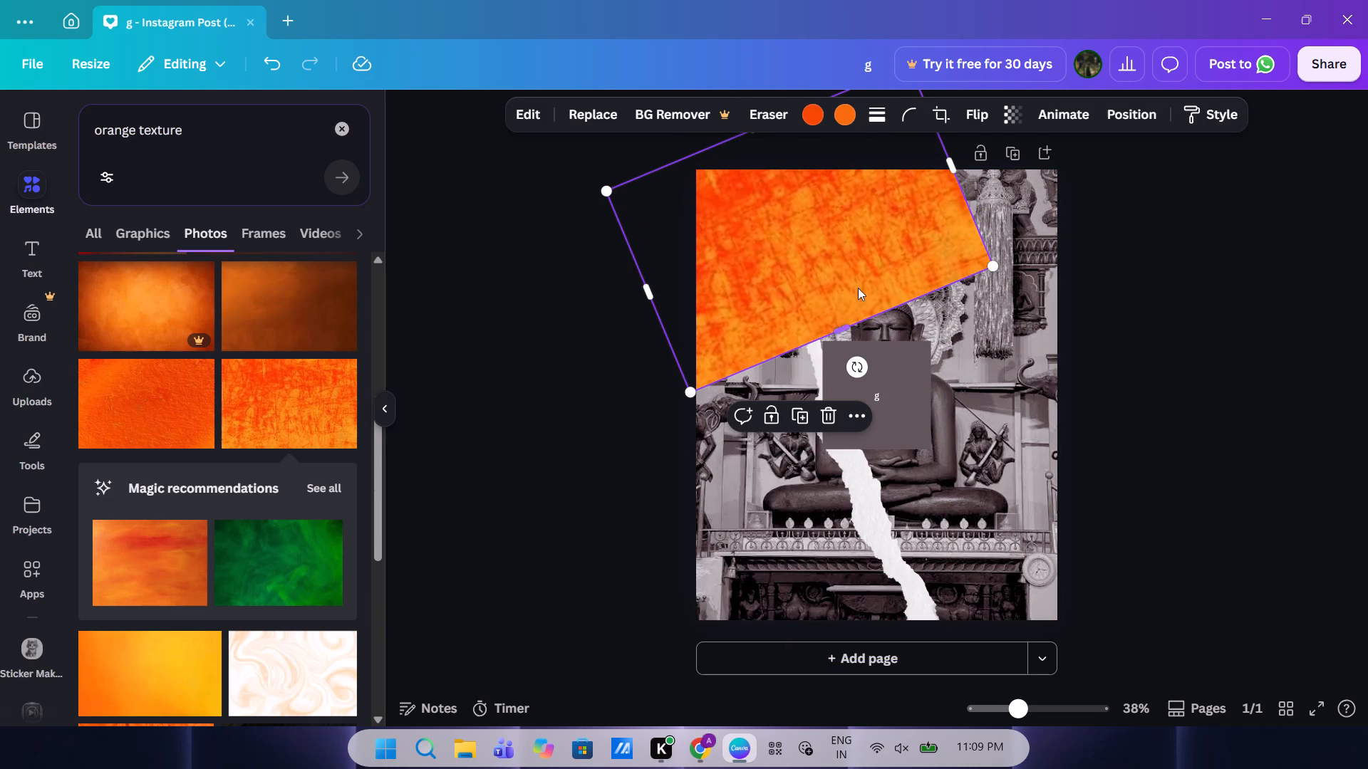
{"action": "left_click_drag", "start_coordinate": [955, 159], "coordinate": [1025, 132]}
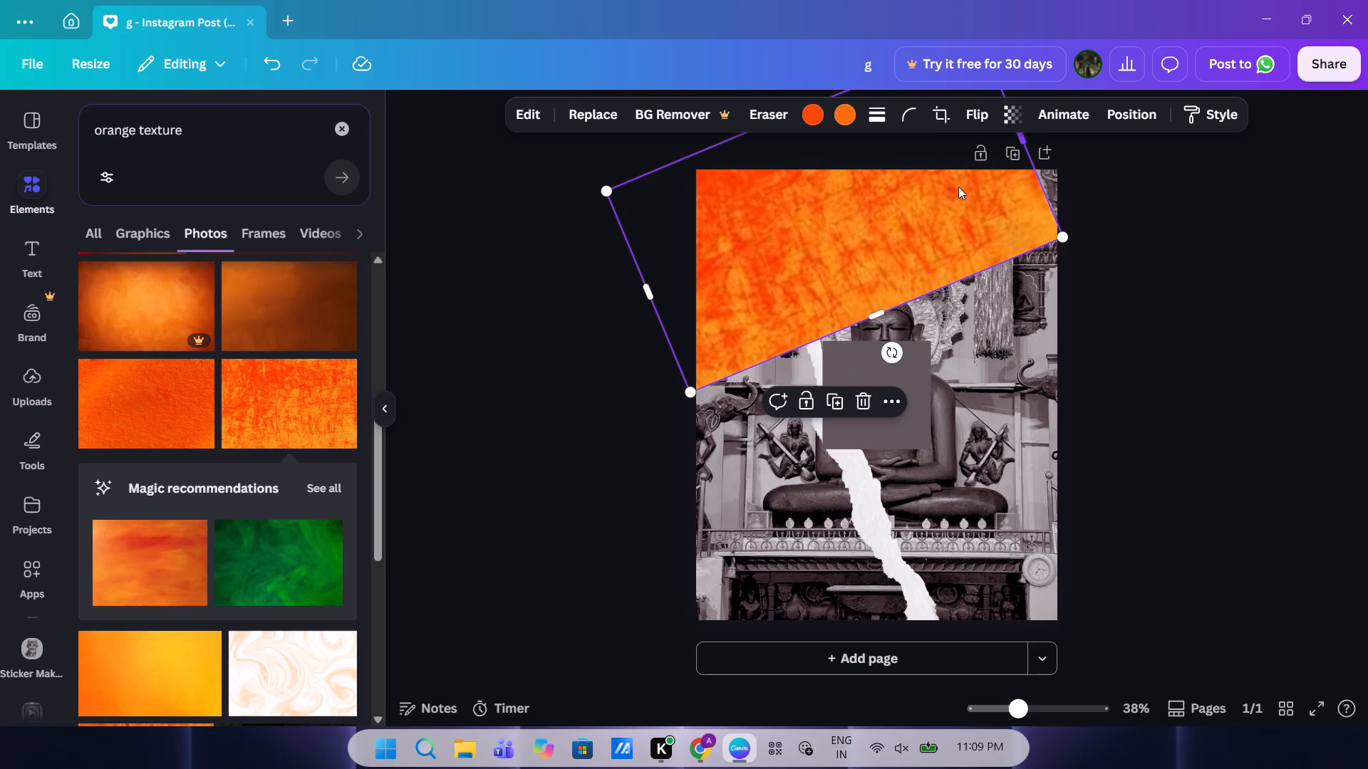
Crop the upper edge of the tilted orange photo into a narrower band and reposition it over the page's left edge.
{"action": "left_click_drag", "start_coordinate": [914, 225], "coordinate": [944, 333]}
{"action": "left_click_drag", "start_coordinate": [829, 222], "coordinate": [854, 291]}
{"action": "left_click_drag", "start_coordinate": [856, 332], "coordinate": [746, 193]}
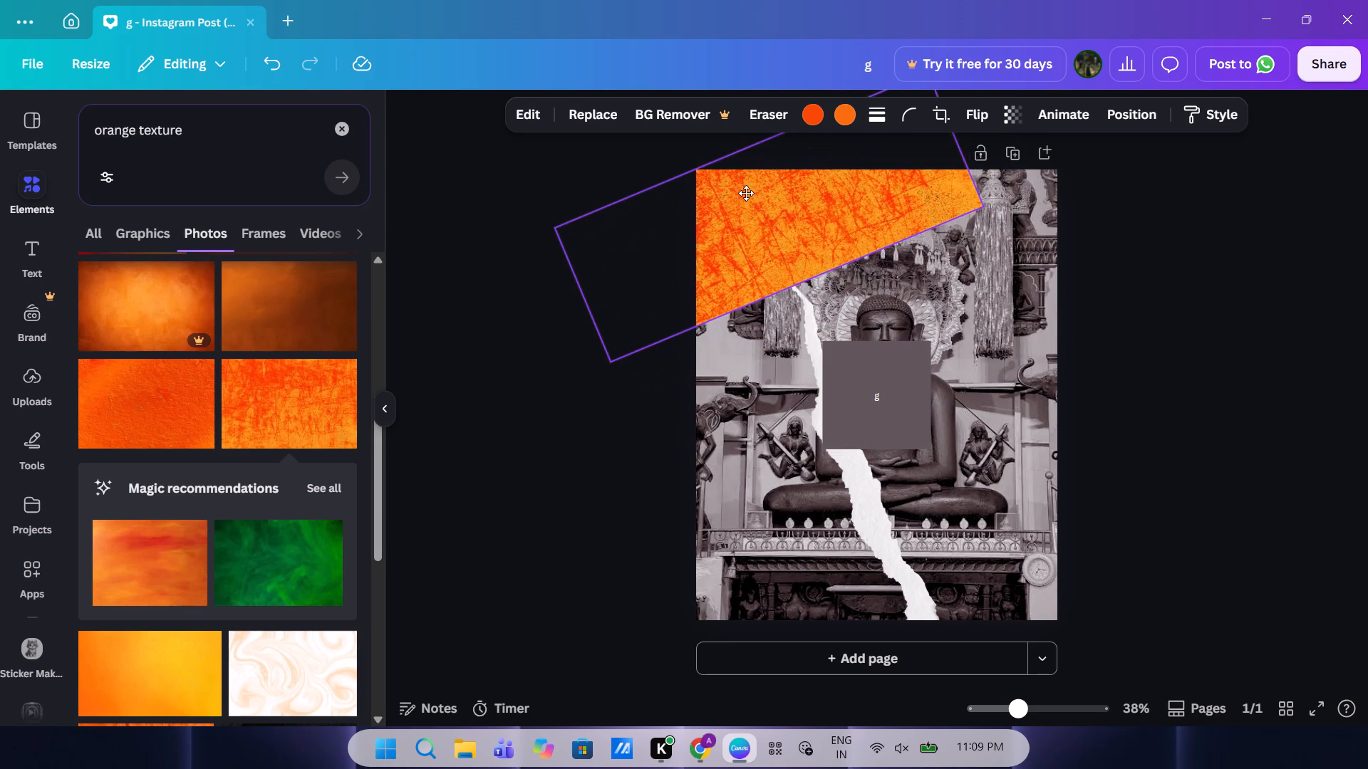
{"action": "left_click_drag", "start_coordinate": [746, 193], "coordinate": [748, 311]}
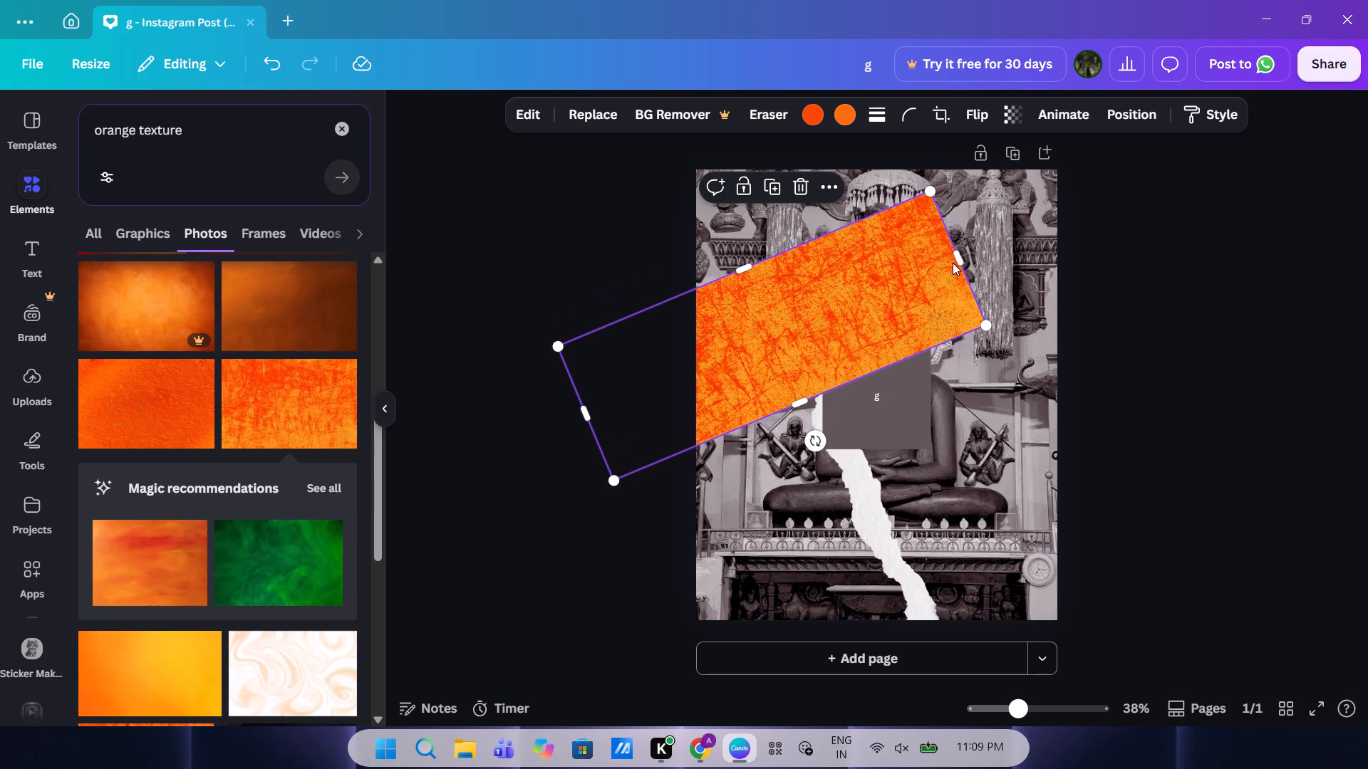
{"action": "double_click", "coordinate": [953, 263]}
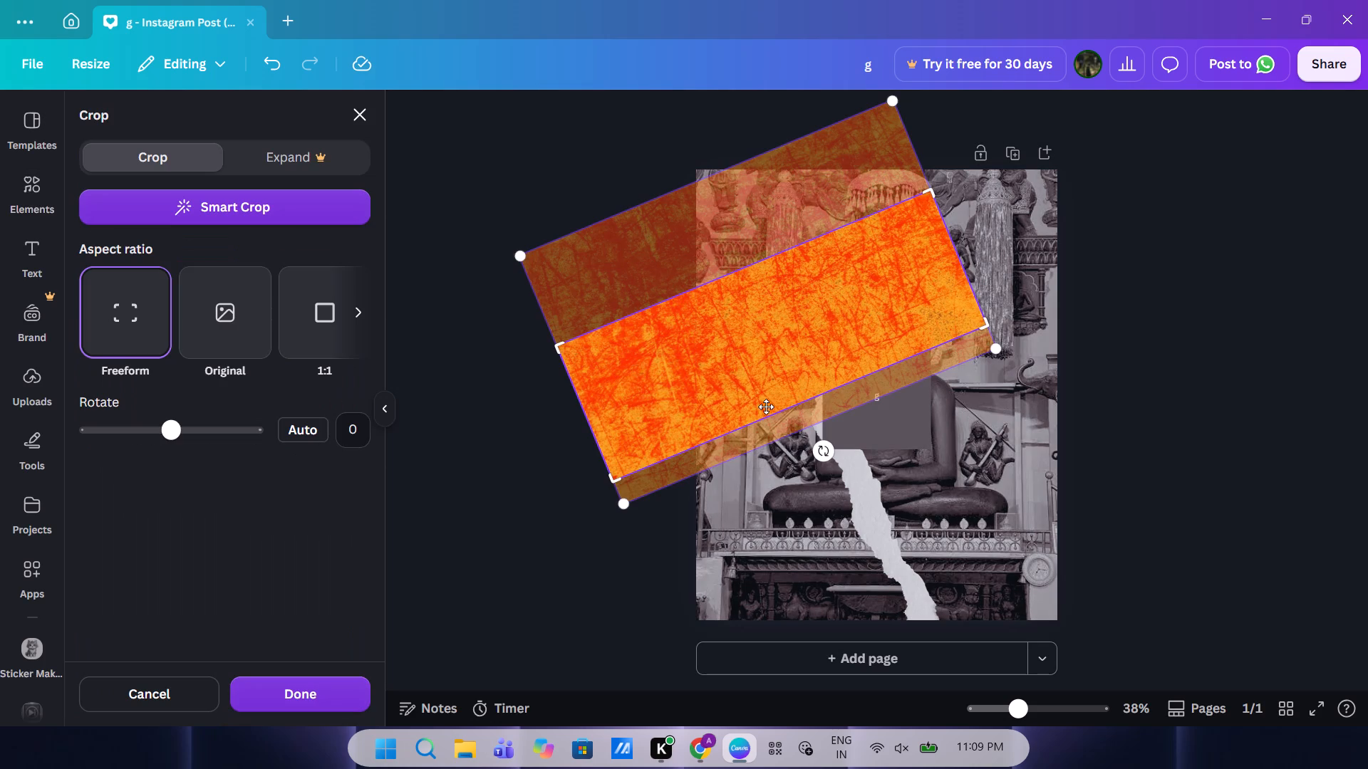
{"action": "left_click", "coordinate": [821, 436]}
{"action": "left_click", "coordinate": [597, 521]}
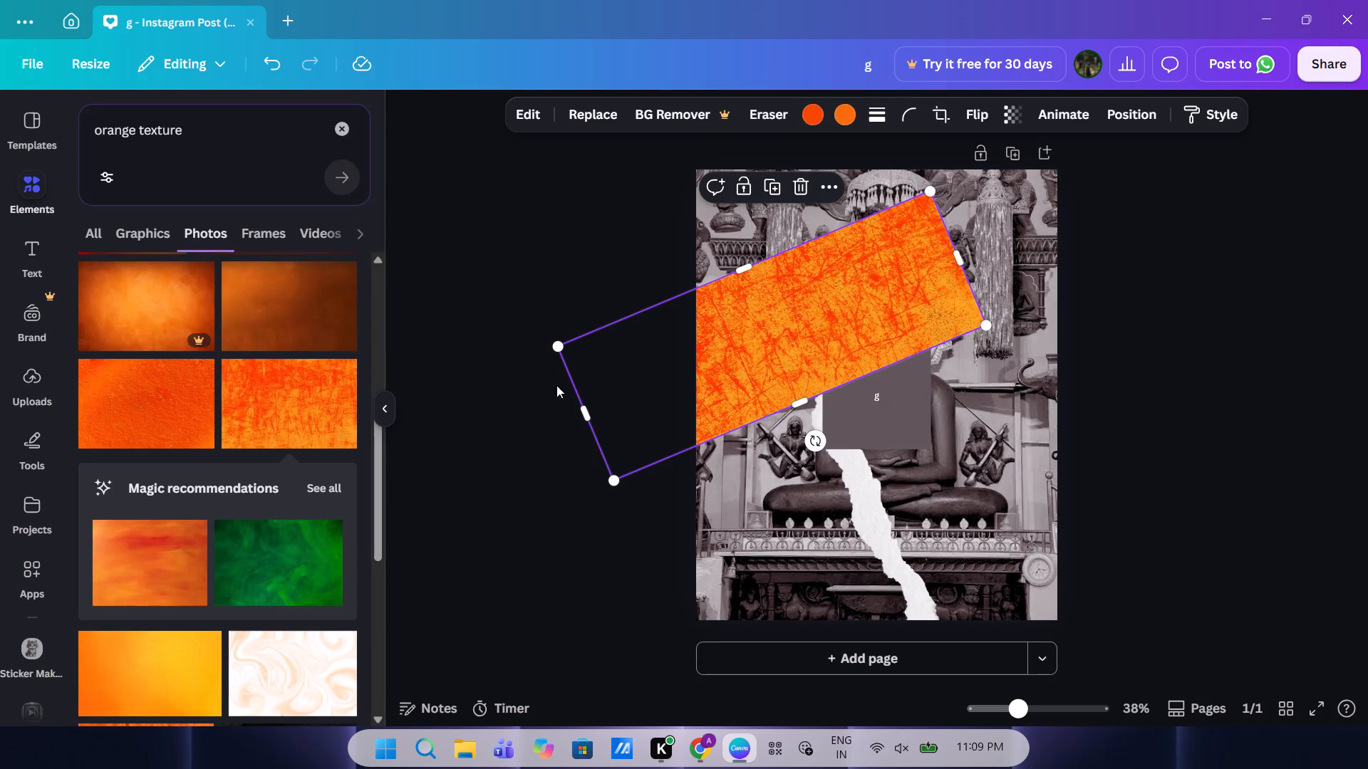
Crop the orange band's left end, shift it rightwards together with the torn strip, and extend its right end past the page edge.
{"action": "left_click_drag", "start_coordinate": [577, 410], "coordinate": [670, 371]}
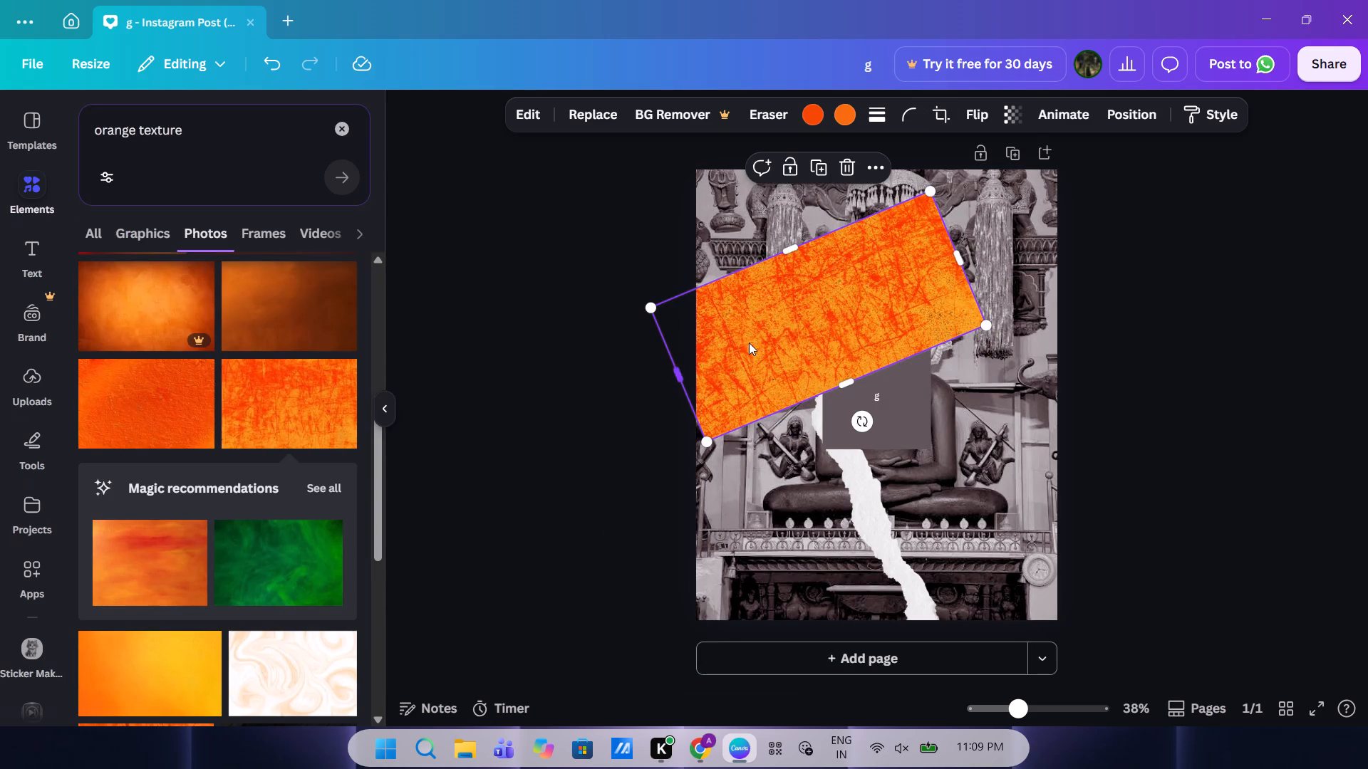
{"action": "left_click_drag", "start_coordinate": [965, 253], "coordinate": [896, 286]}
{"action": "left_click_drag", "start_coordinate": [896, 286], "coordinate": [939, 293]}
{"action": "left_click", "coordinate": [879, 480]}
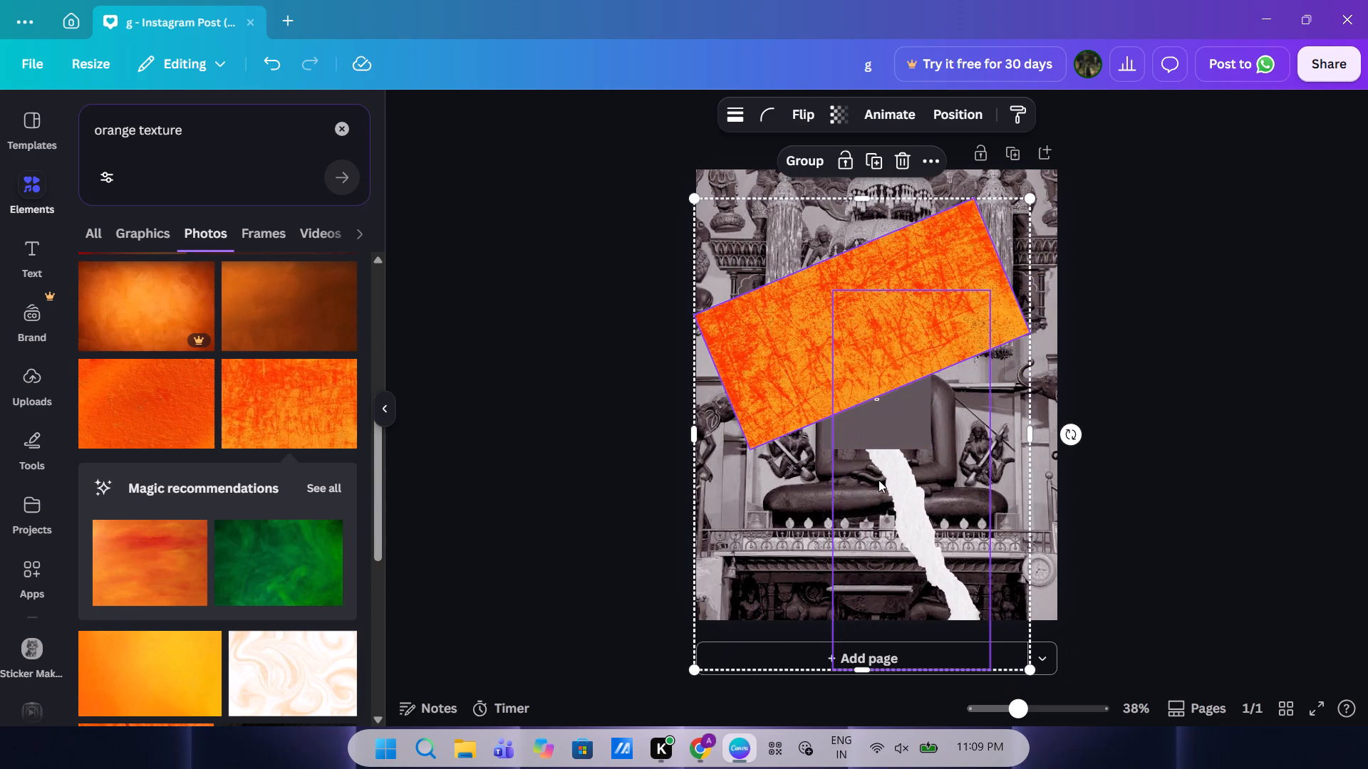
{"action": "left_click", "coordinate": [685, 384]}
{"action": "left_click", "coordinate": [831, 332]}
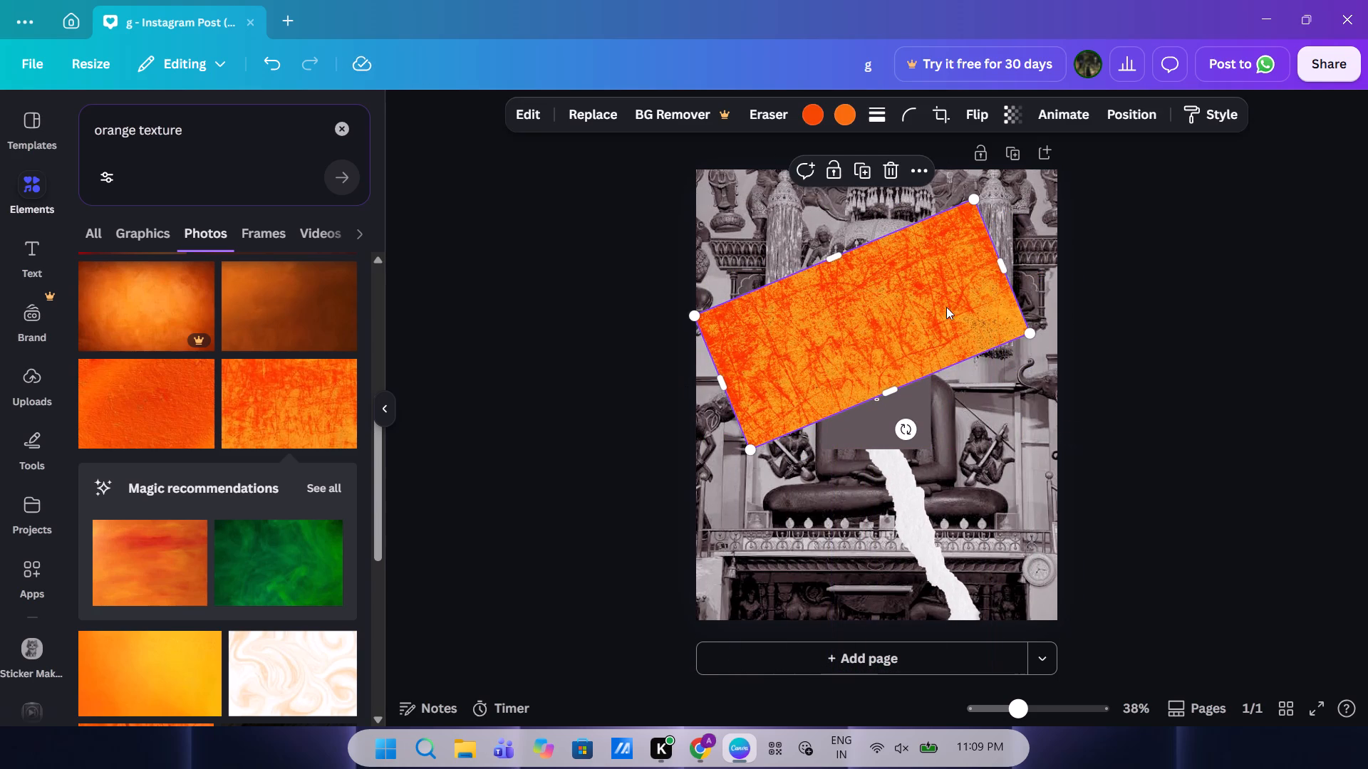
{"action": "left_click_drag", "start_coordinate": [998, 263], "coordinate": [1064, 224]}
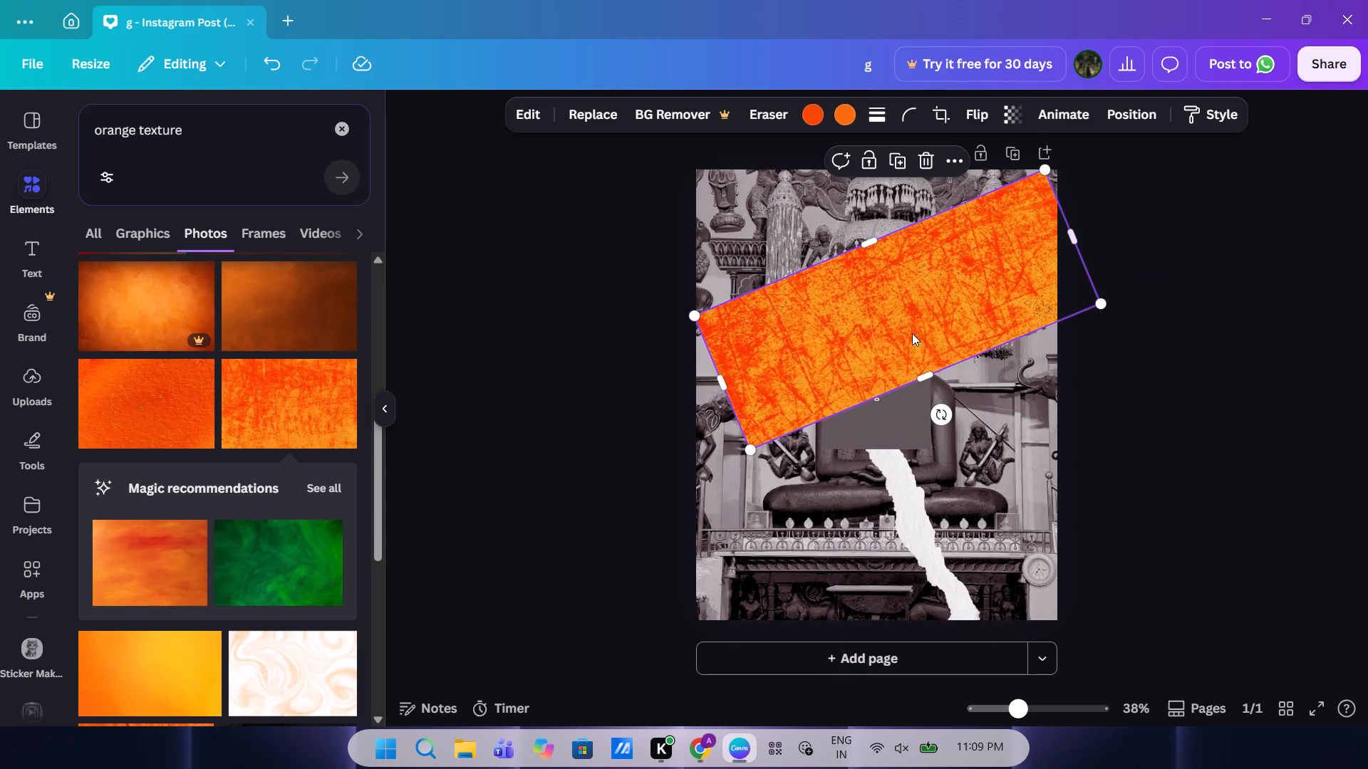
Lengthen and slightly steepen the orange band, and place it so it covers the page's top-left corner as a diagonal wedge.
{"action": "left_click_drag", "start_coordinate": [923, 311], "coordinate": [802, 221]}
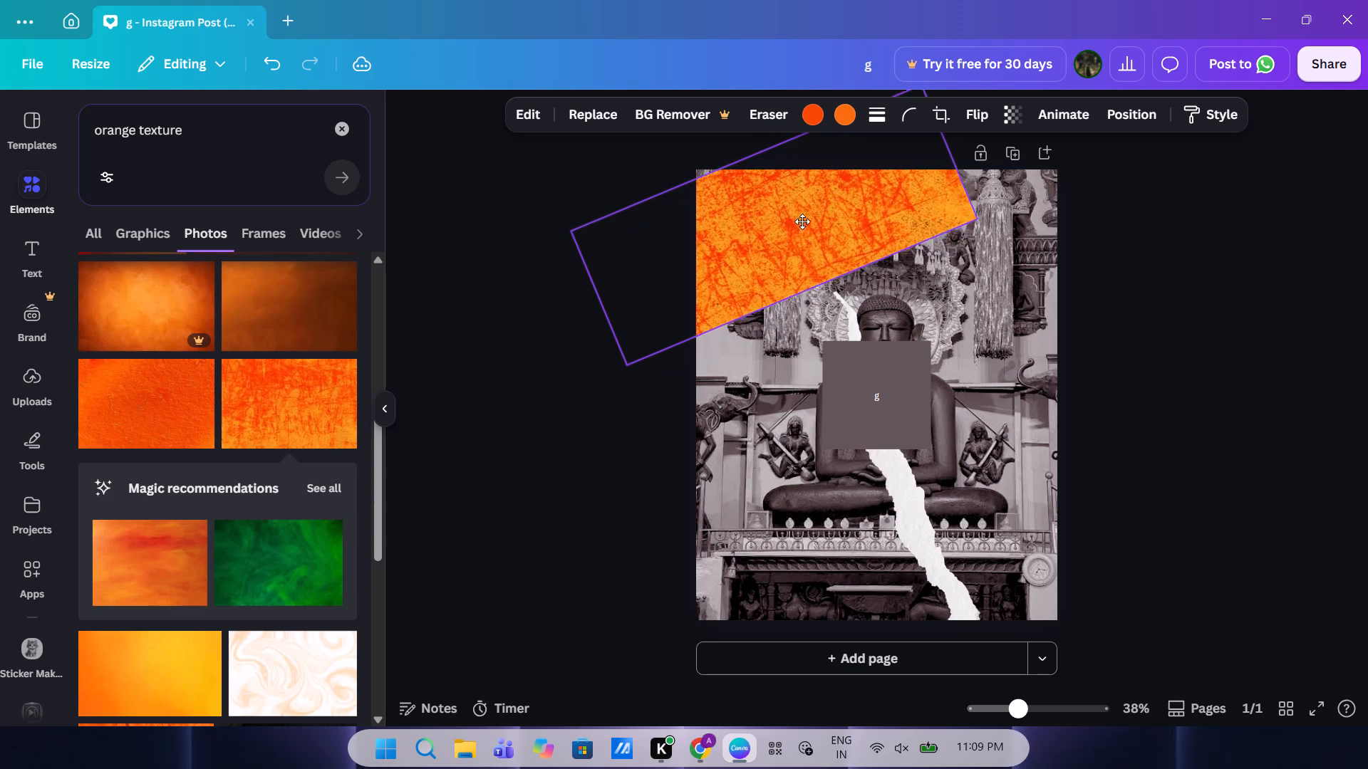
{"action": "left_click_drag", "start_coordinate": [802, 221], "coordinate": [848, 185]}
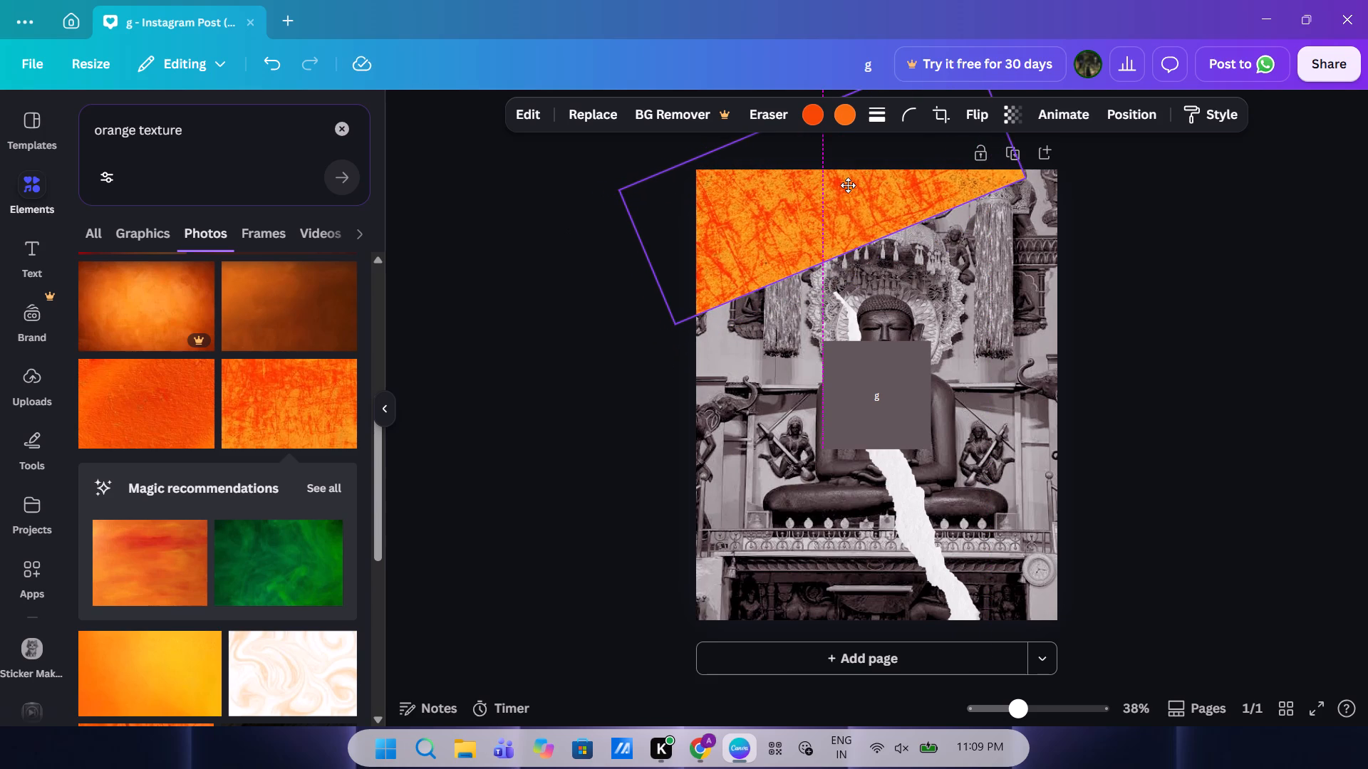
{"action": "left_click_drag", "start_coordinate": [848, 185], "coordinate": [857, 171]}
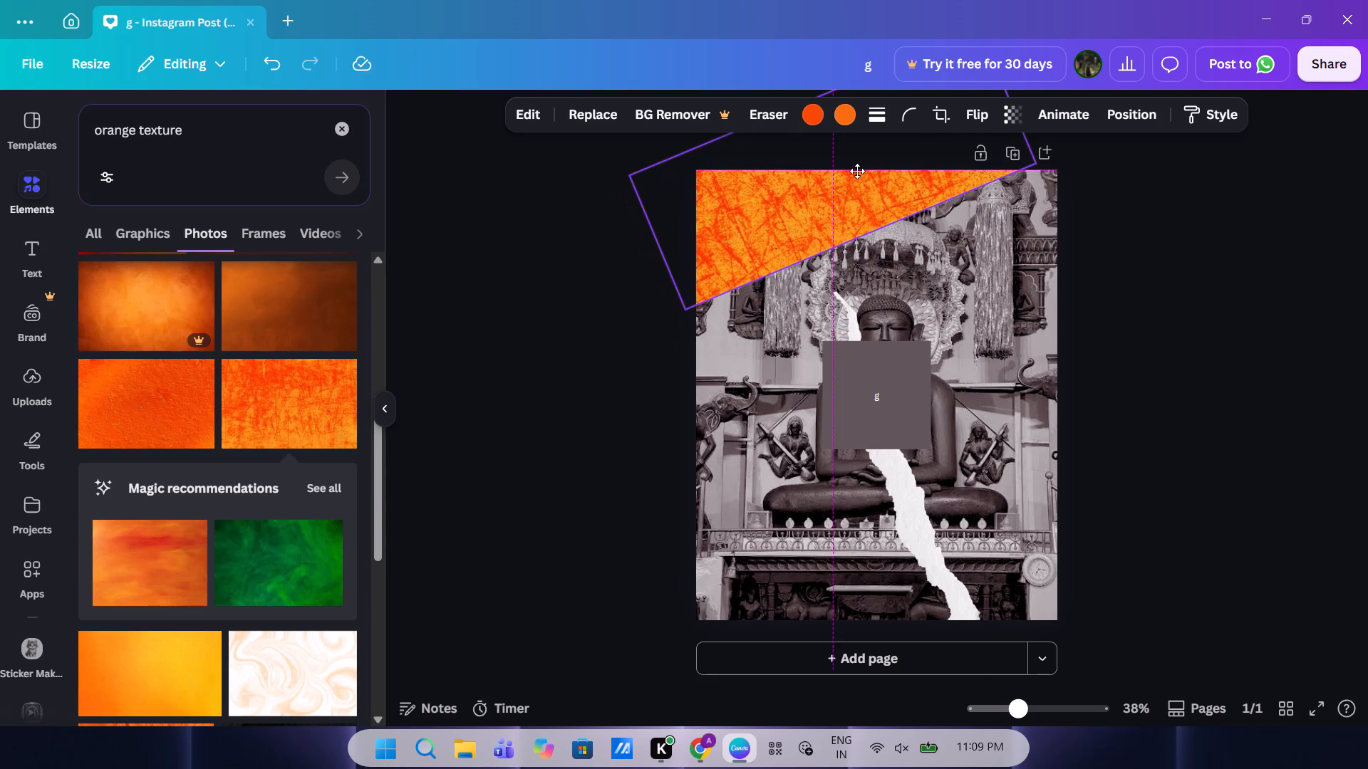
{"action": "left_click_drag", "start_coordinate": [857, 171], "coordinate": [846, 175]}
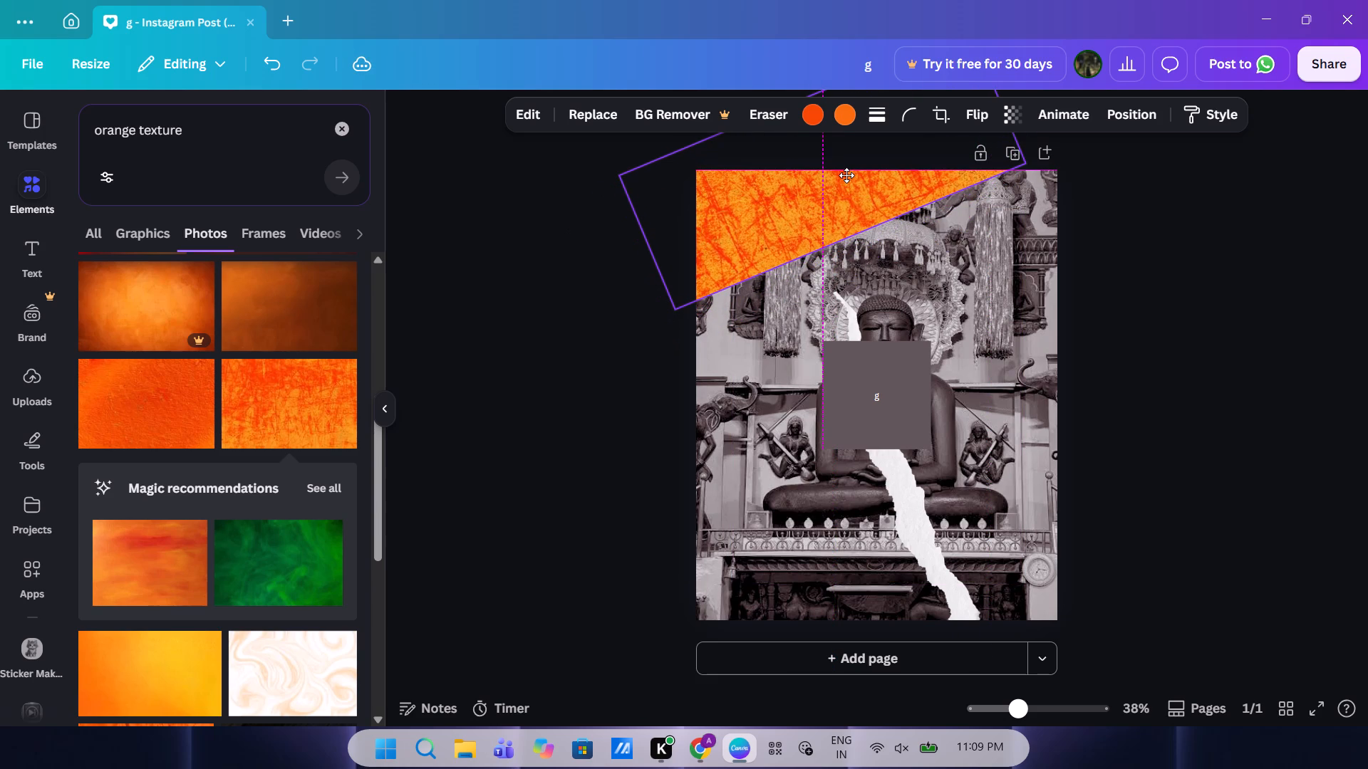
{"action": "left_click_drag", "start_coordinate": [846, 175], "coordinate": [845, 179]}
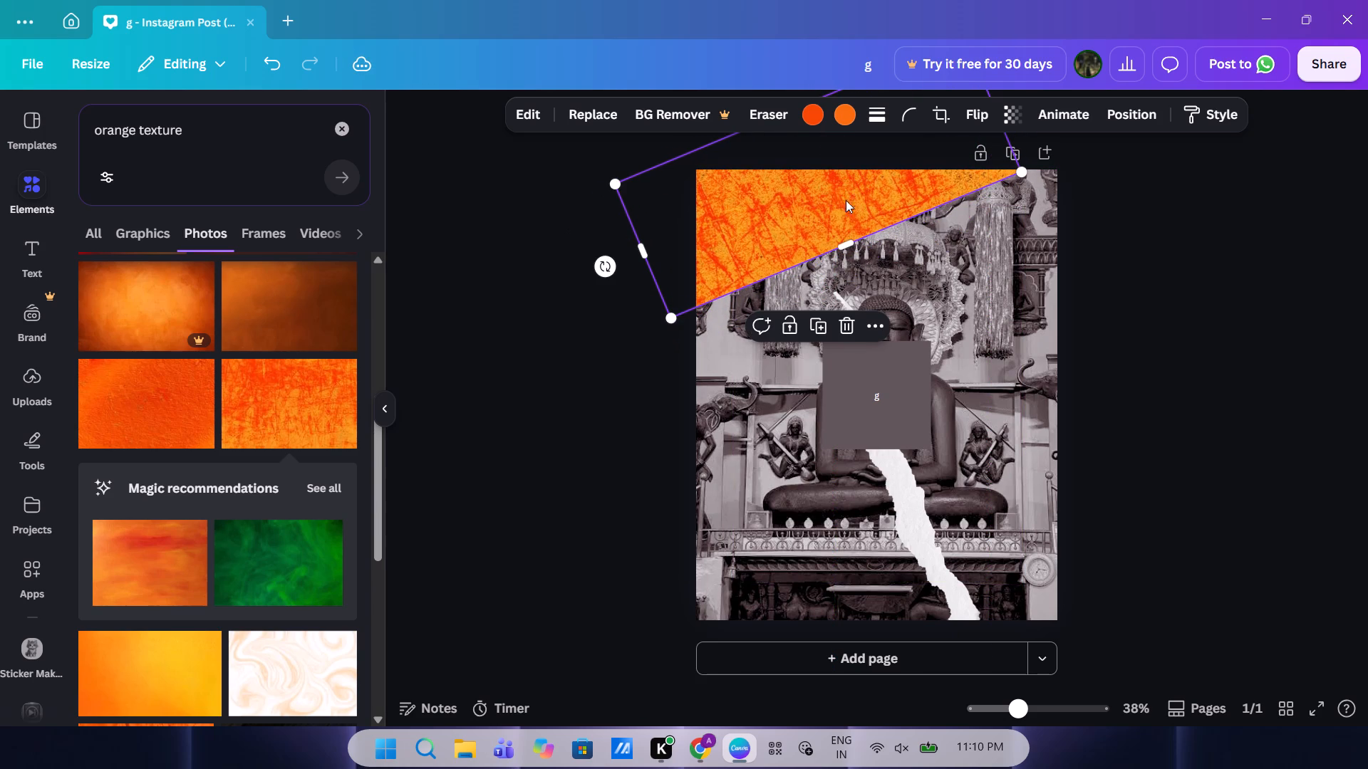
{"action": "left_click", "coordinate": [1157, 255]}
{"action": "left_click_drag", "start_coordinate": [922, 204], "coordinate": [908, 310]}
{"action": "left_click_drag", "start_coordinate": [983, 217], "coordinate": [1011, 187]}
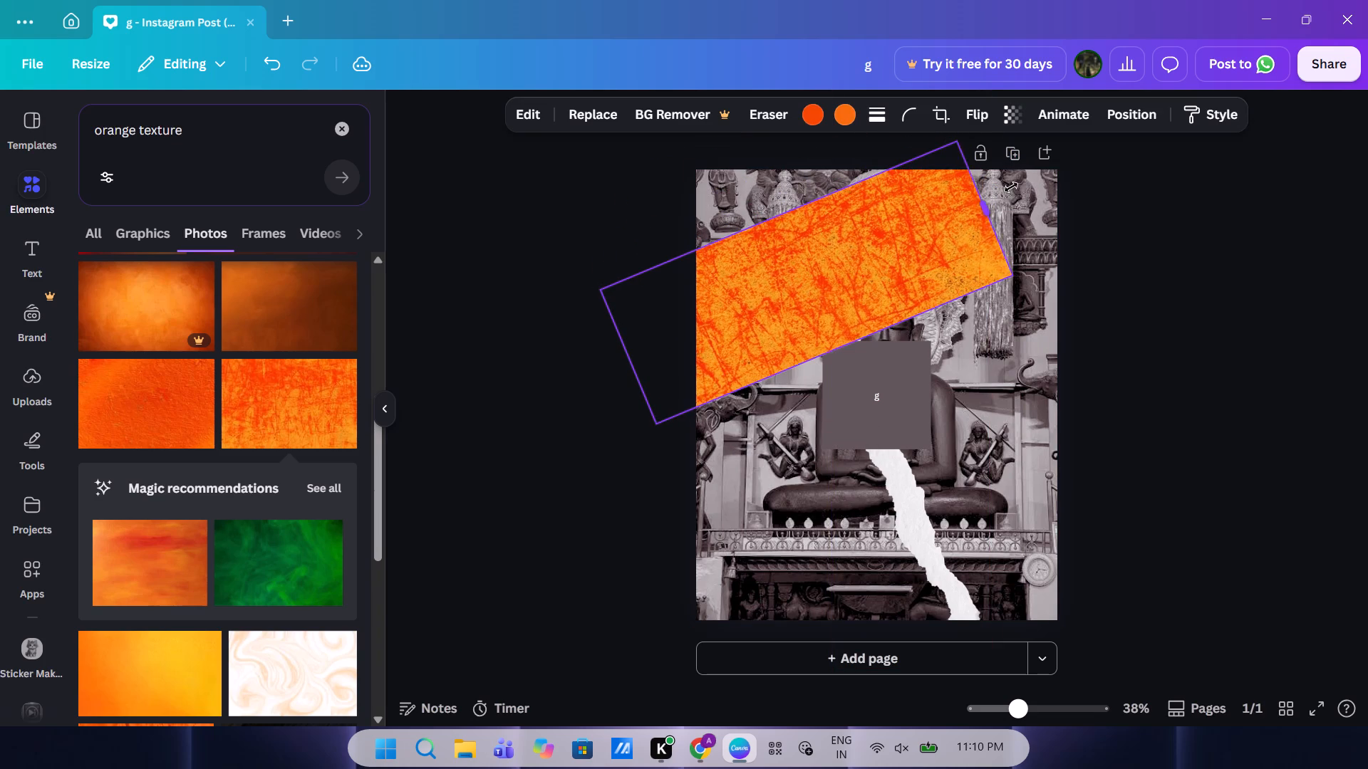
{"action": "left_click_drag", "start_coordinate": [1011, 187], "coordinate": [1015, 183]}
{"action": "left_click_drag", "start_coordinate": [880, 248], "coordinate": [826, 167]}
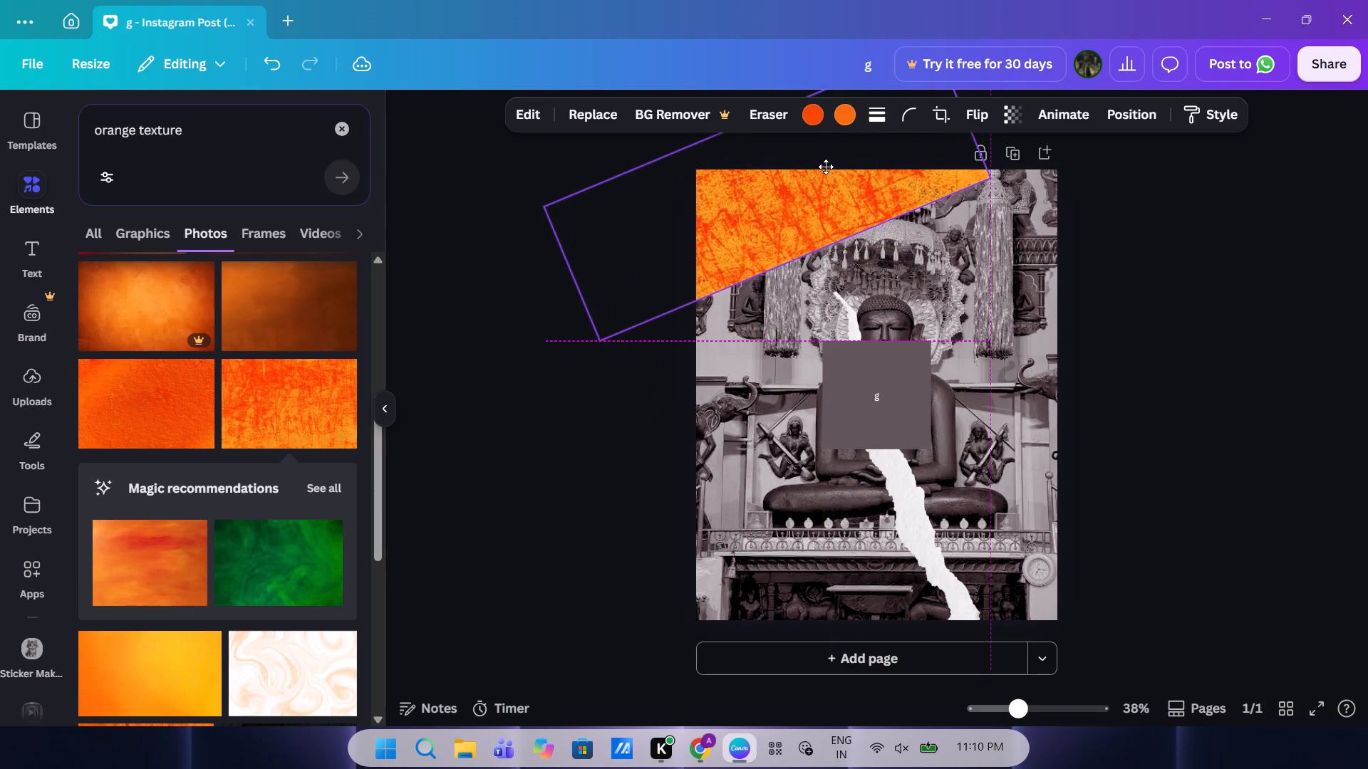
{"action": "left_click_drag", "start_coordinate": [826, 167], "coordinate": [875, 226]}
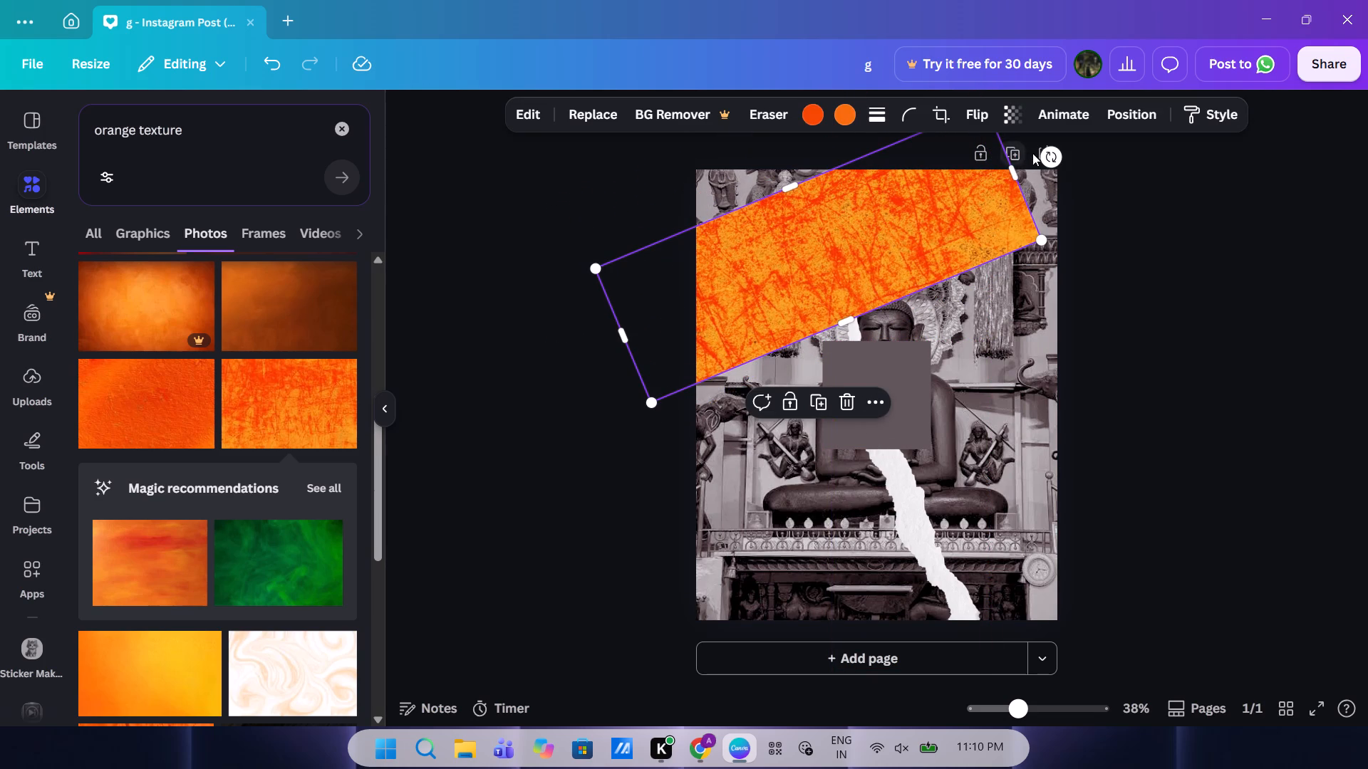
{"action": "left_click_drag", "start_coordinate": [1047, 157], "coordinate": [1047, 150]}
{"action": "left_click_drag", "start_coordinate": [864, 282], "coordinate": [861, 256]}
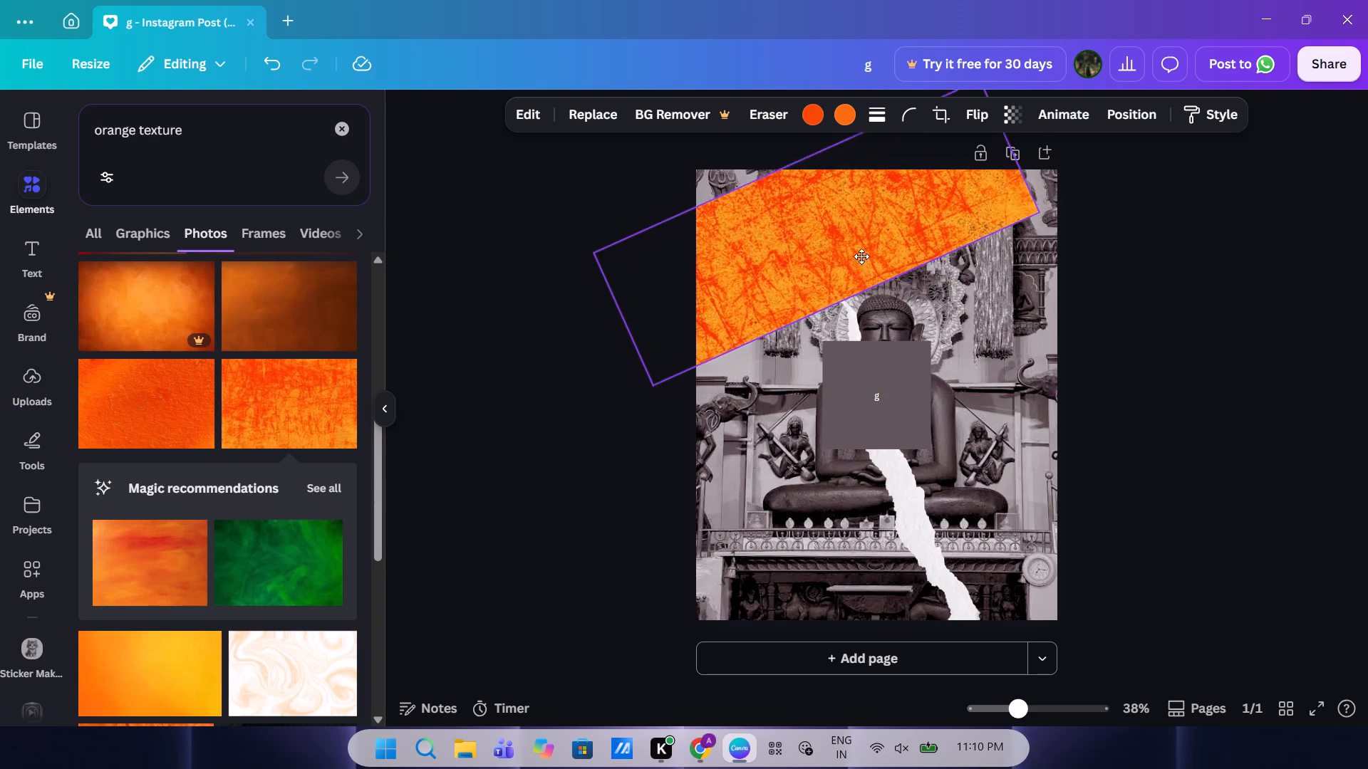
{"action": "left_click_drag", "start_coordinate": [861, 256], "coordinate": [854, 218]}
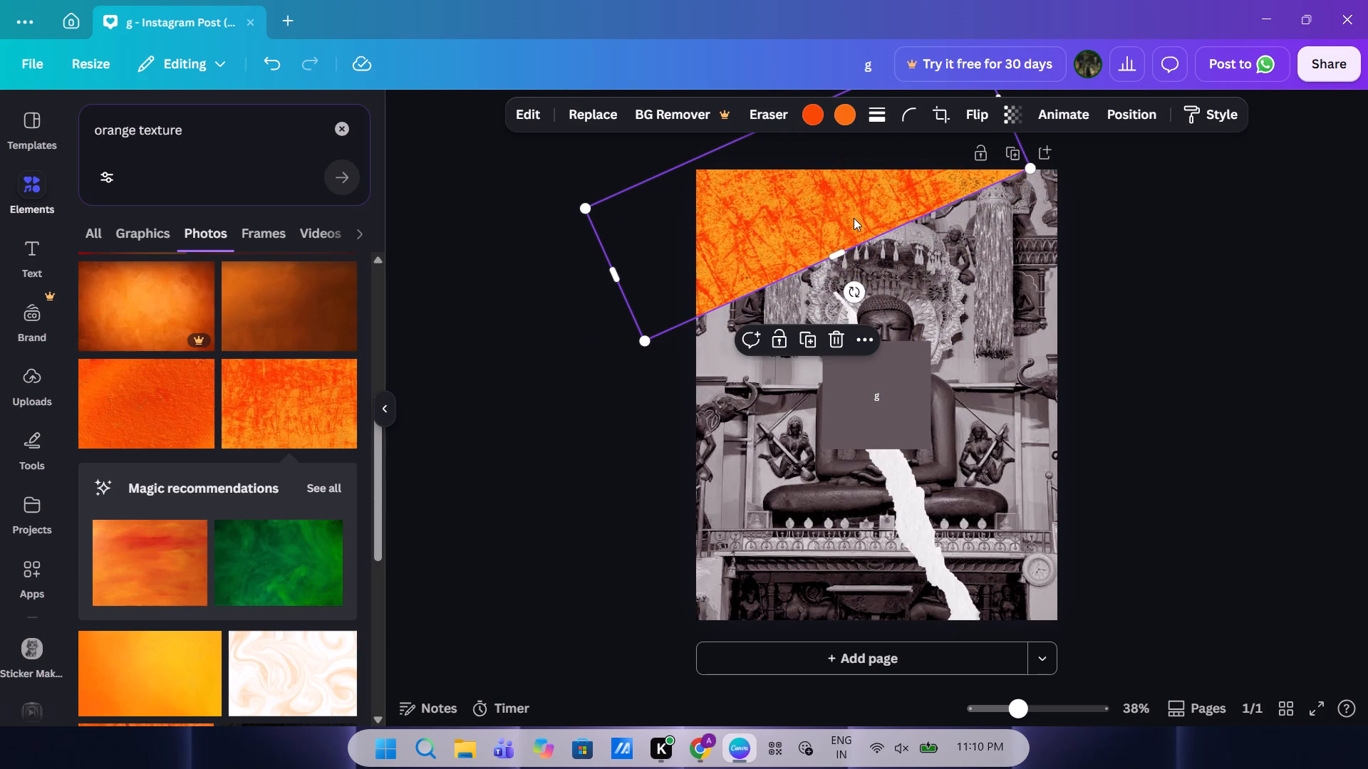
Delete the grey square containing the letter "g" over the statue.
{"action": "left_click", "coordinate": [905, 412]}
{"action": "key", "text": "BackSpace"}
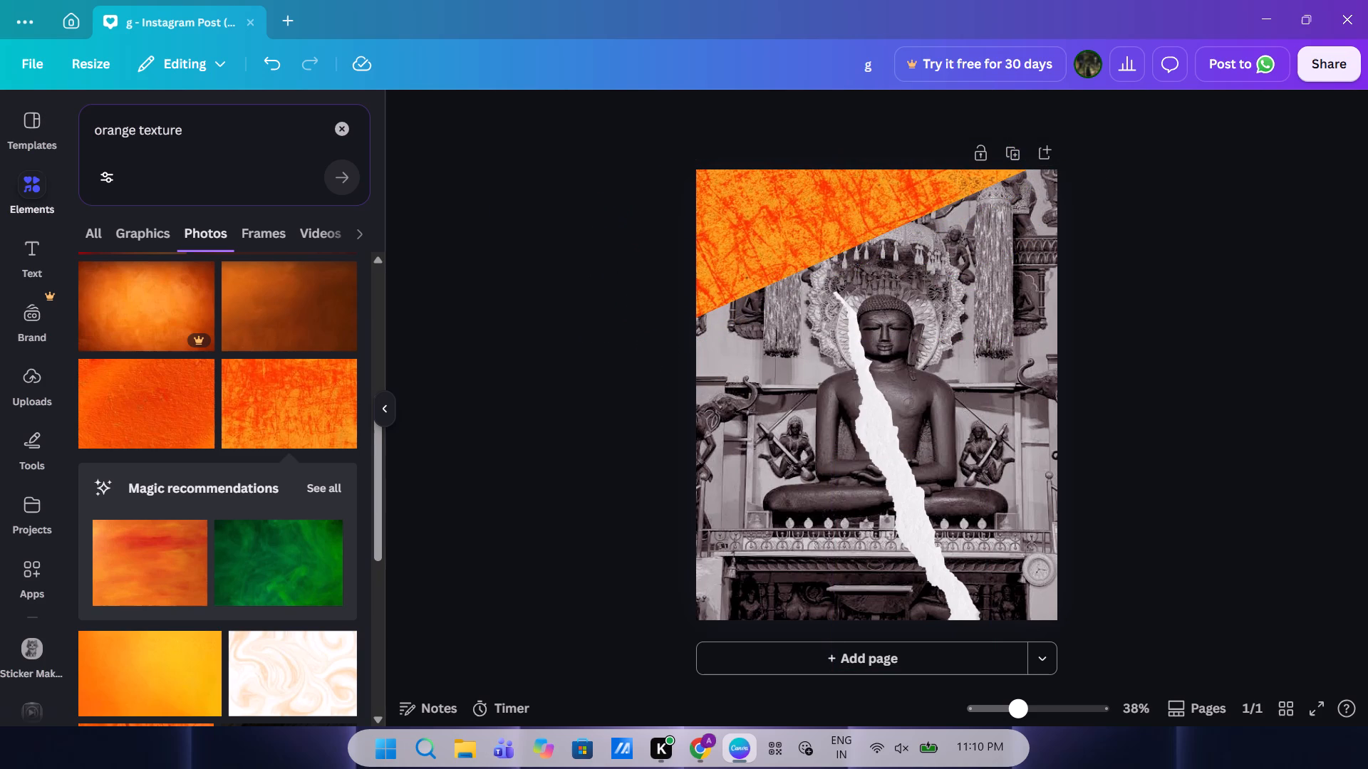
Rotate the torn-paper strip so it rises diagonally towards the upper right, and move it over the page's left side.
{"action": "left_click_drag", "start_coordinate": [878, 478], "coordinate": [878, 388]}
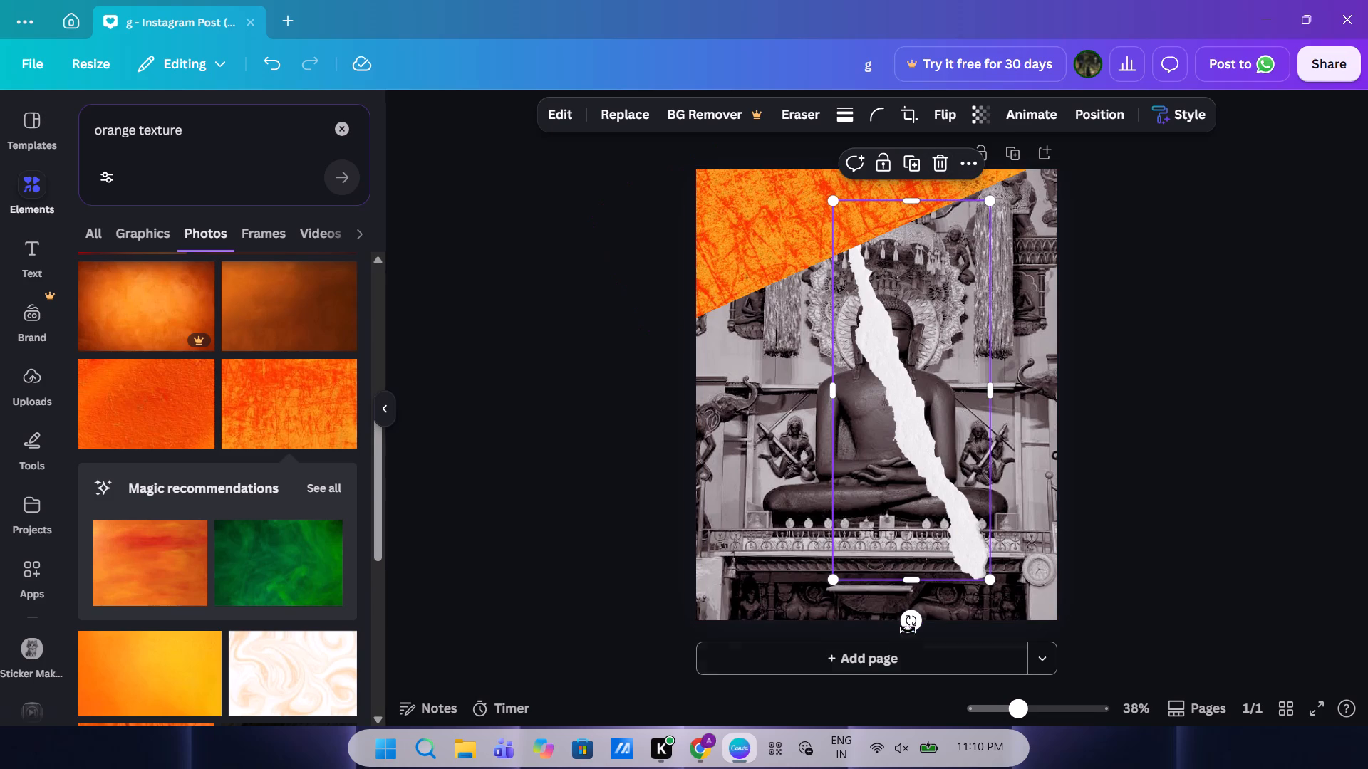
{"action": "left_click_drag", "start_coordinate": [908, 626], "coordinate": [643, 449]}
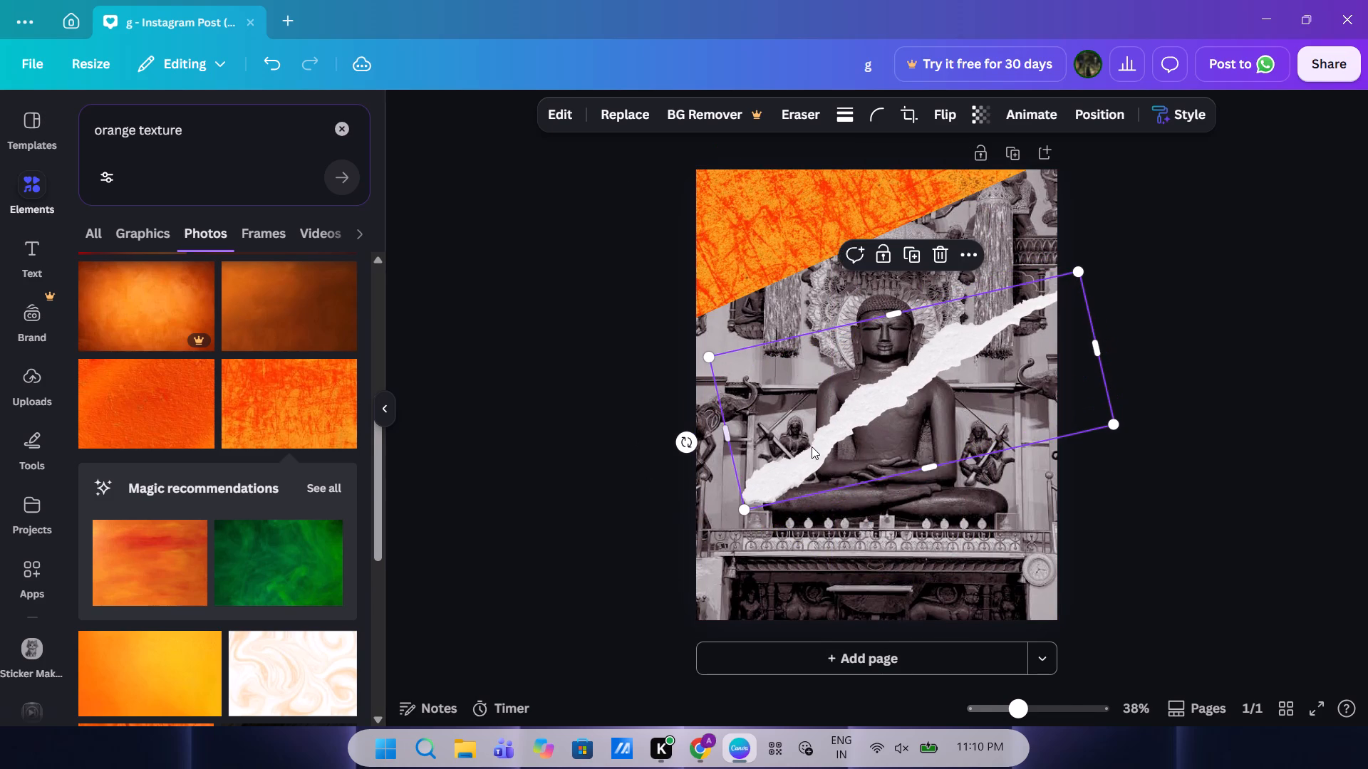
{"action": "right_click", "coordinate": [812, 446]}
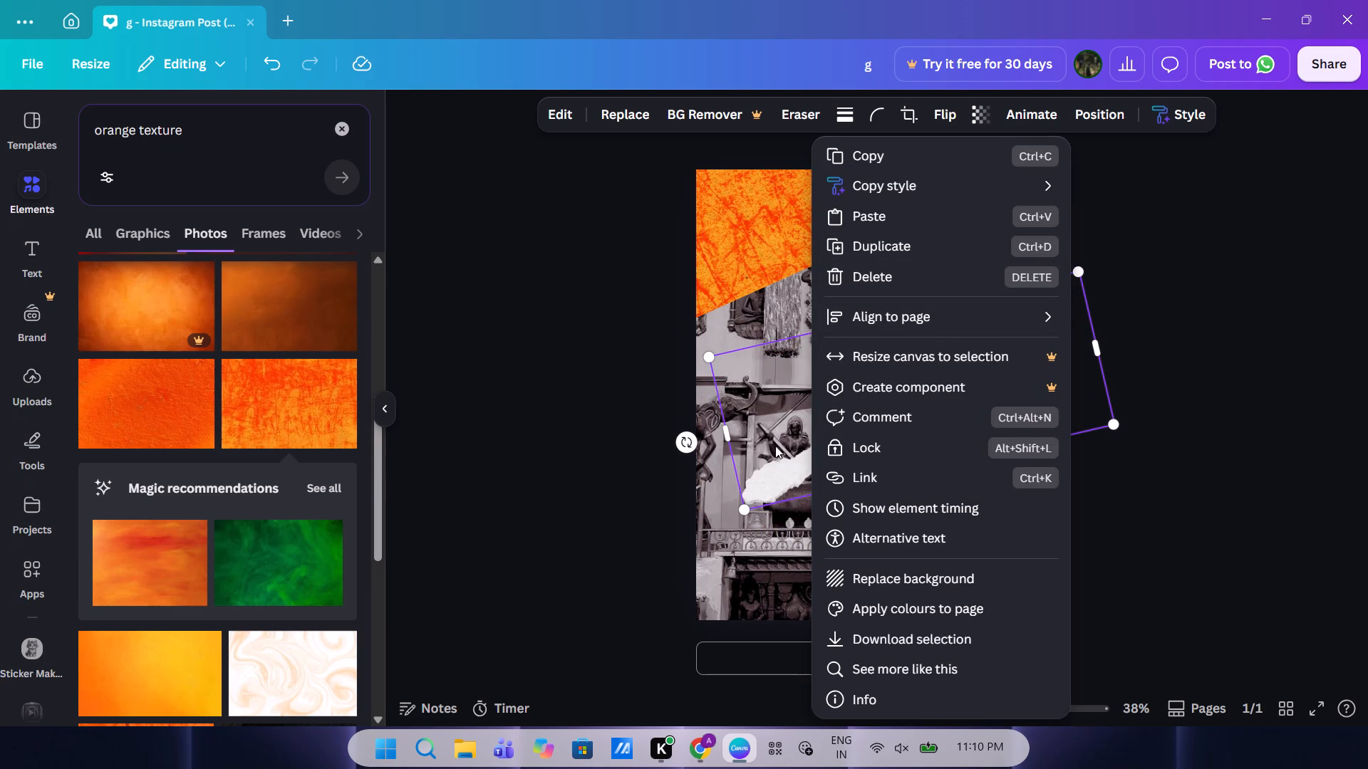
{"action": "left_click", "coordinate": [746, 423]}
{"action": "left_click_drag", "start_coordinate": [842, 414], "coordinate": [777, 339]}
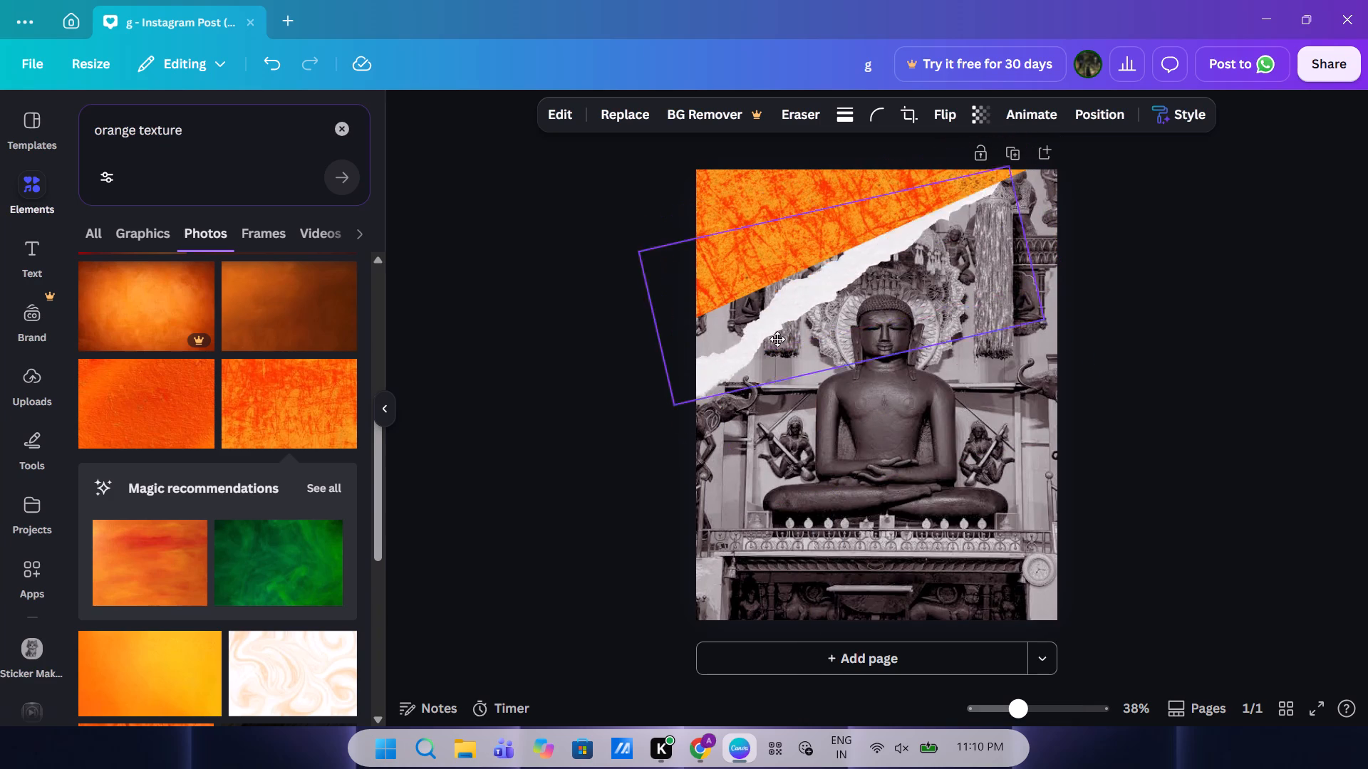
{"action": "left_click_drag", "start_coordinate": [777, 339], "coordinate": [794, 401]}
Move the torn strip clear of the orange wedge and reorder the layers so the strip sits above the orange texture.
{"action": "right_click", "coordinate": [794, 401]}
{"action": "scroll", "coordinate": [858, 347], "scroll_direction": "up", "scroll_amount": 2}
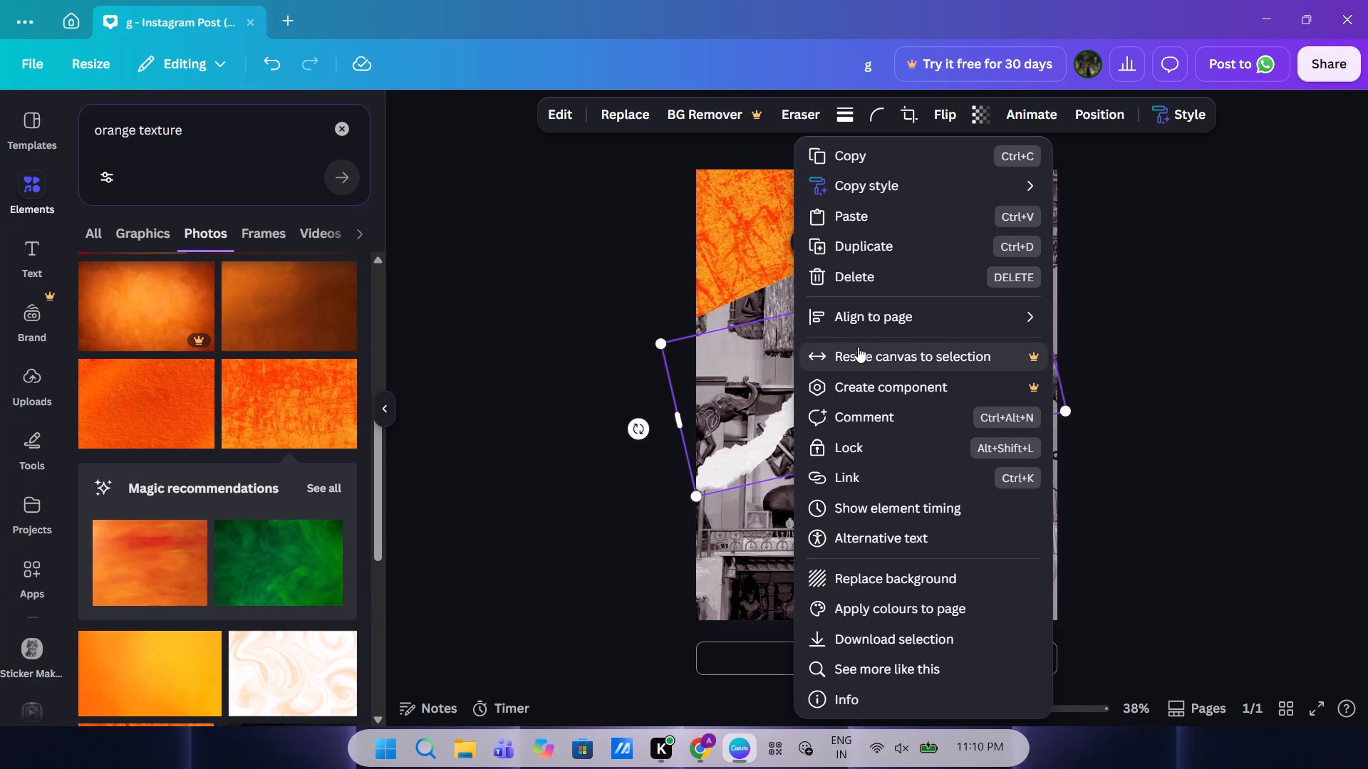
{"action": "scroll", "coordinate": [858, 347], "scroll_direction": "up", "scroll_amount": 2}
{"action": "left_click", "coordinate": [742, 414]}
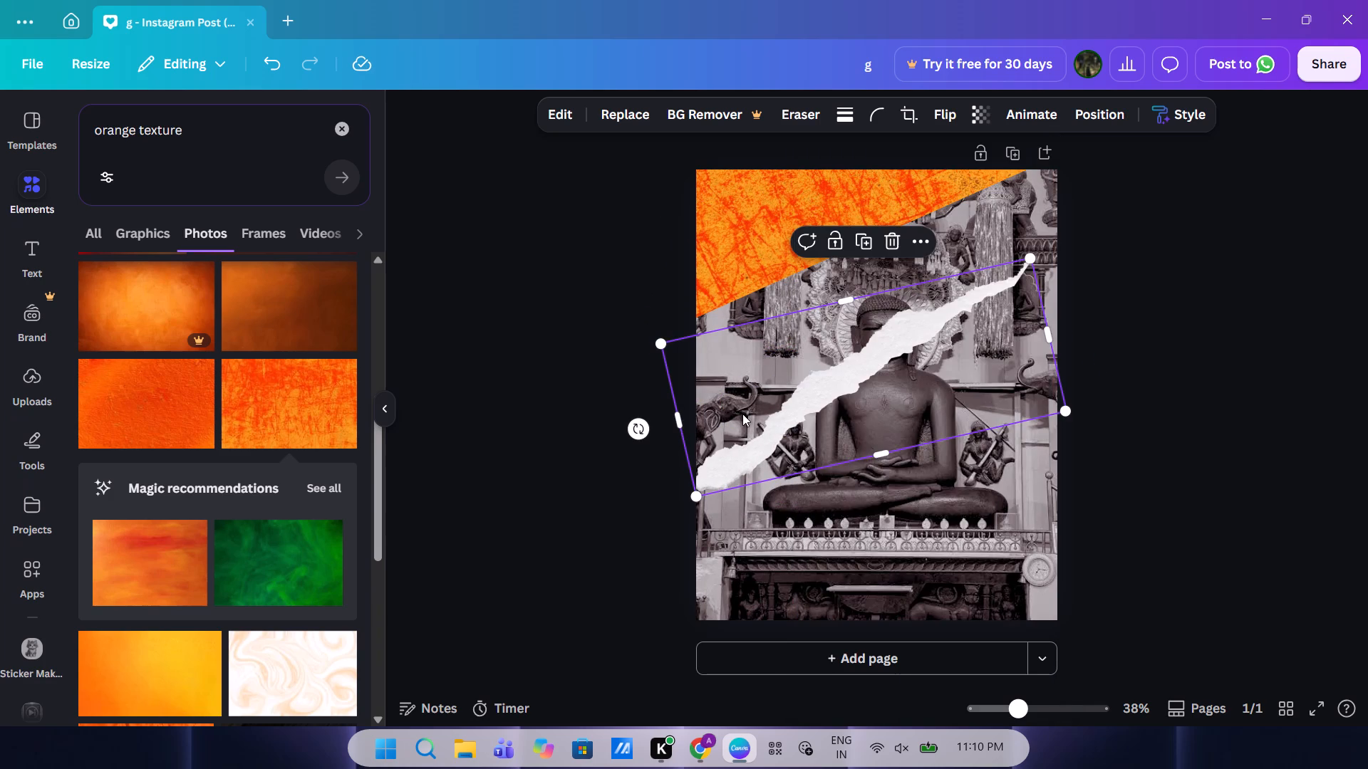
{"action": "left_click_drag", "start_coordinate": [742, 414], "coordinate": [796, 461]}
{"action": "left_click", "coordinate": [787, 248]}
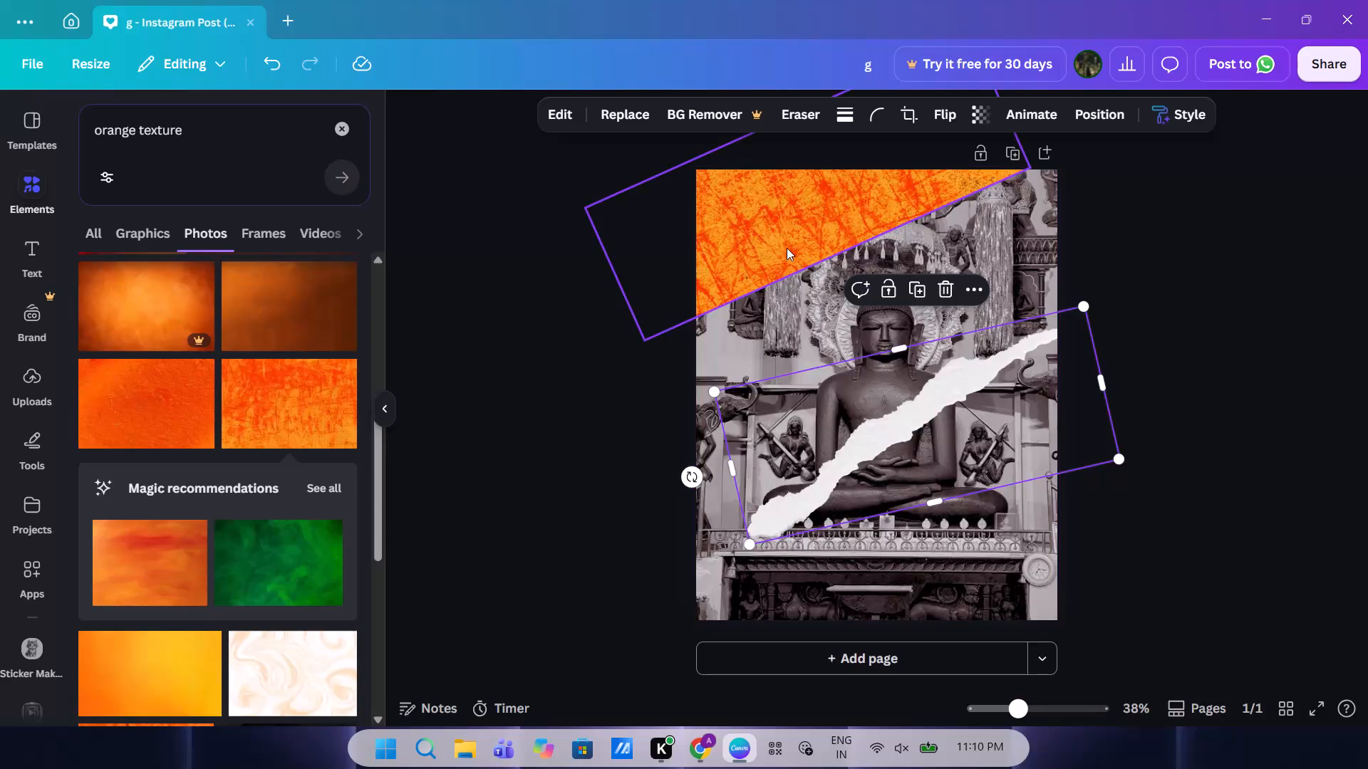
{"action": "right_click", "coordinate": [787, 248]}
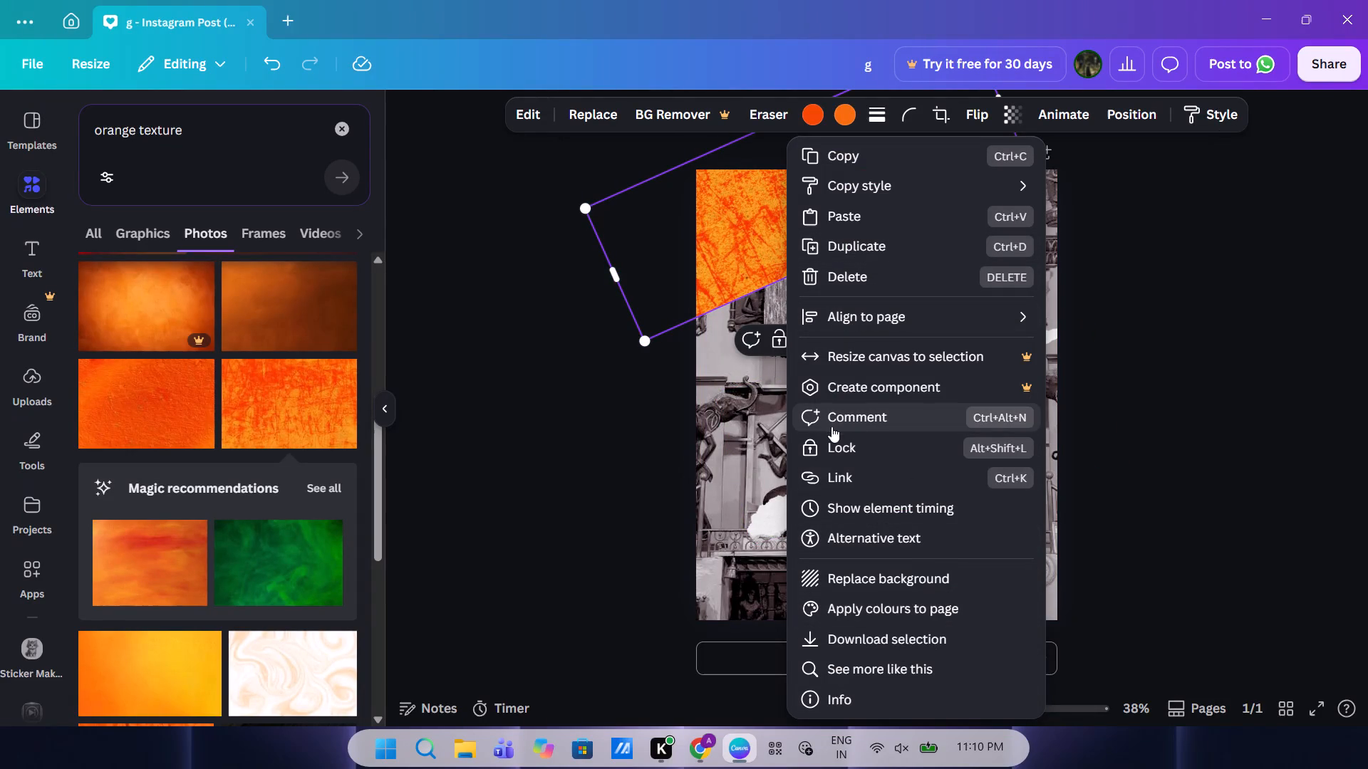
{"action": "right_click", "coordinate": [628, 380]}
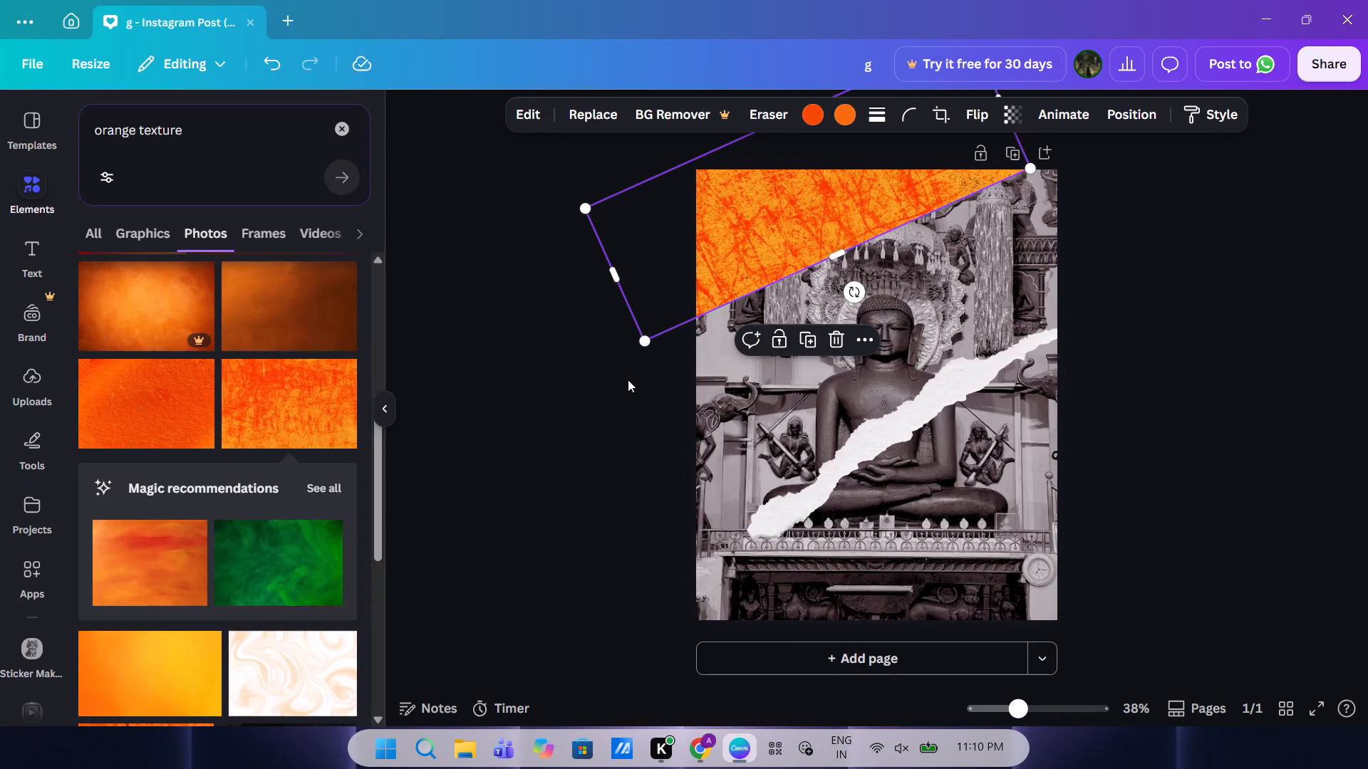
{"action": "key", "text": "alt+1"}
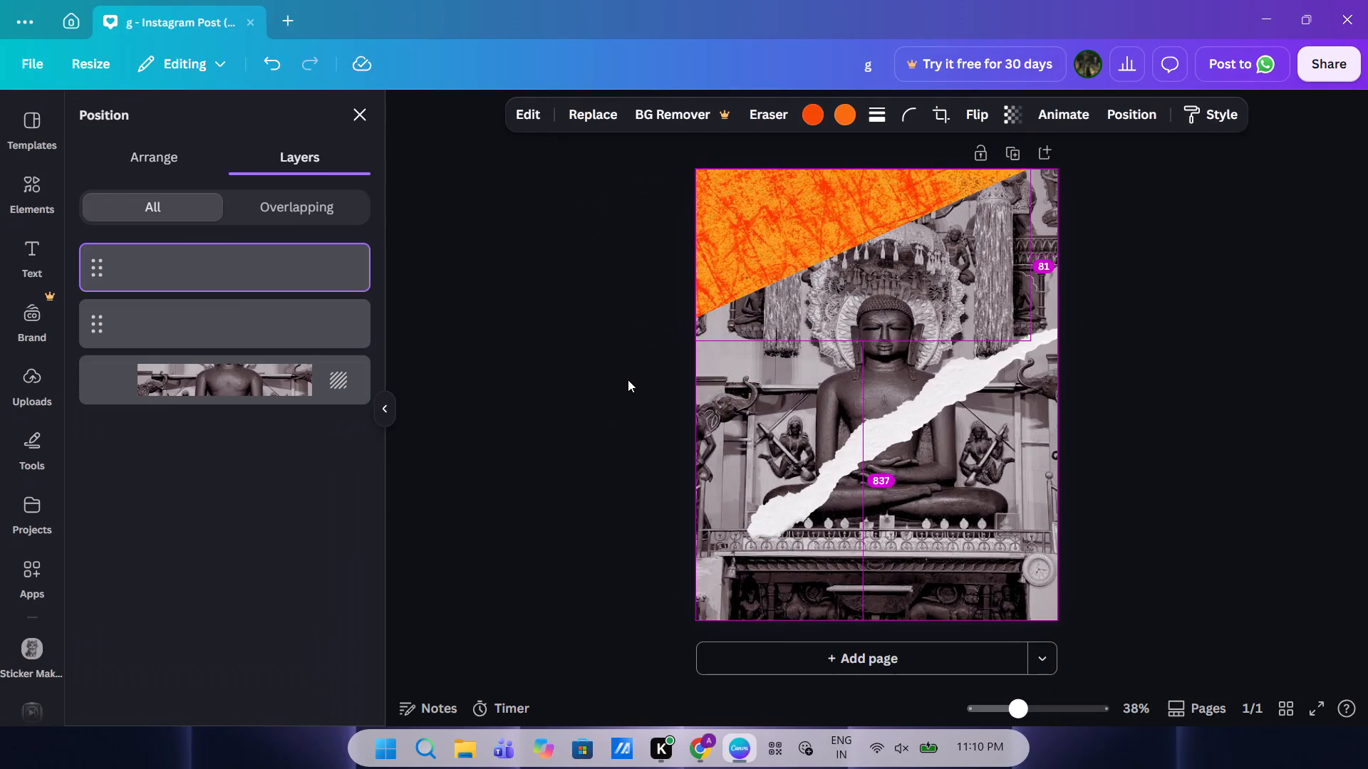
{"action": "left_click_drag", "start_coordinate": [324, 315], "coordinate": [331, 242]}
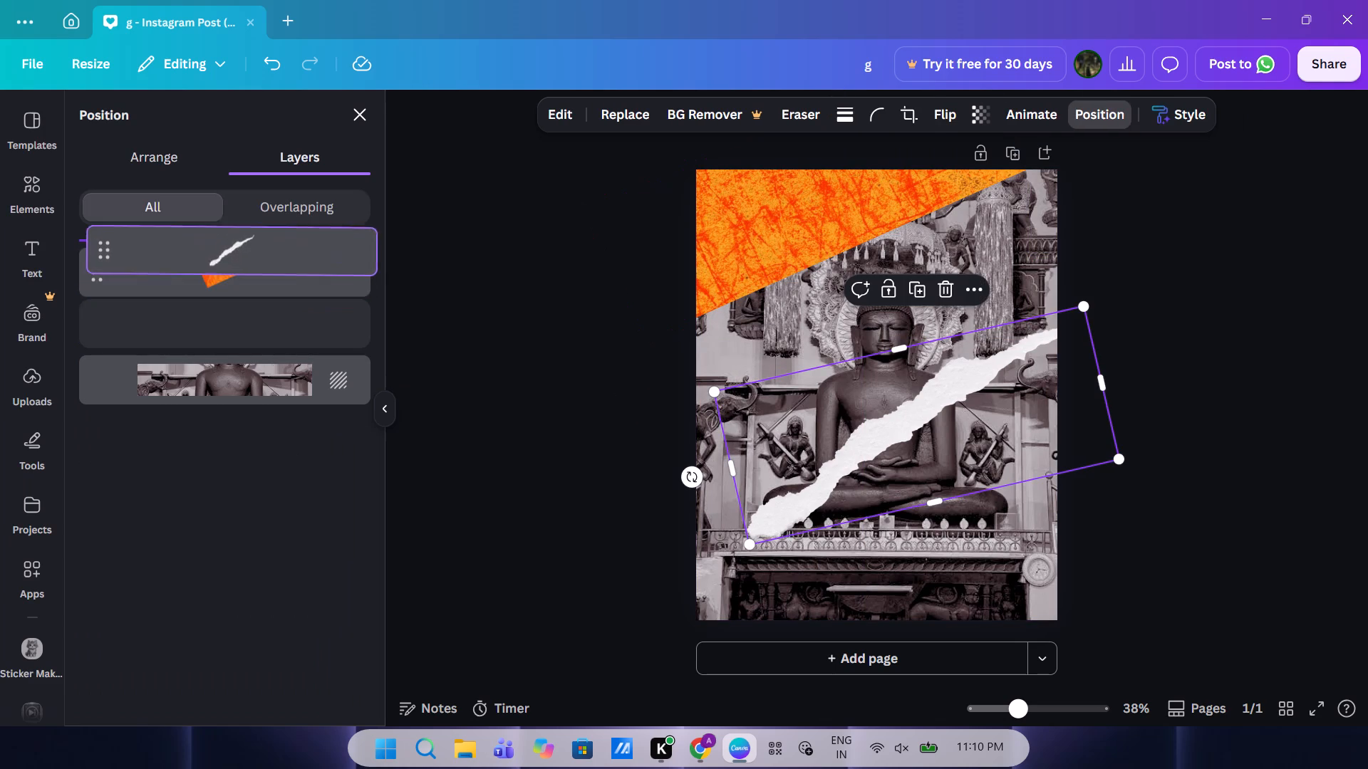
{"action": "left_click_drag", "start_coordinate": [331, 242], "coordinate": [333, 239]}
{"action": "left_click_drag", "start_coordinate": [291, 300], "coordinate": [320, 187]}
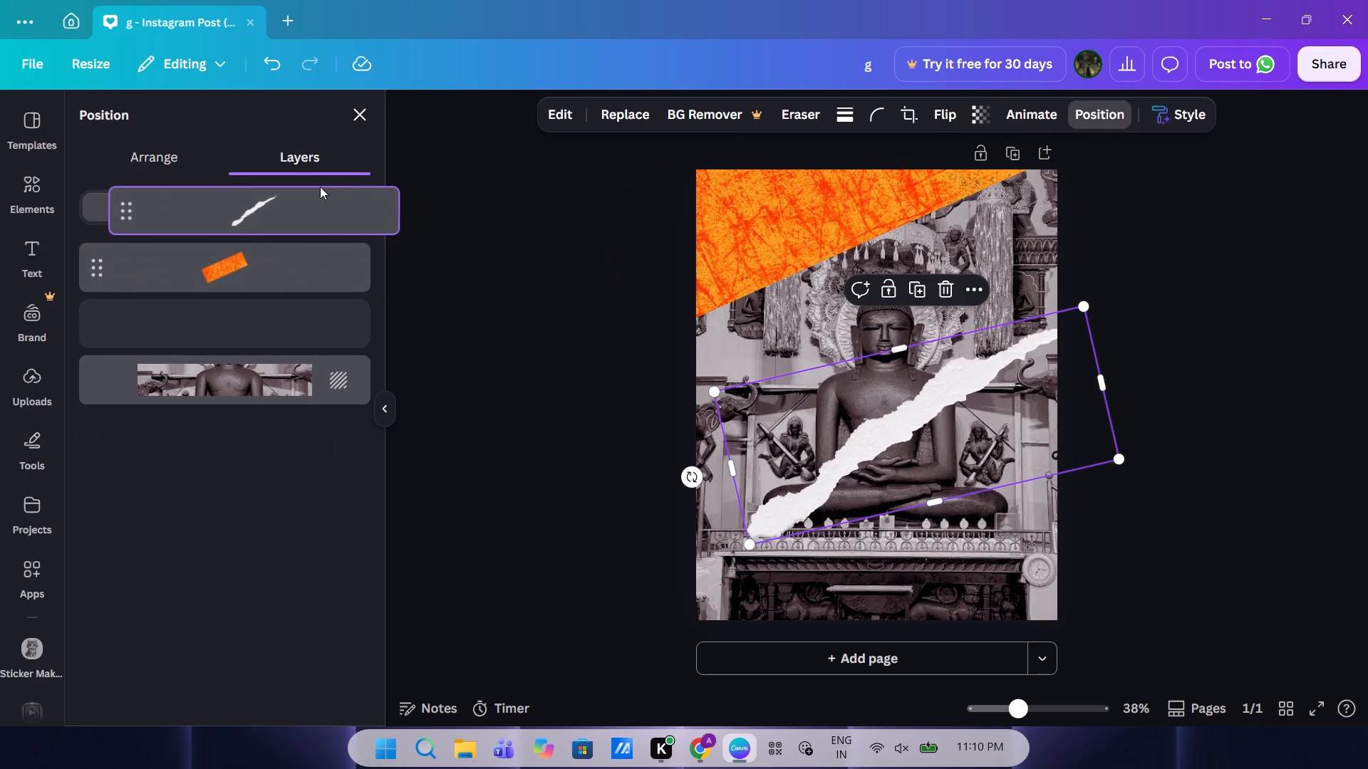
{"action": "left_click_drag", "start_coordinate": [261, 271], "coordinate": [256, 350]}
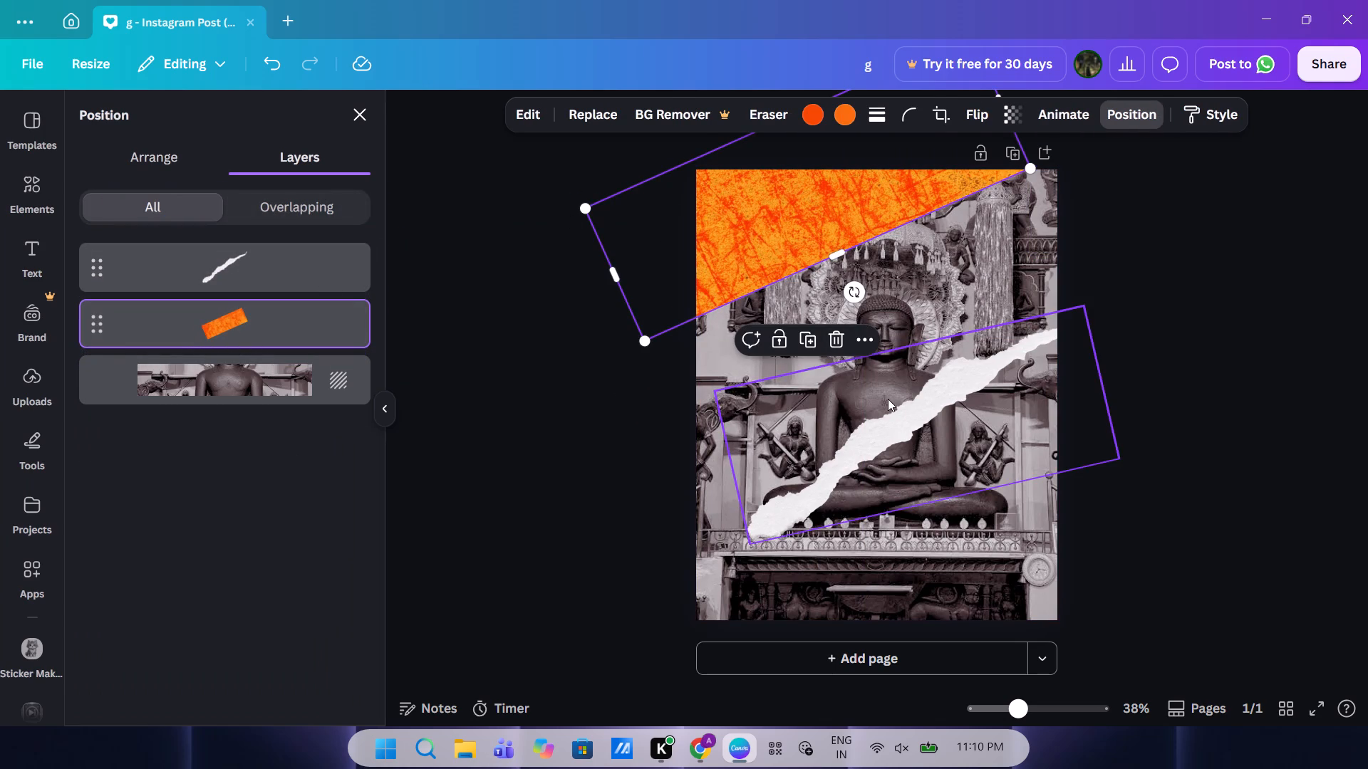
Move the torn strip onto the orange wedge and rotate it to a shallower slope so it covers the wedge's diagonal edge.
{"action": "left_click_drag", "start_coordinate": [888, 399], "coordinate": [835, 258]}
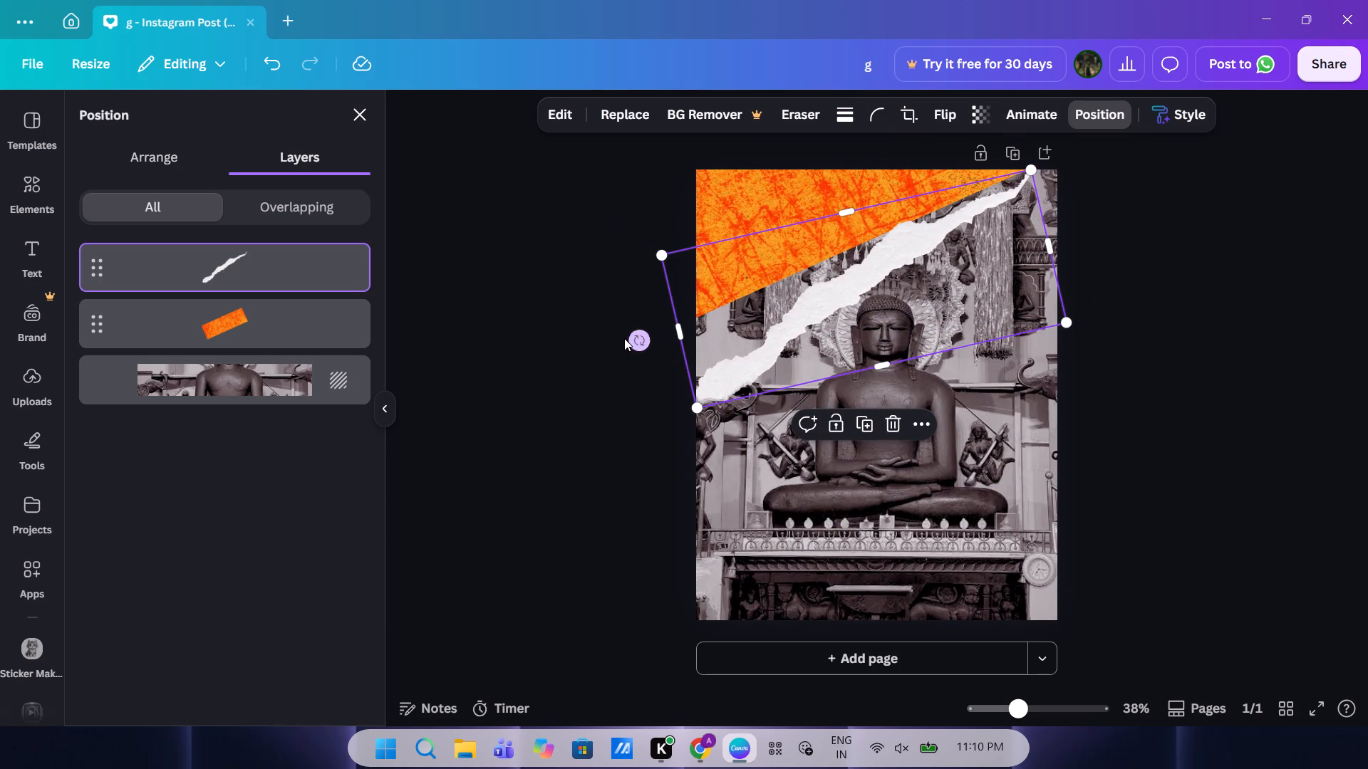
{"action": "left_click_drag", "start_coordinate": [638, 338], "coordinate": [618, 299]}
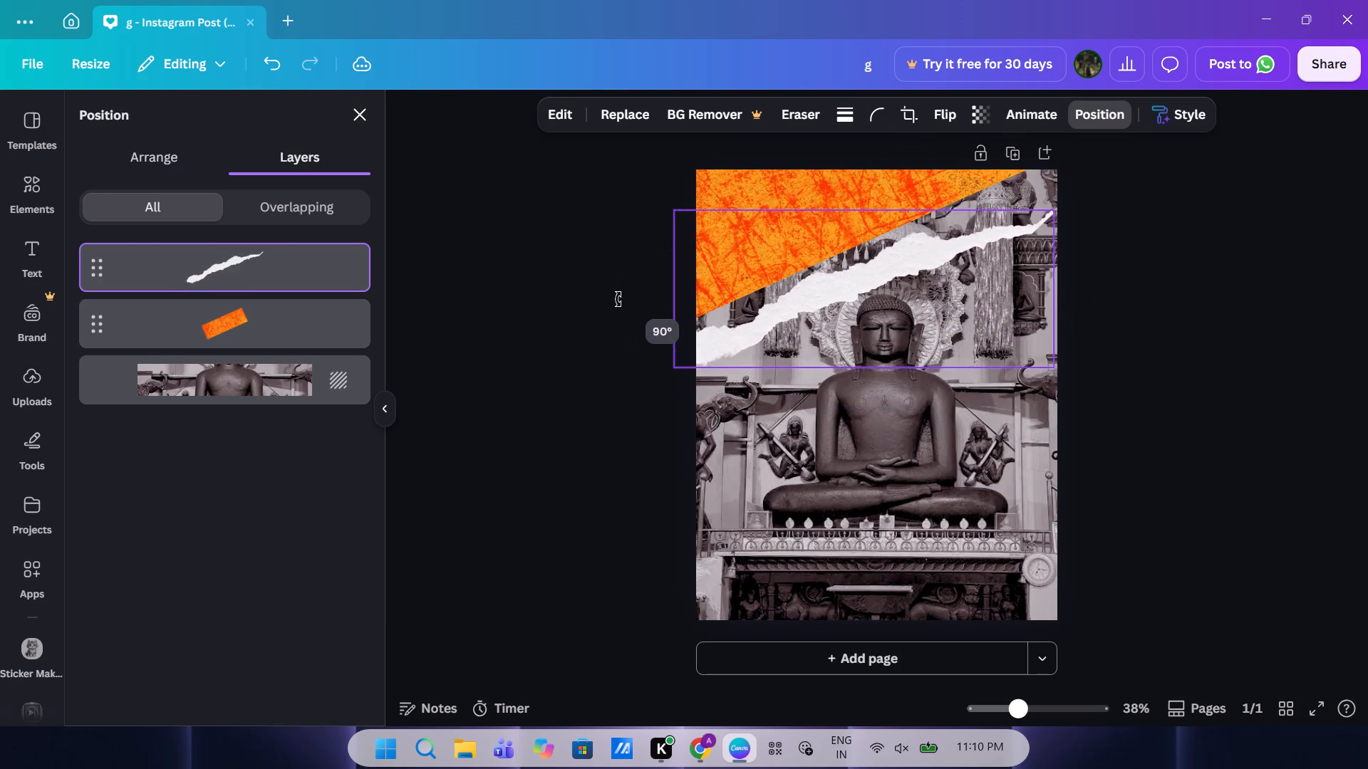
{"action": "left_click_drag", "start_coordinate": [618, 299], "coordinate": [619, 301]}
{"action": "left_click_drag", "start_coordinate": [776, 307], "coordinate": [782, 272]}
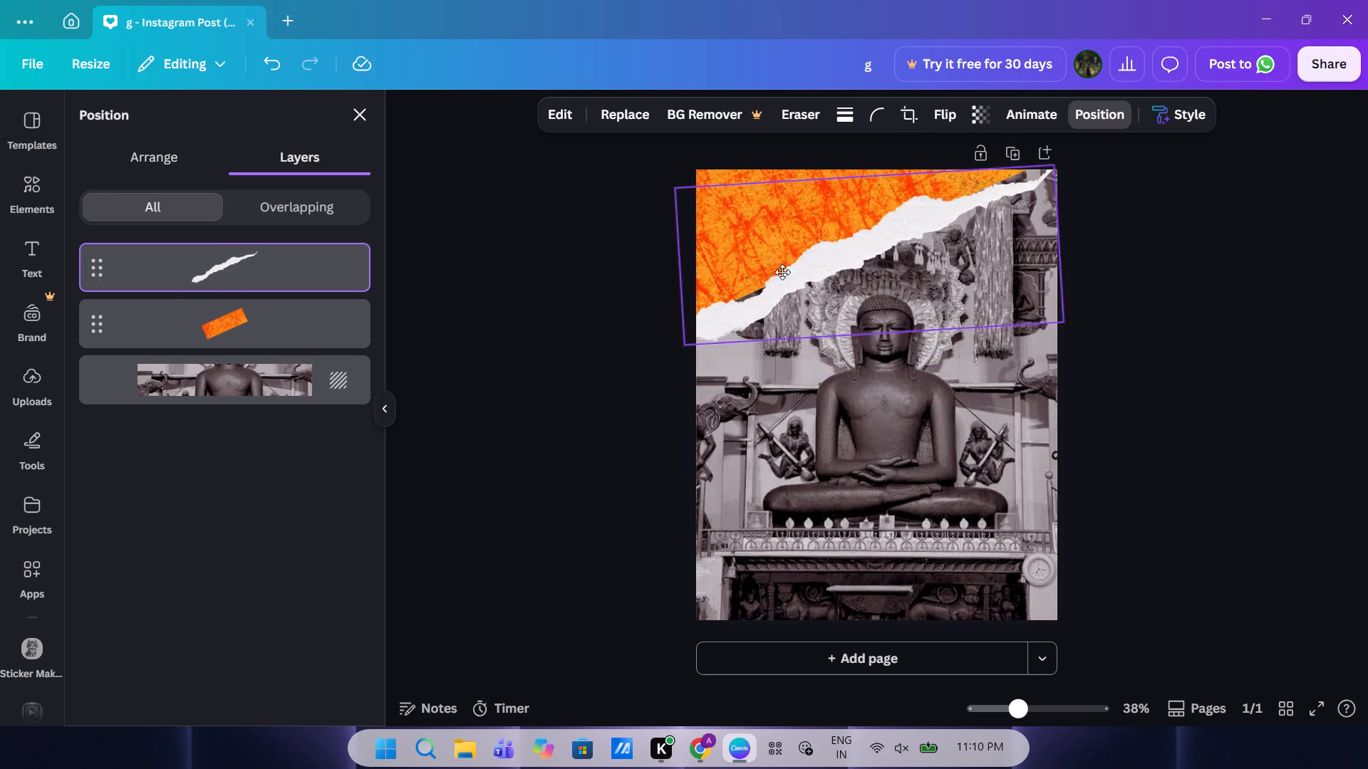
{"action": "left_click_drag", "start_coordinate": [782, 272], "coordinate": [783, 259]}
{"action": "left_click", "coordinate": [594, 319]}
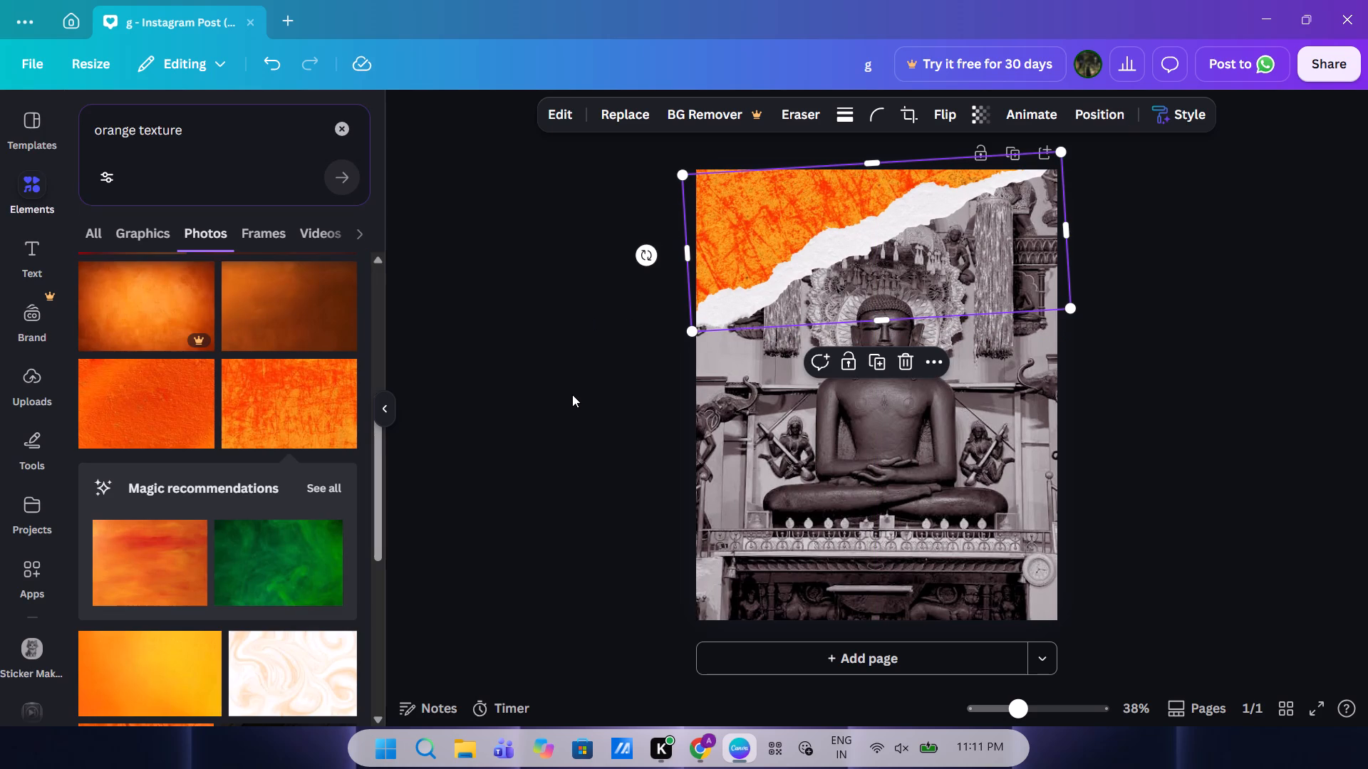
{"action": "left_click", "coordinate": [572, 394]}
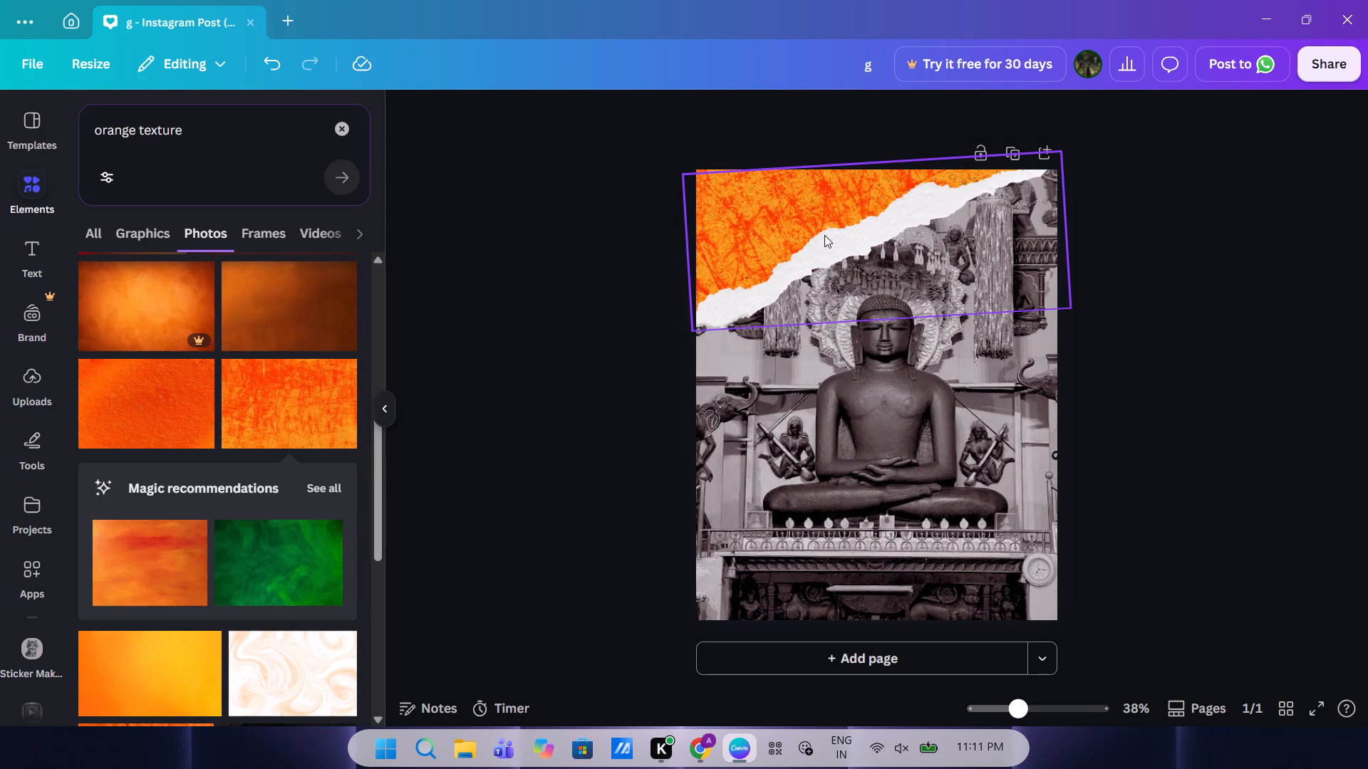
Group the orange wedge with its torn-paper strip.
{"action": "left_click", "coordinate": [805, 238]}
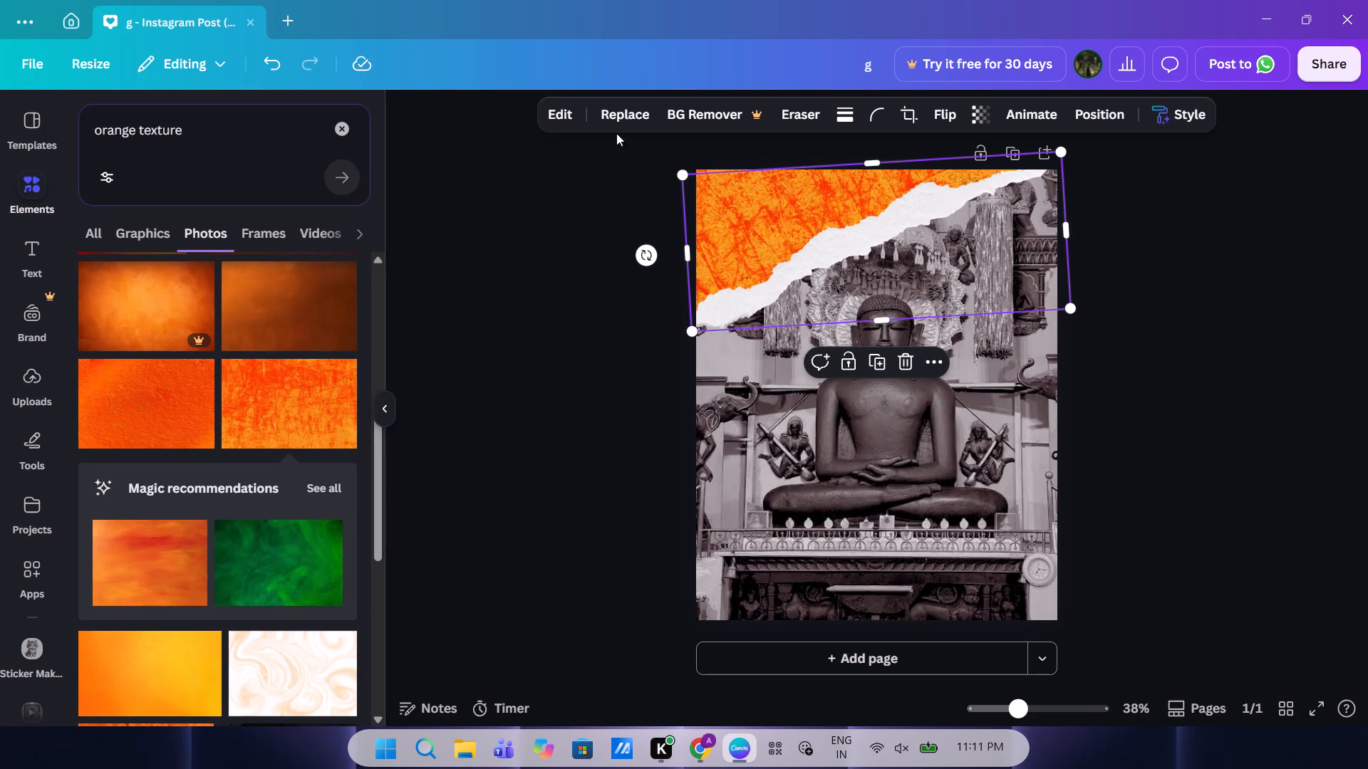
{"action": "left_click_drag", "start_coordinate": [628, 157], "coordinate": [1187, 315]}
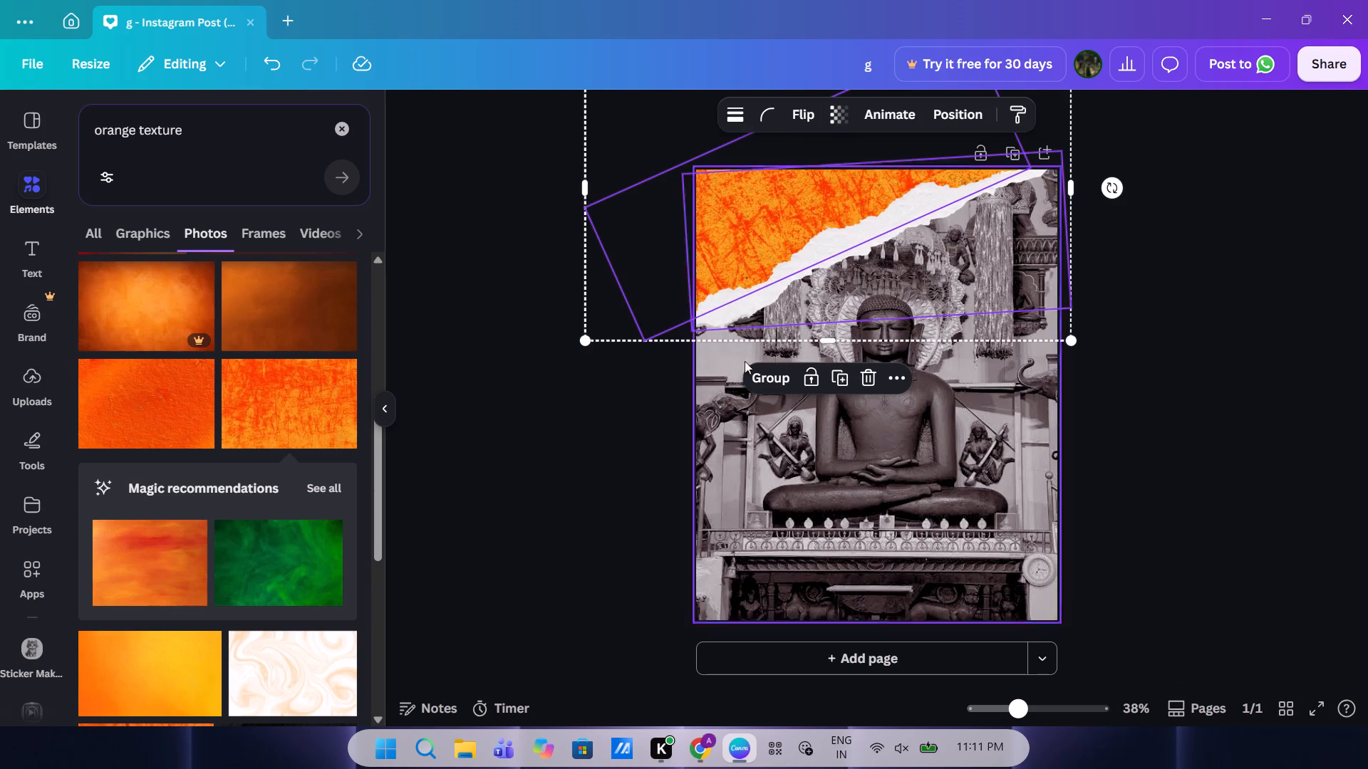
{"action": "left_click", "coordinate": [759, 372]}
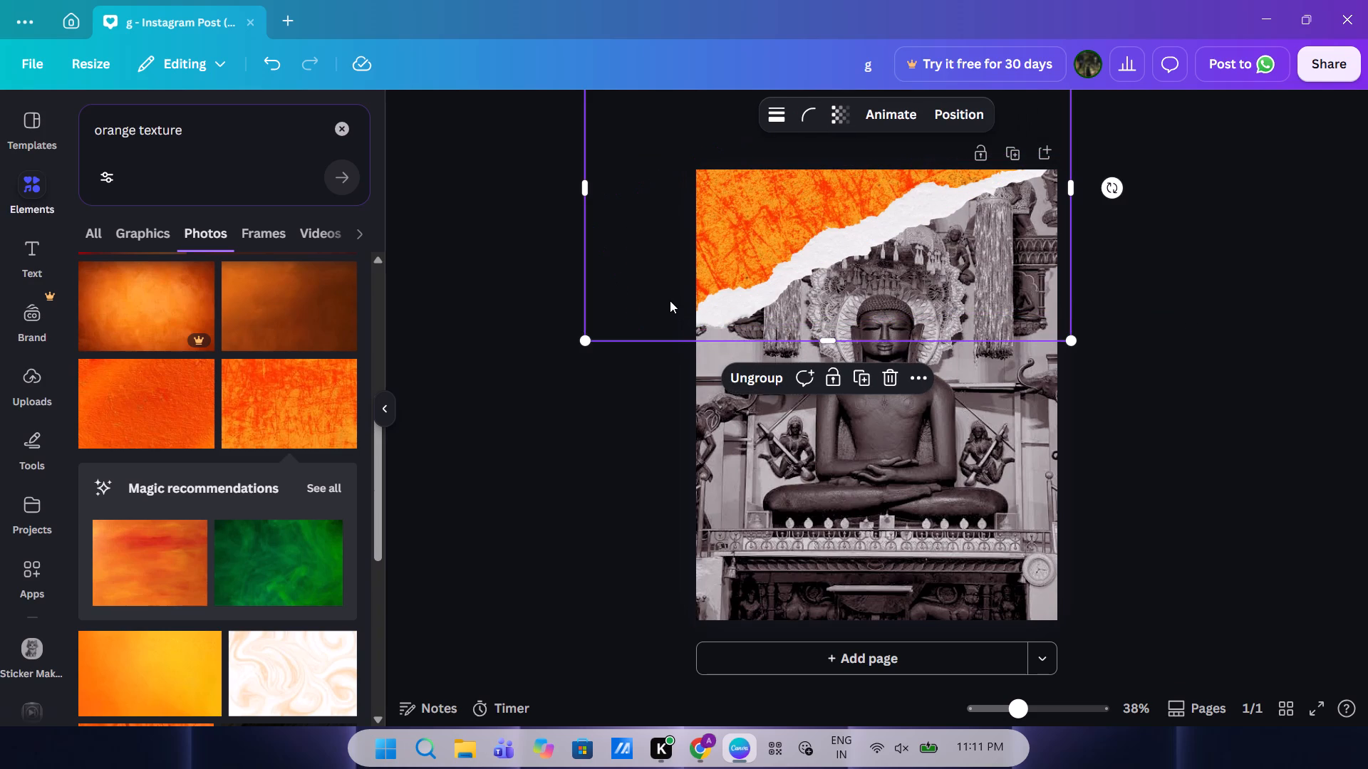
Duplicate the torn orange group, rotate the copy to face the opposite way, and place it over the page's bottom-right corner.
{"action": "key", "text": "ctrl+c"}
{"action": "key", "text": "ctrl+v"}
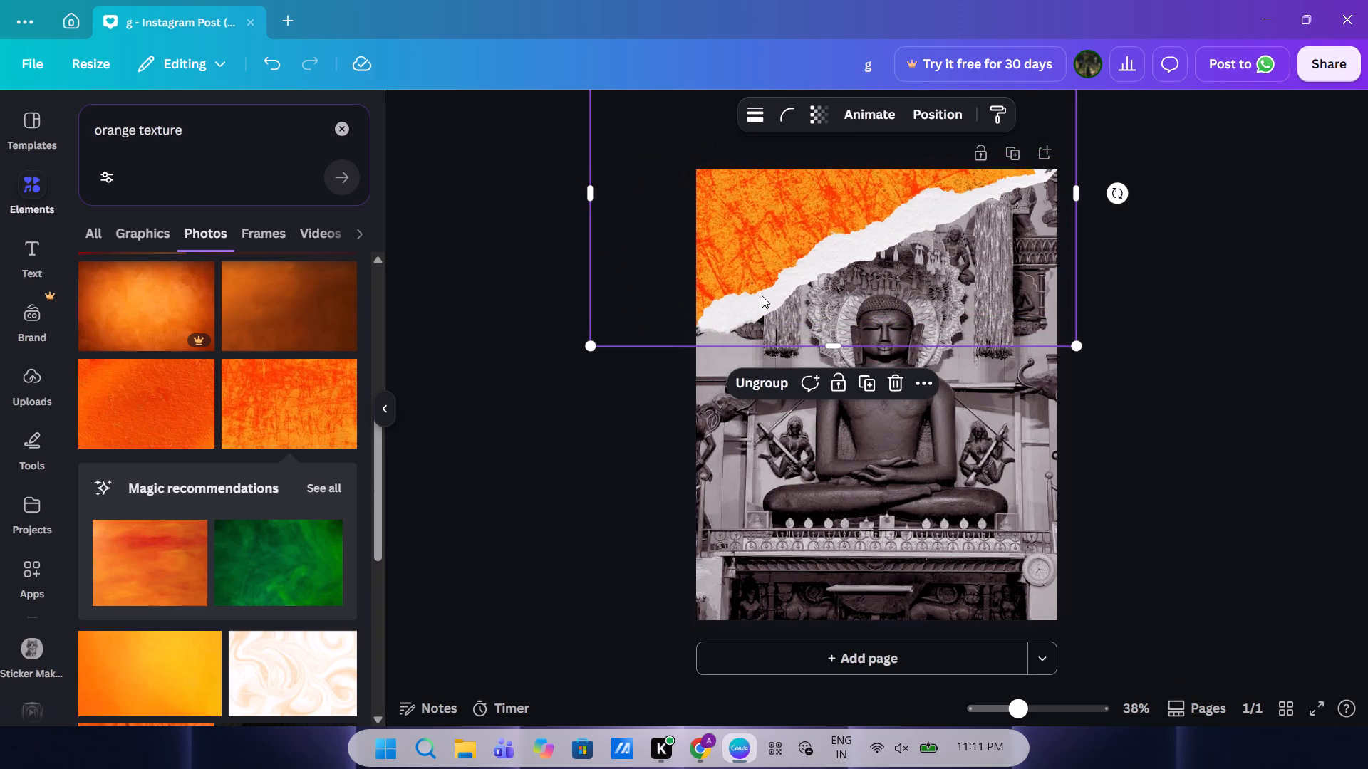
{"action": "left_click_drag", "start_coordinate": [819, 248], "coordinate": [883, 489]}
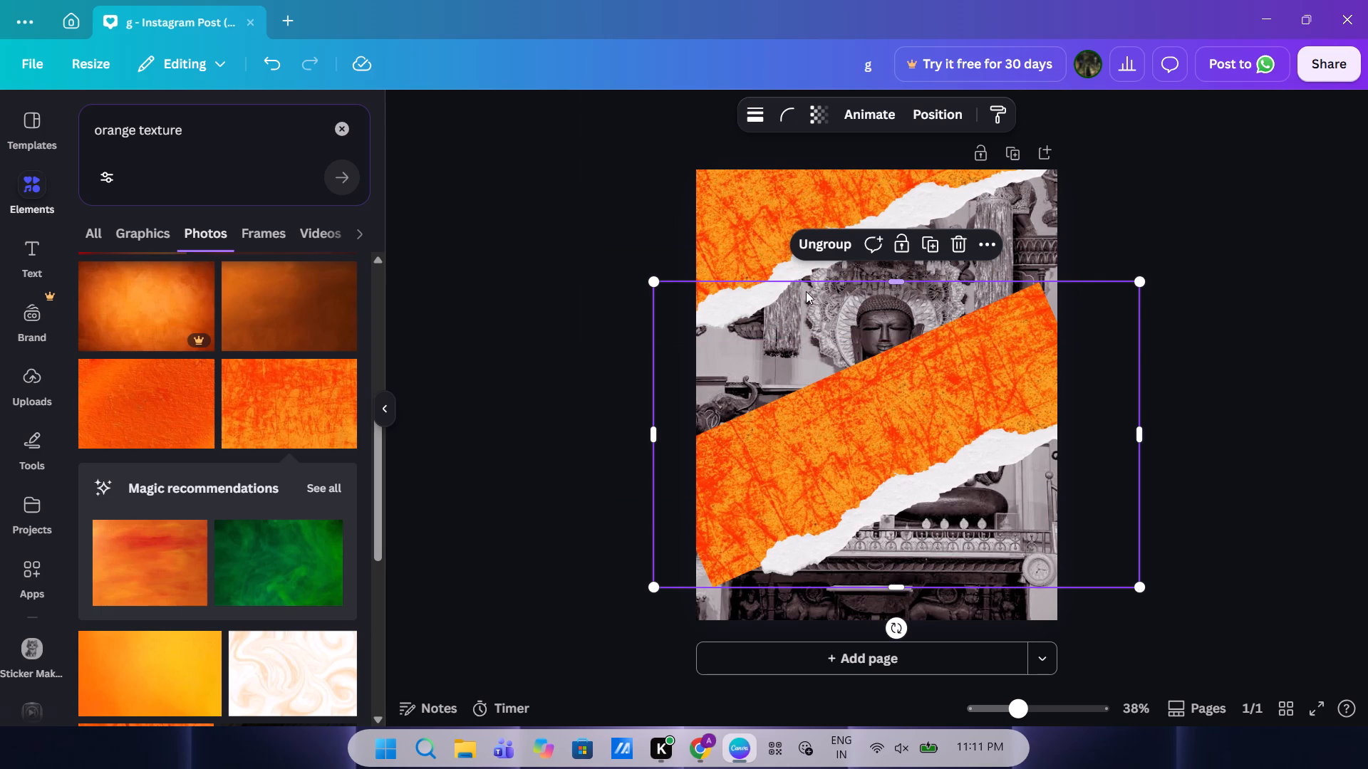
{"action": "left_click_drag", "start_coordinate": [898, 632], "coordinate": [1049, 315]}
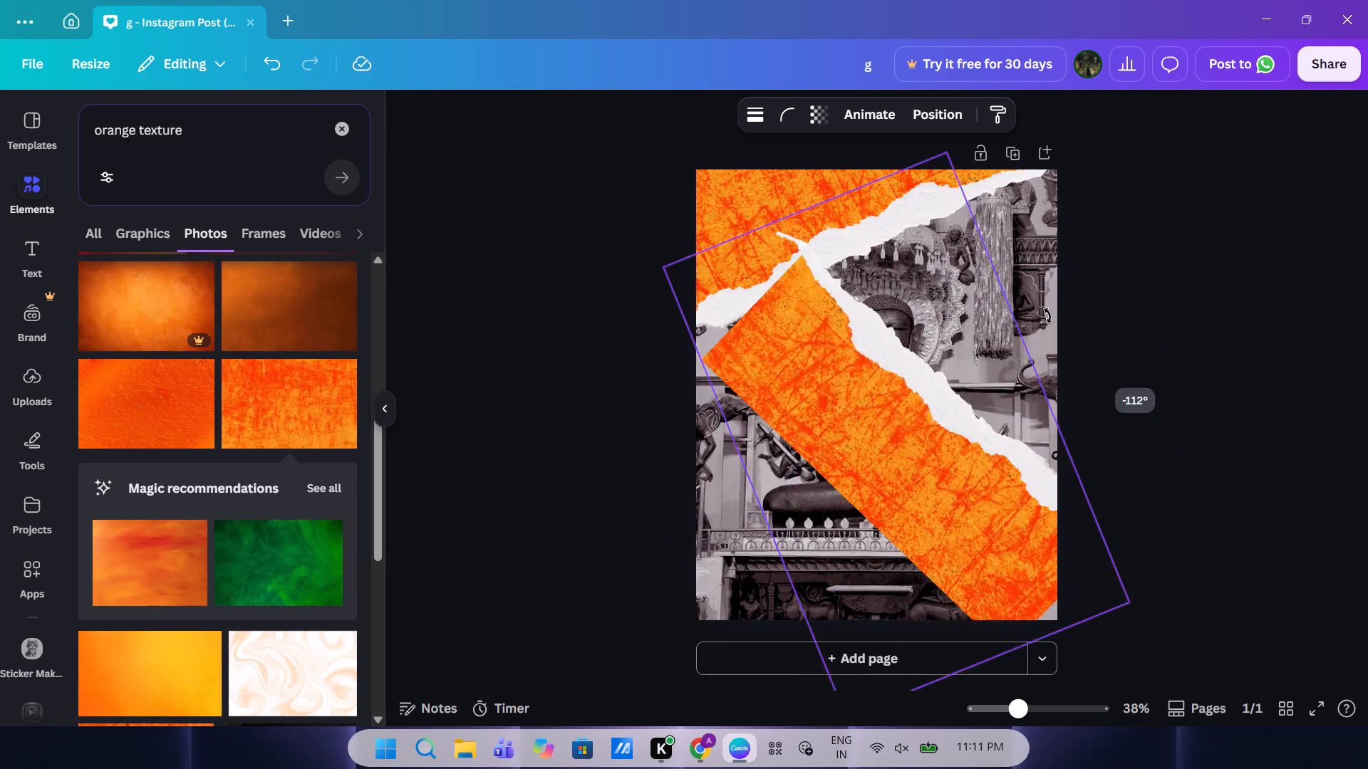
{"action": "left_click_drag", "start_coordinate": [1049, 315], "coordinate": [837, 268]}
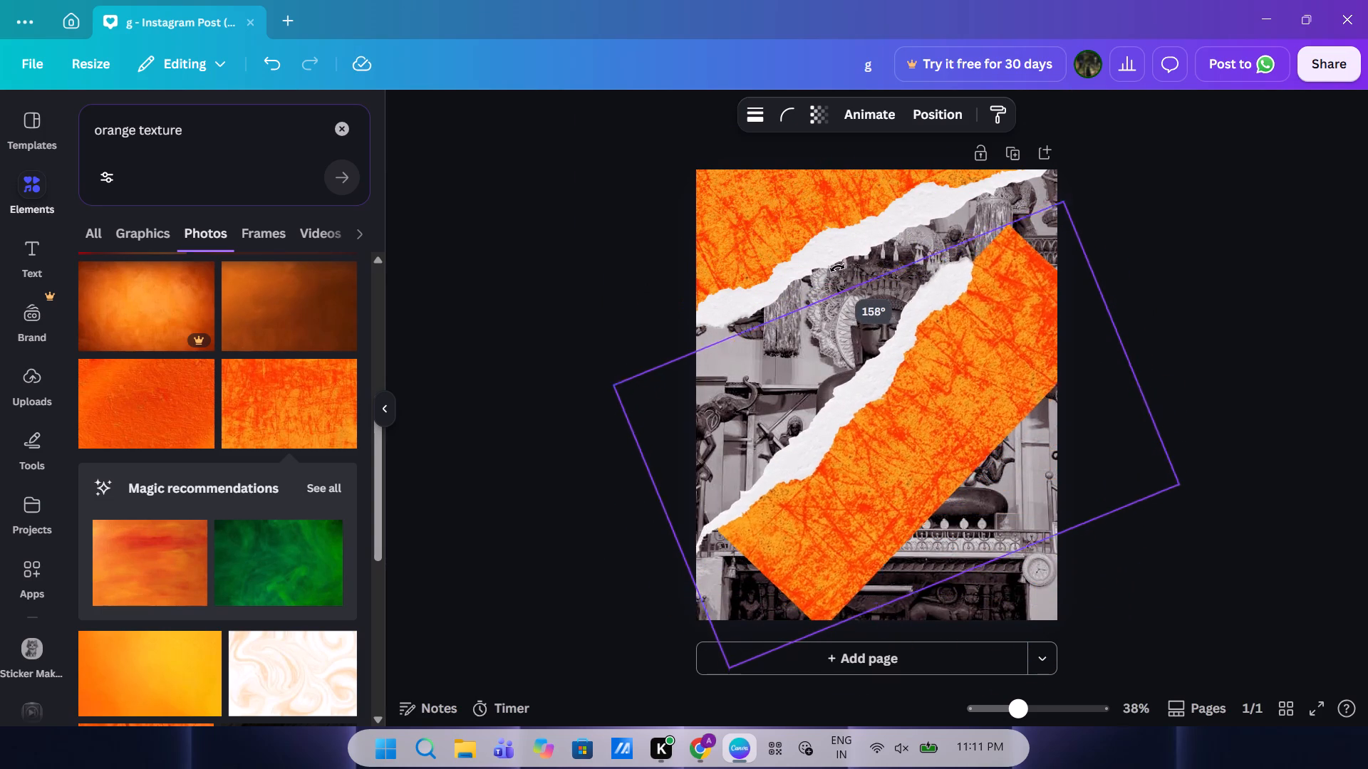
{"action": "left_click_drag", "start_coordinate": [837, 268], "coordinate": [854, 265]}
{"action": "left_click_drag", "start_coordinate": [990, 528], "coordinate": [1068, 677]}
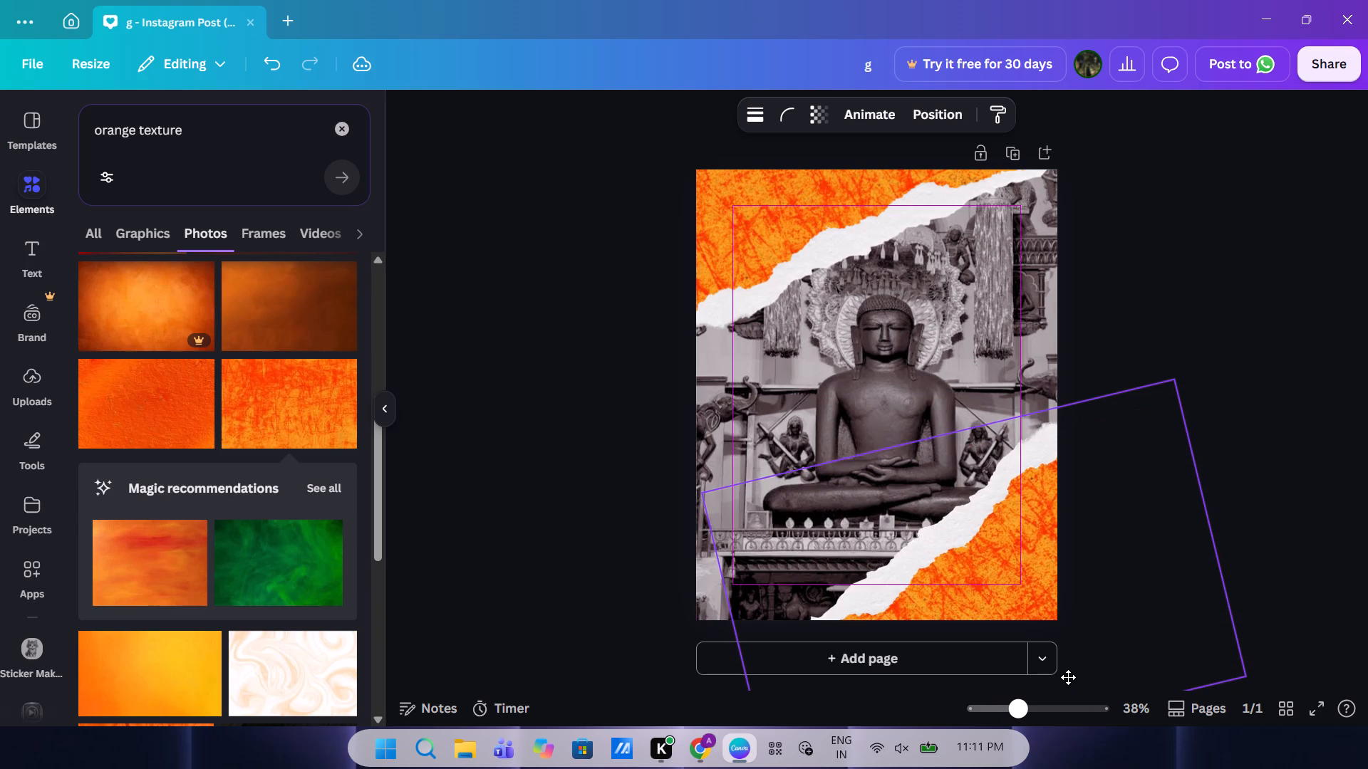
{"action": "left_click_drag", "start_coordinate": [1068, 677], "coordinate": [1093, 656]}
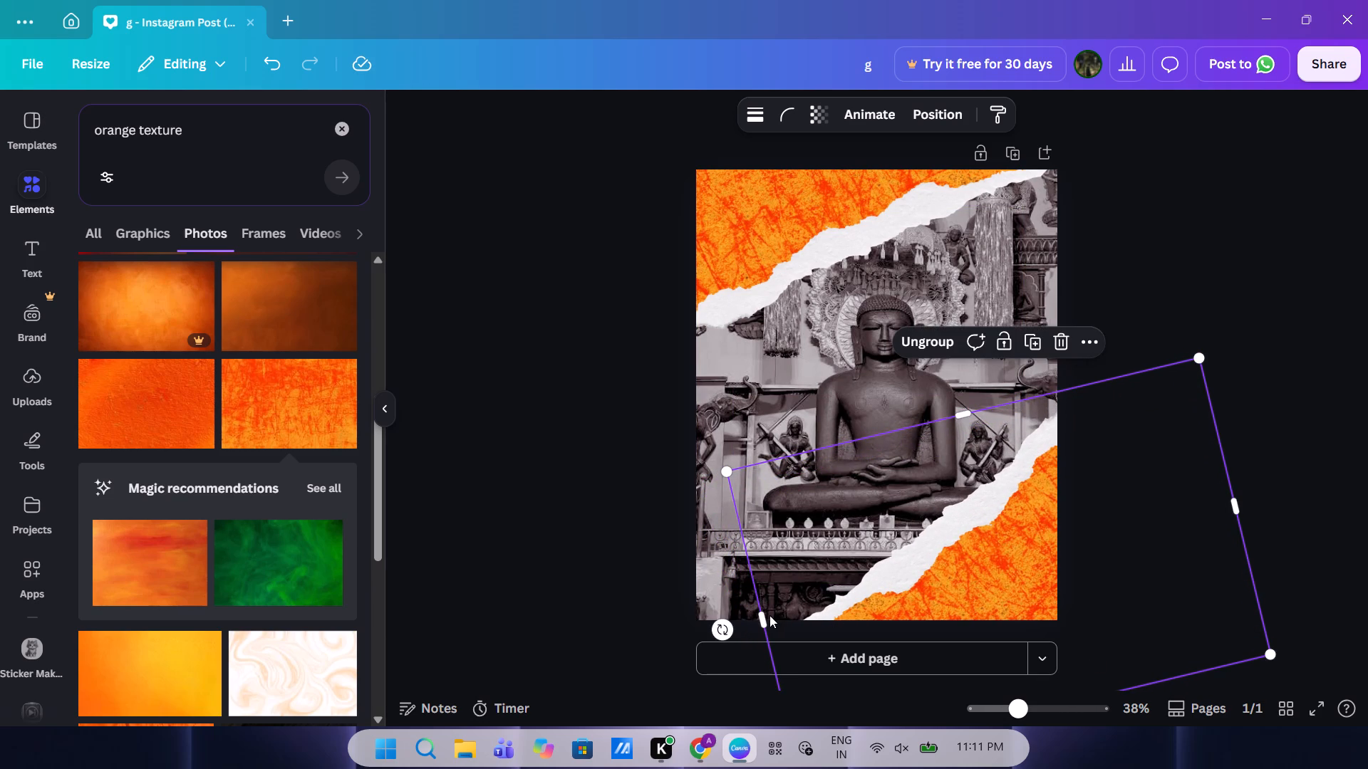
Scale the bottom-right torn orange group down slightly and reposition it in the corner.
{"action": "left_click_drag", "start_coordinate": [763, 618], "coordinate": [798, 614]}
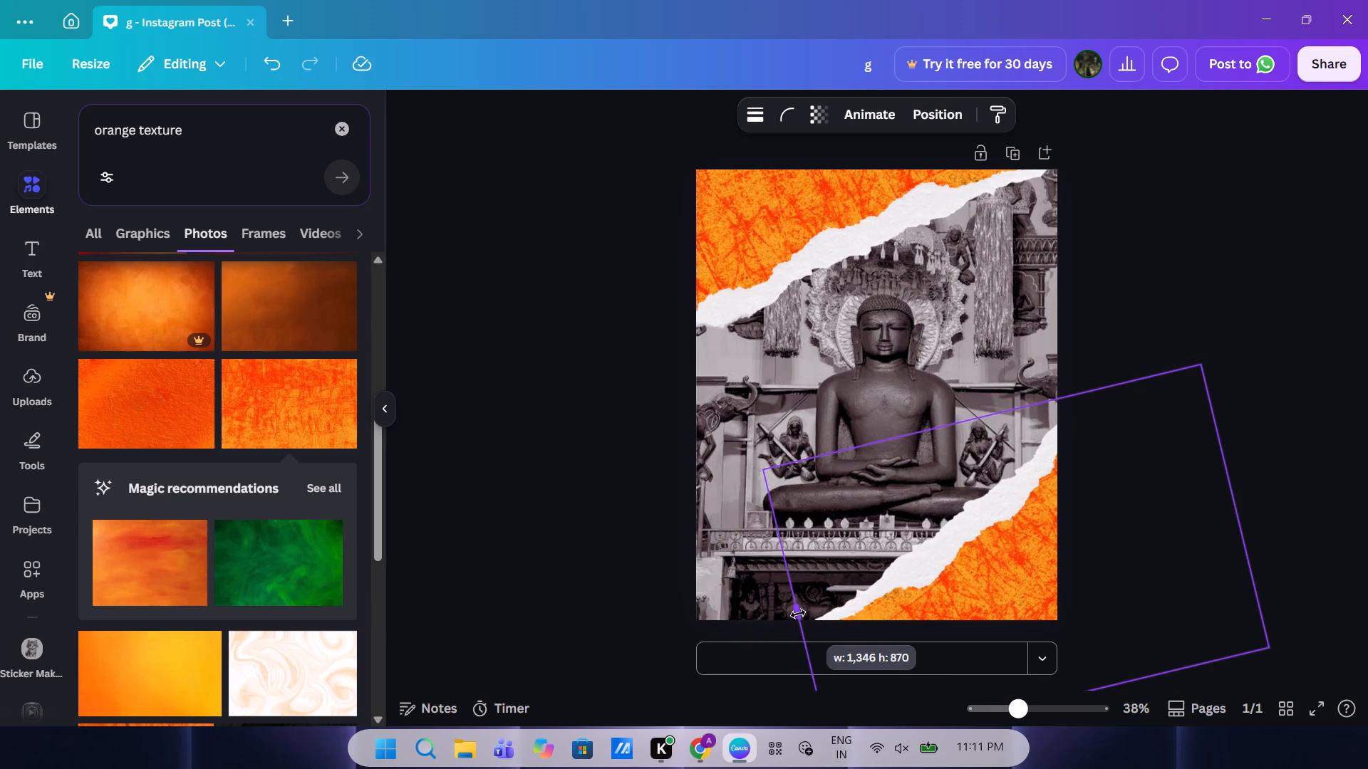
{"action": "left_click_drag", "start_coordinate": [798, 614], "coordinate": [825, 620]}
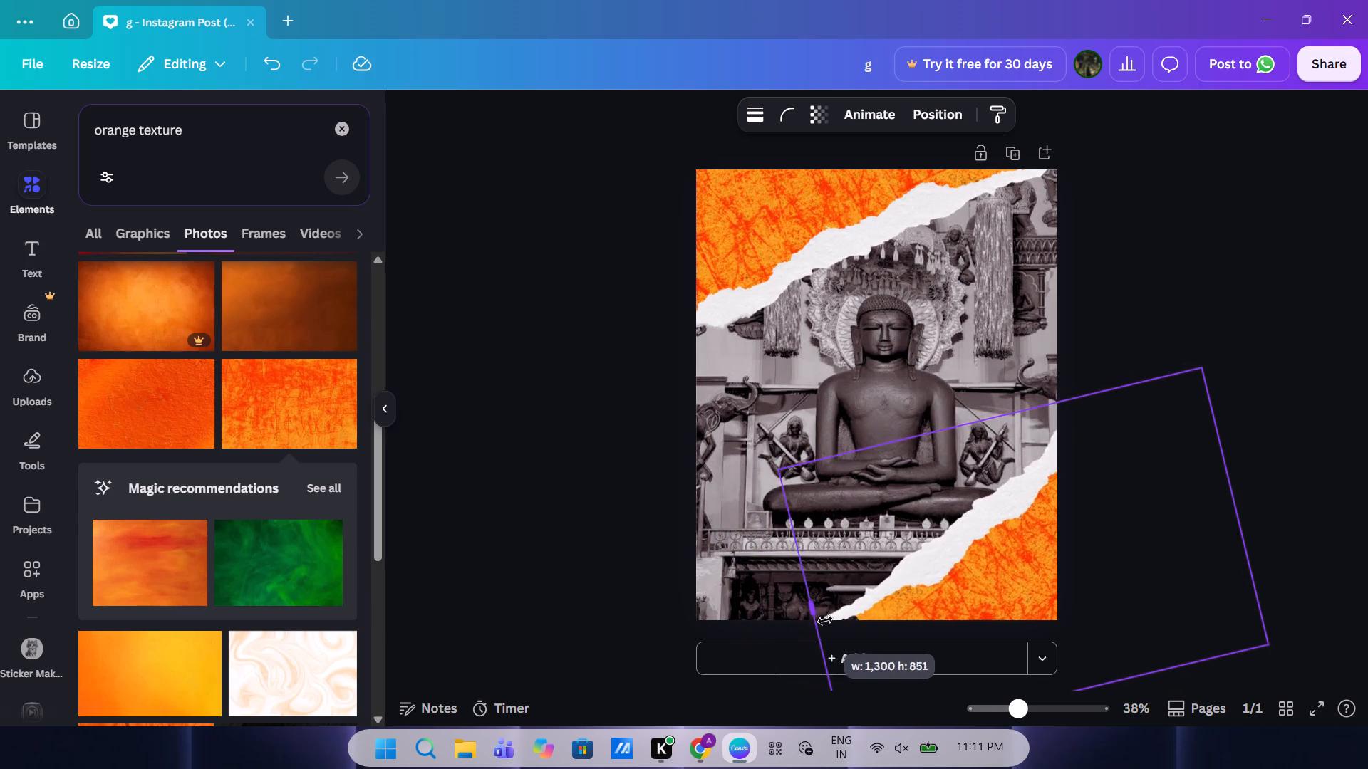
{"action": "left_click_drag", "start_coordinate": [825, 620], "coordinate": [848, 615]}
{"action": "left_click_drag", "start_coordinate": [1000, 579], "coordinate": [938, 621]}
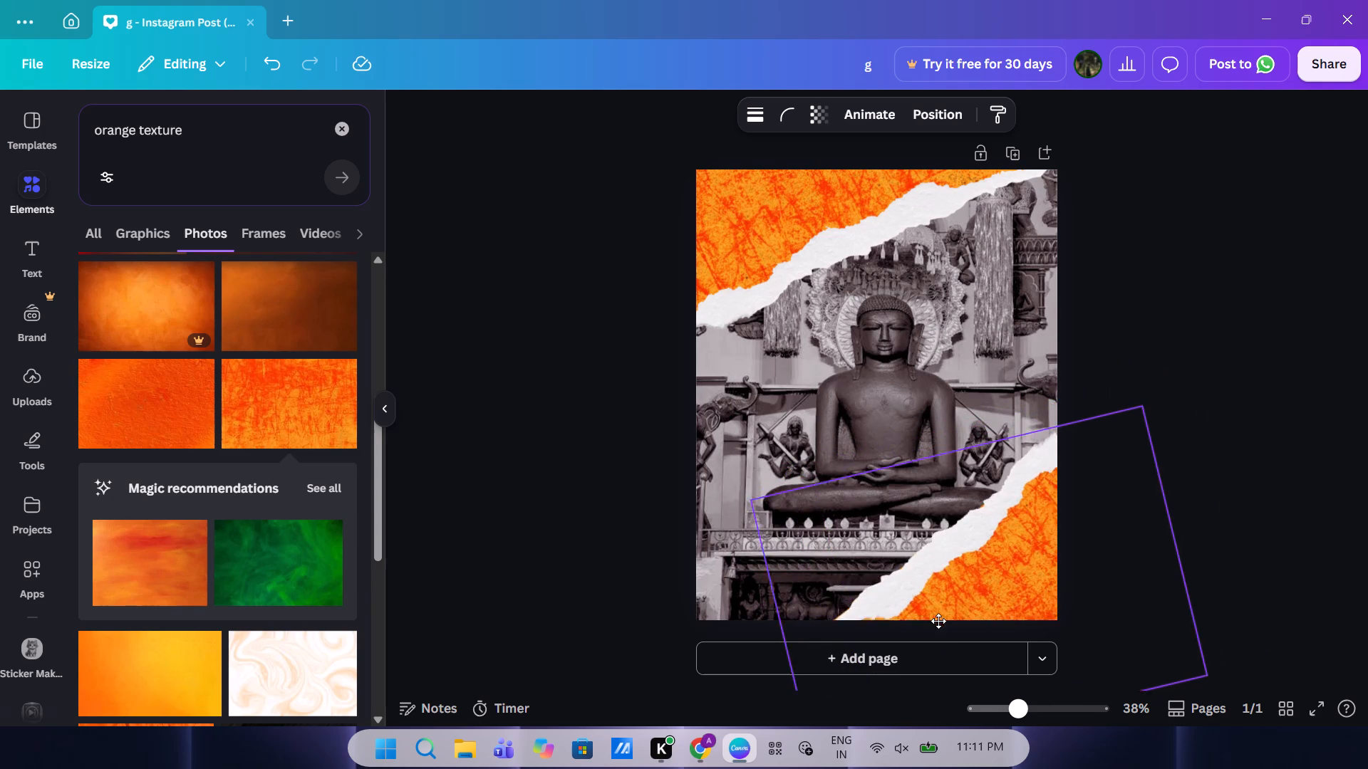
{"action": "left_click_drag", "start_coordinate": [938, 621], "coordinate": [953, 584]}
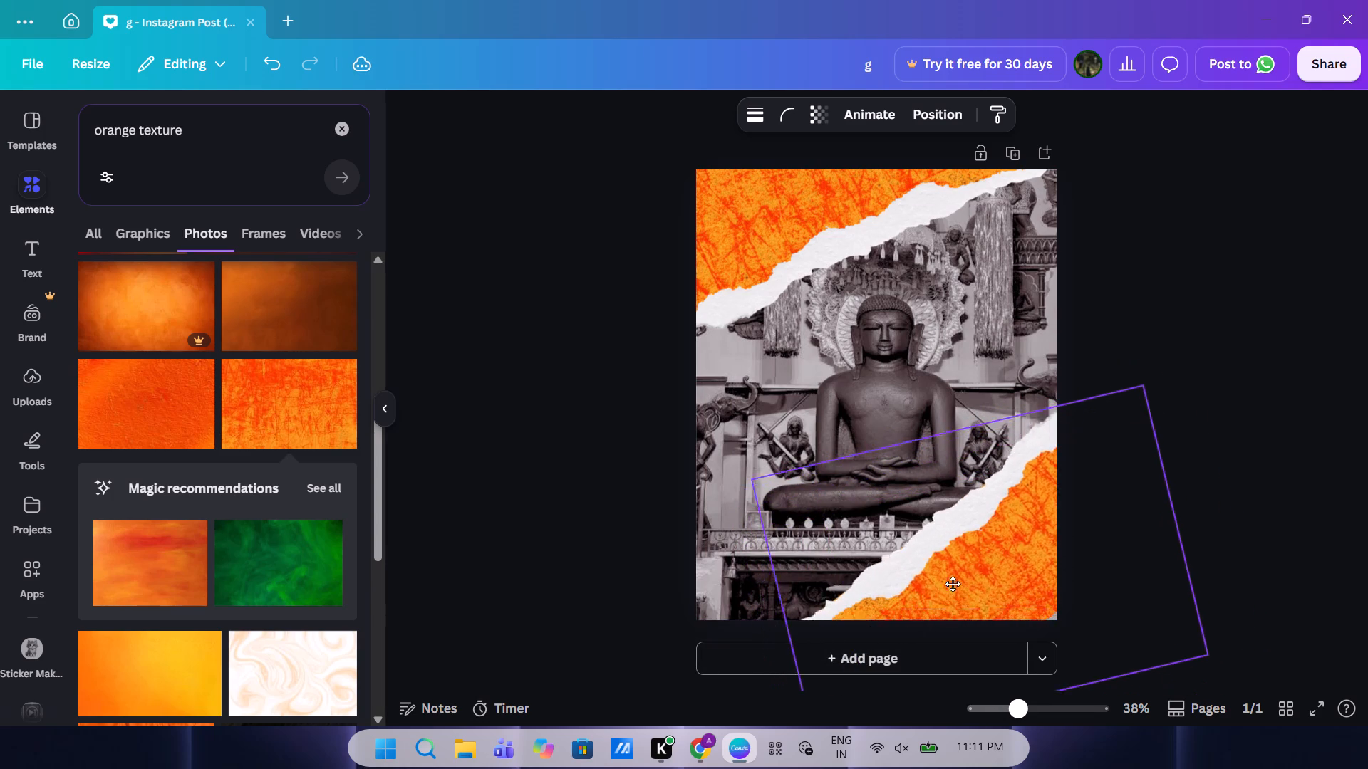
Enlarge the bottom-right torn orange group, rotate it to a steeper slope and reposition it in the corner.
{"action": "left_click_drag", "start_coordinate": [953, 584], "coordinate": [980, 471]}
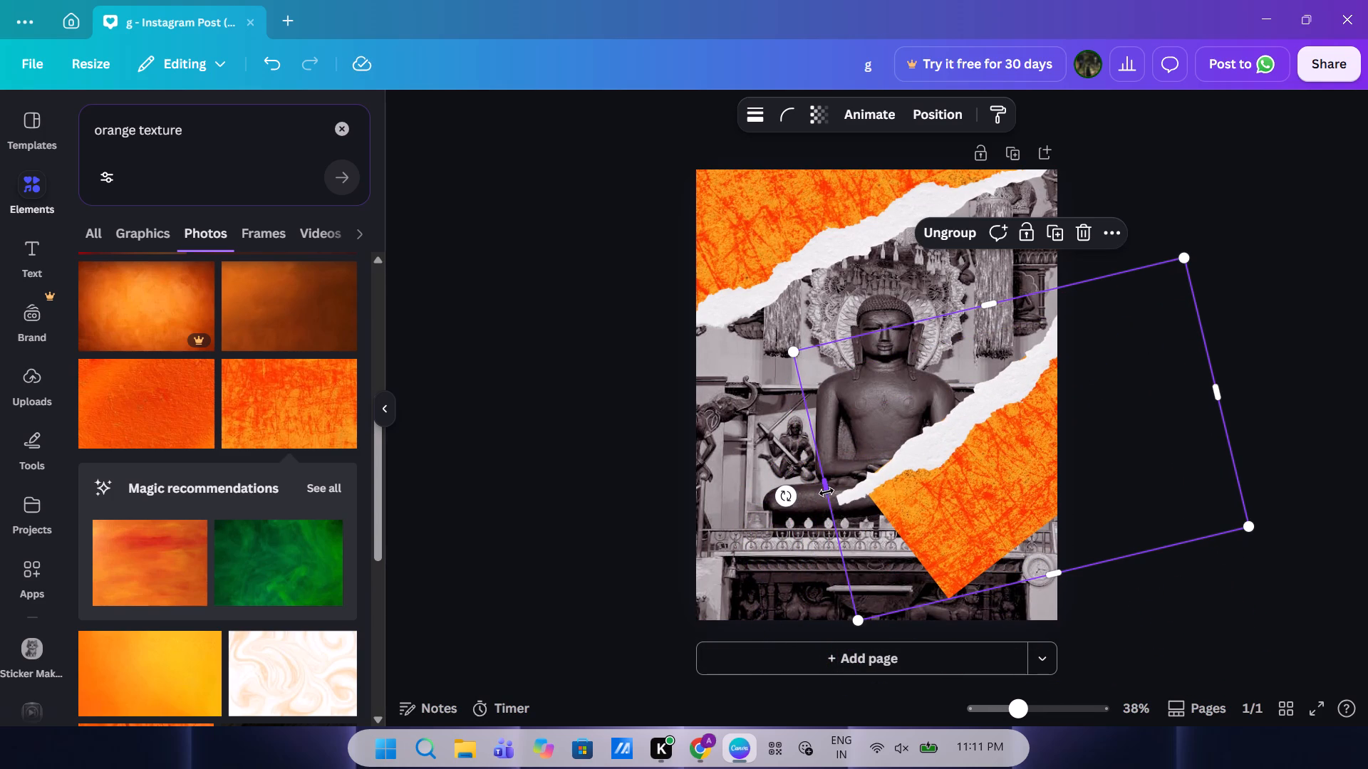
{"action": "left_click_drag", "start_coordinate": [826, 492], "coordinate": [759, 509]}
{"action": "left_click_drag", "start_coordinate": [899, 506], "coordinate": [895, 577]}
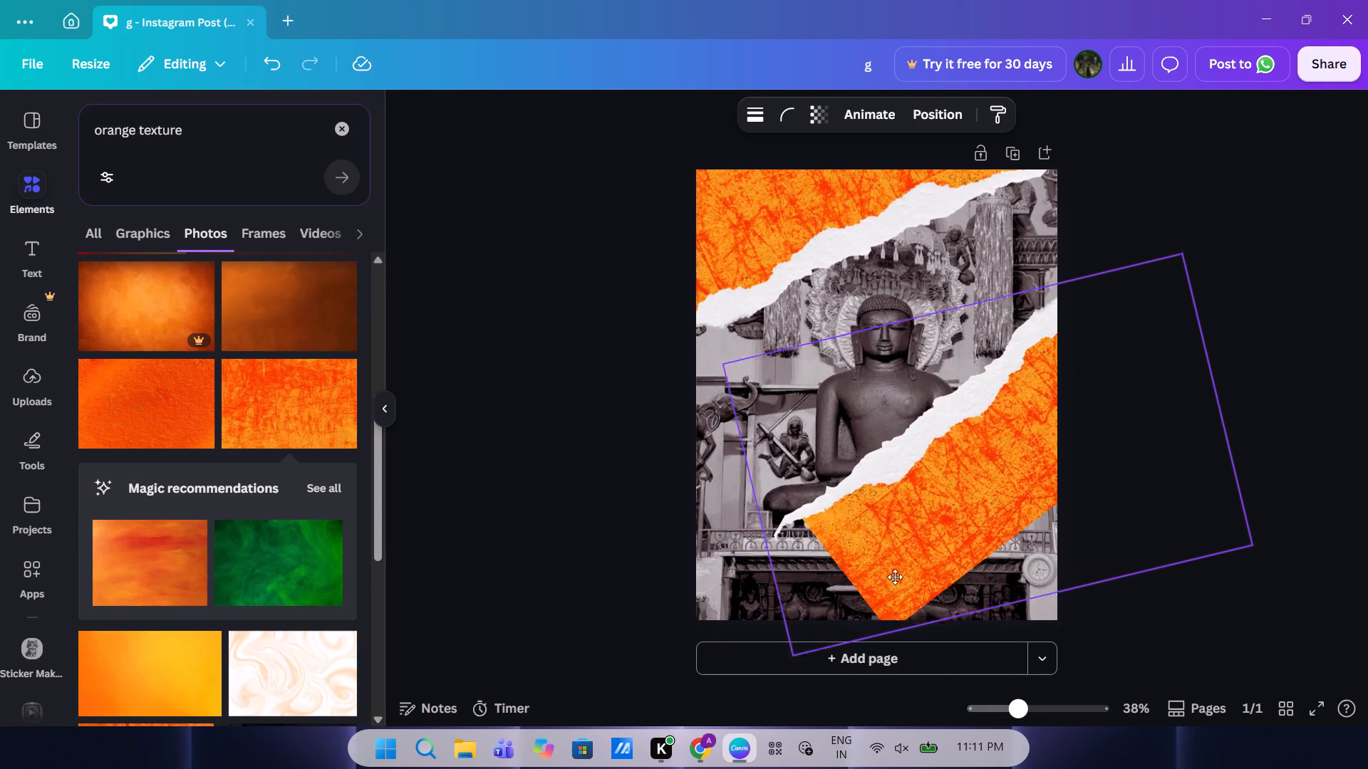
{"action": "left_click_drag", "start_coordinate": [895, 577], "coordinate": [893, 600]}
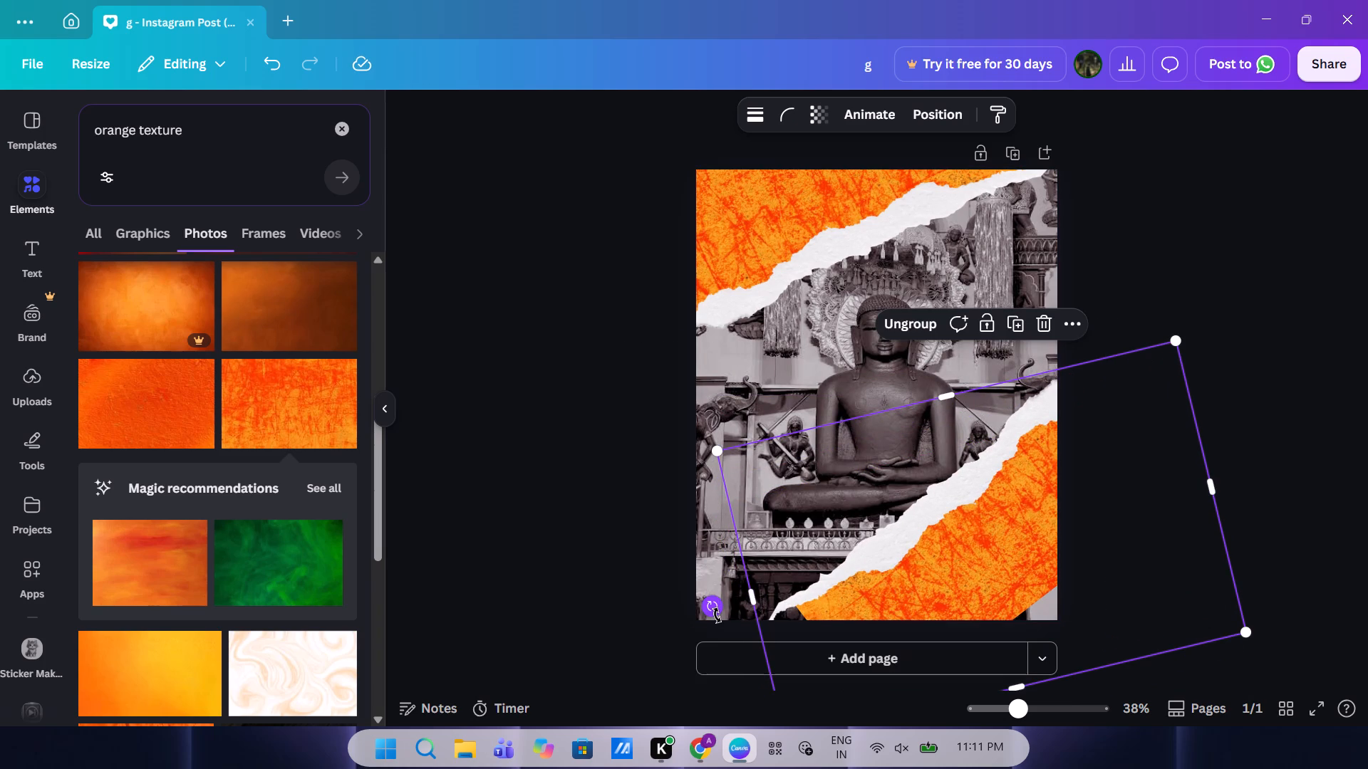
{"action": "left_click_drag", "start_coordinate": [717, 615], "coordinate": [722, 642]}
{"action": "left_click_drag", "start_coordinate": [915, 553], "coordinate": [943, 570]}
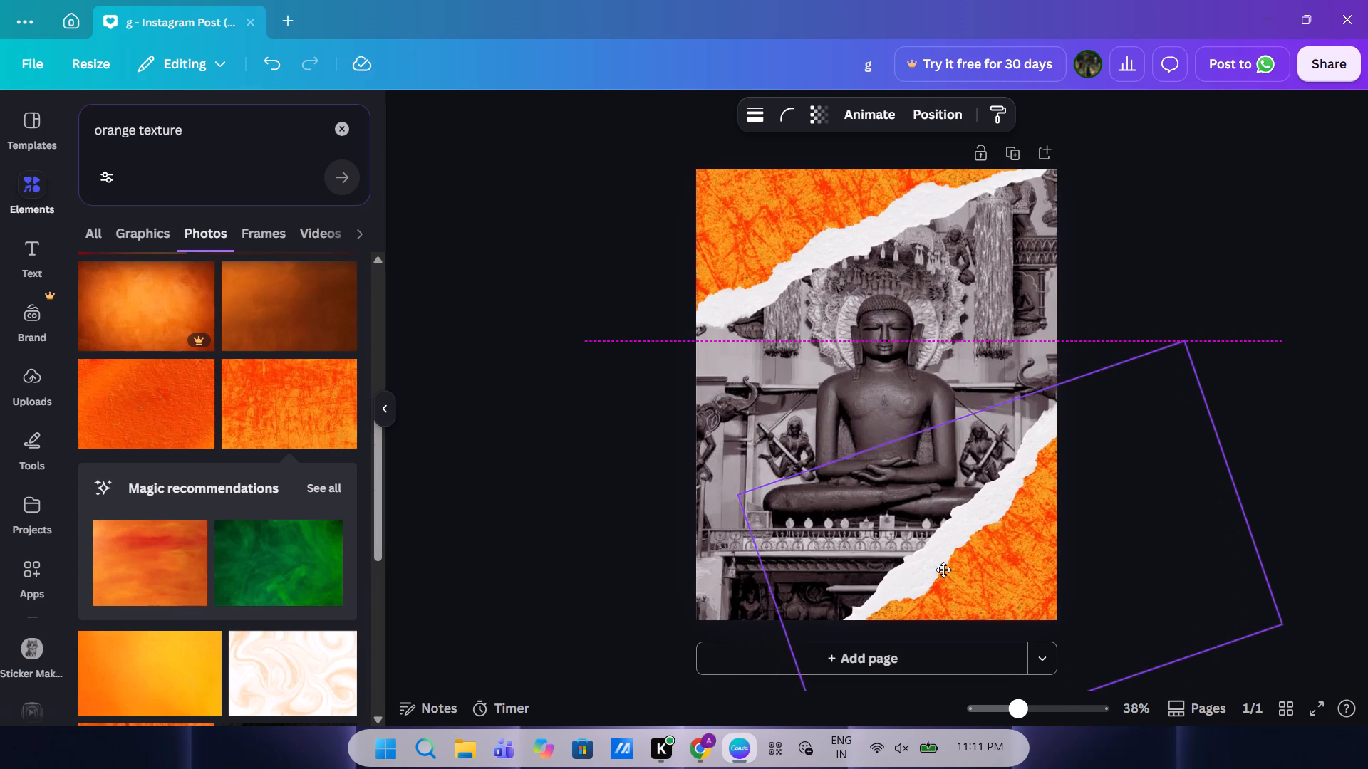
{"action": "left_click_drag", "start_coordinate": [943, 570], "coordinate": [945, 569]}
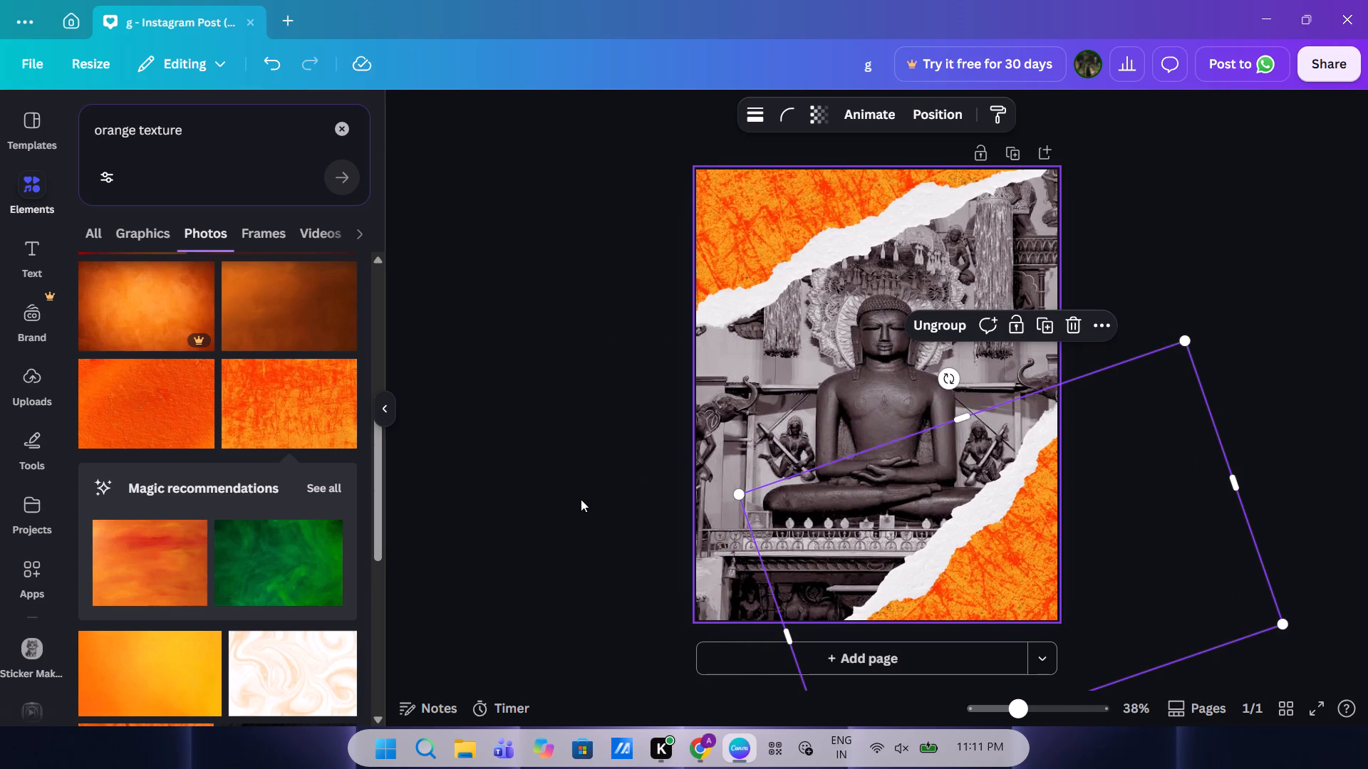
Delete the torn orange group in the page's bottom-right corner.
{"action": "left_click", "coordinate": [581, 499]}
{"action": "left_click", "coordinate": [958, 540]}
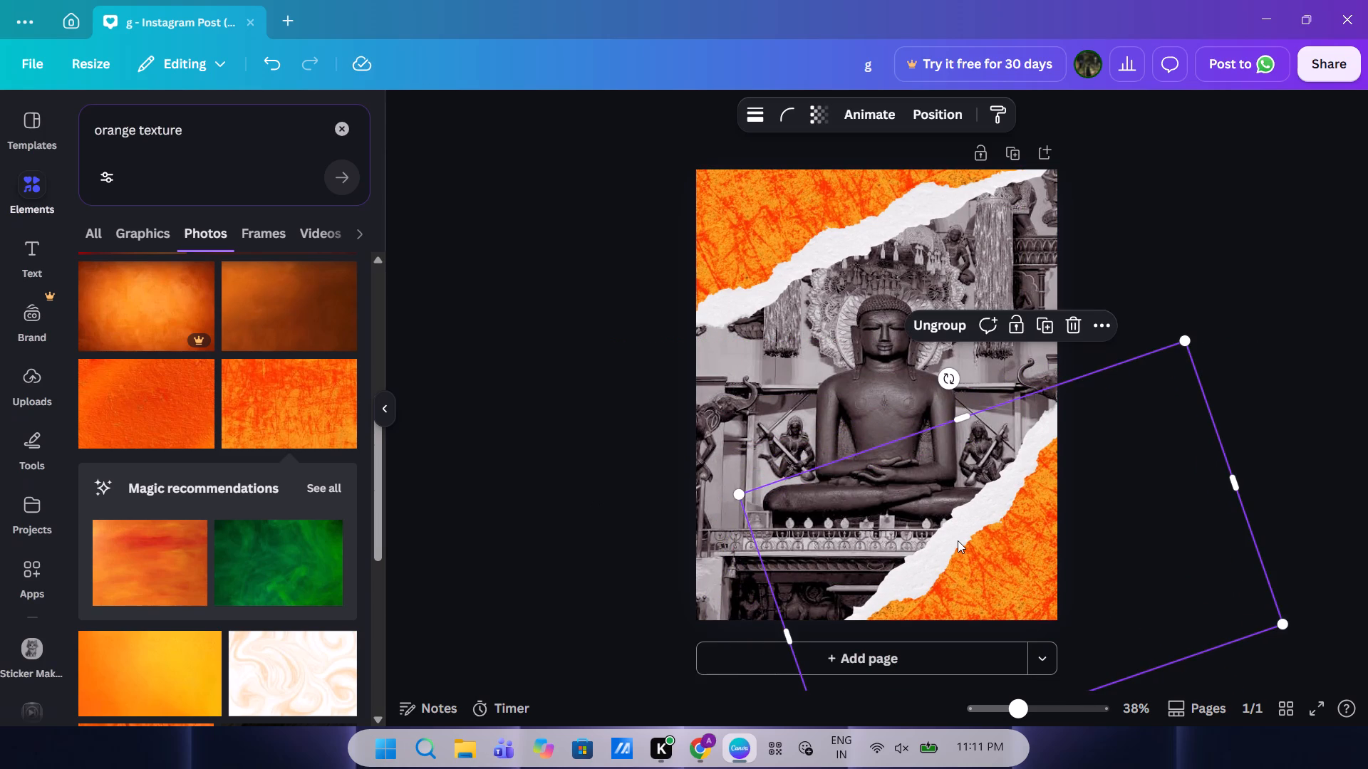
{"action": "key", "text": "BackSpace"}
Duplicate the top-left torn orange group and rotate the copy upside down so its torn edge faces up.
{"action": "left_click", "coordinate": [736, 201]}
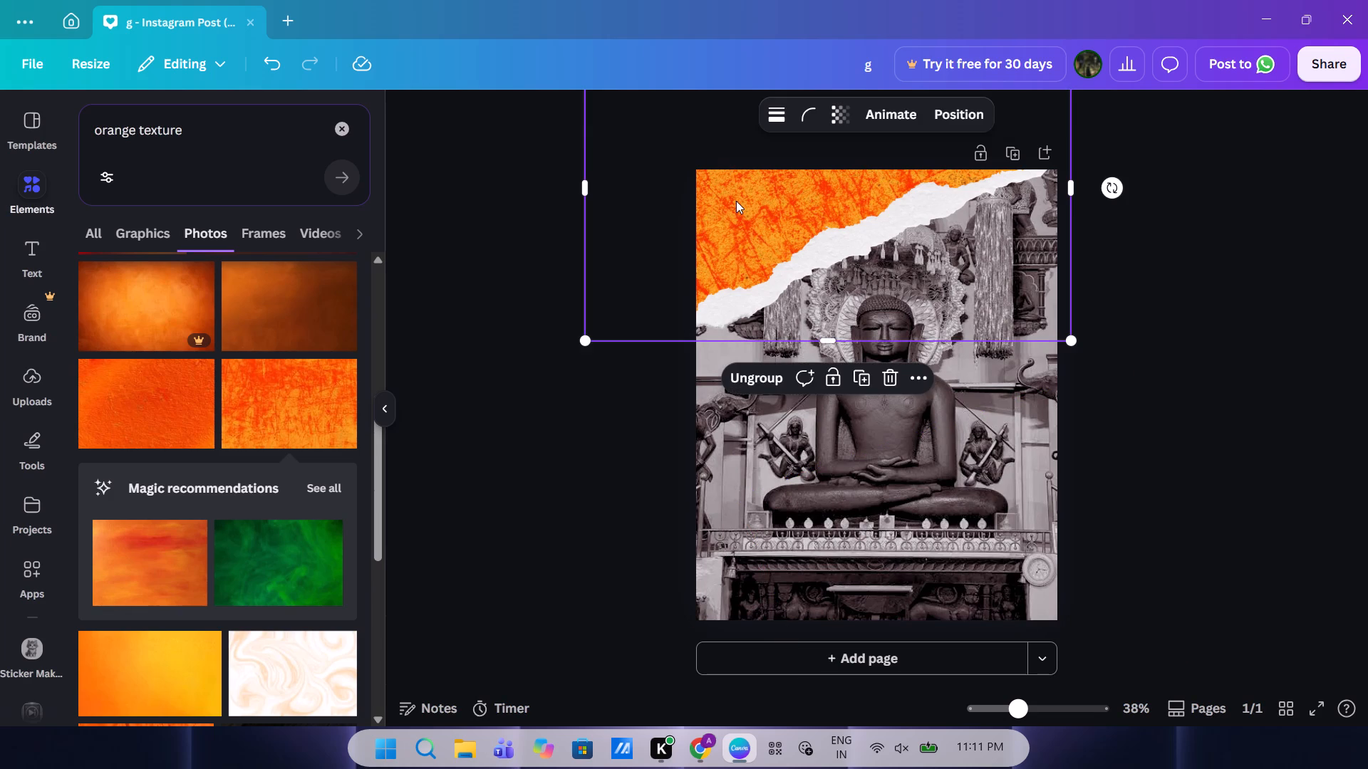
{"action": "key", "text": "ctrl+c"}
{"action": "key", "text": "ctrl+v"}
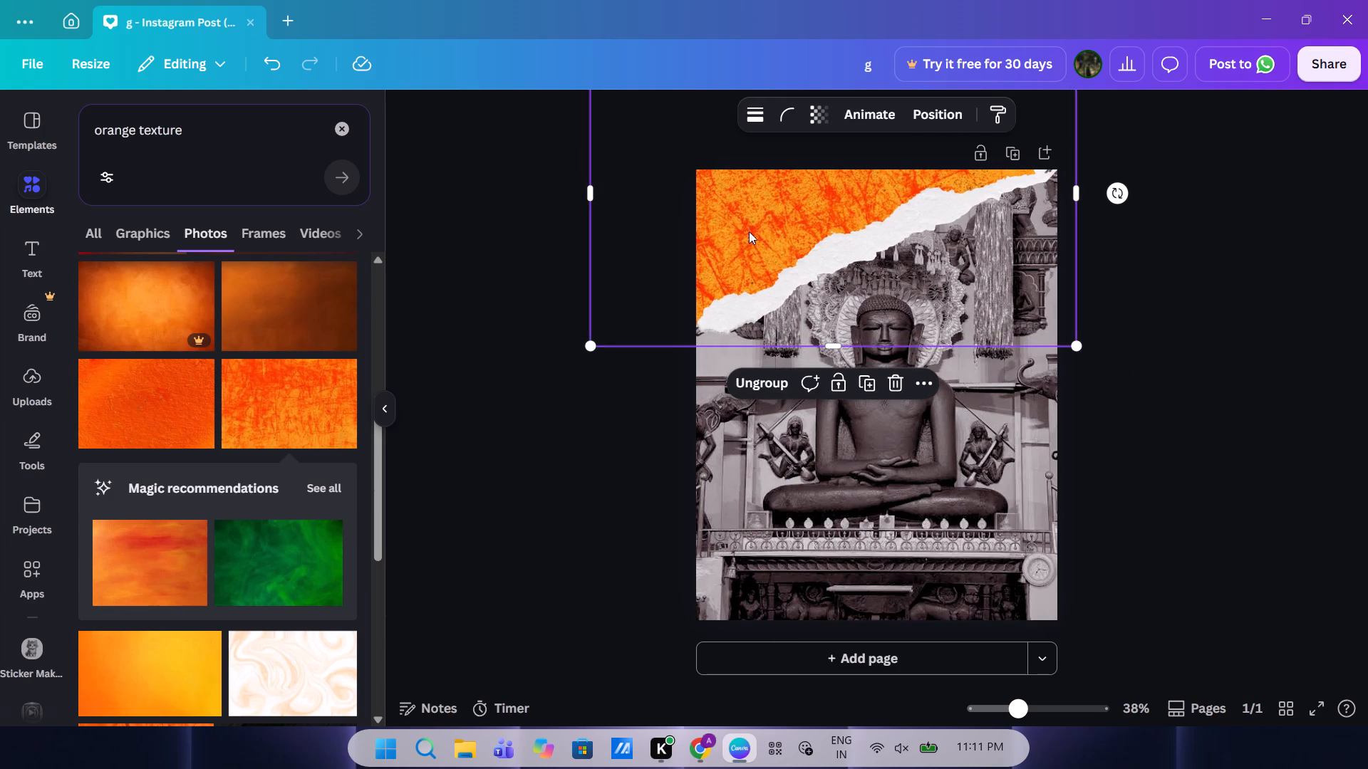
{"action": "left_click_drag", "start_coordinate": [752, 232], "coordinate": [789, 419]}
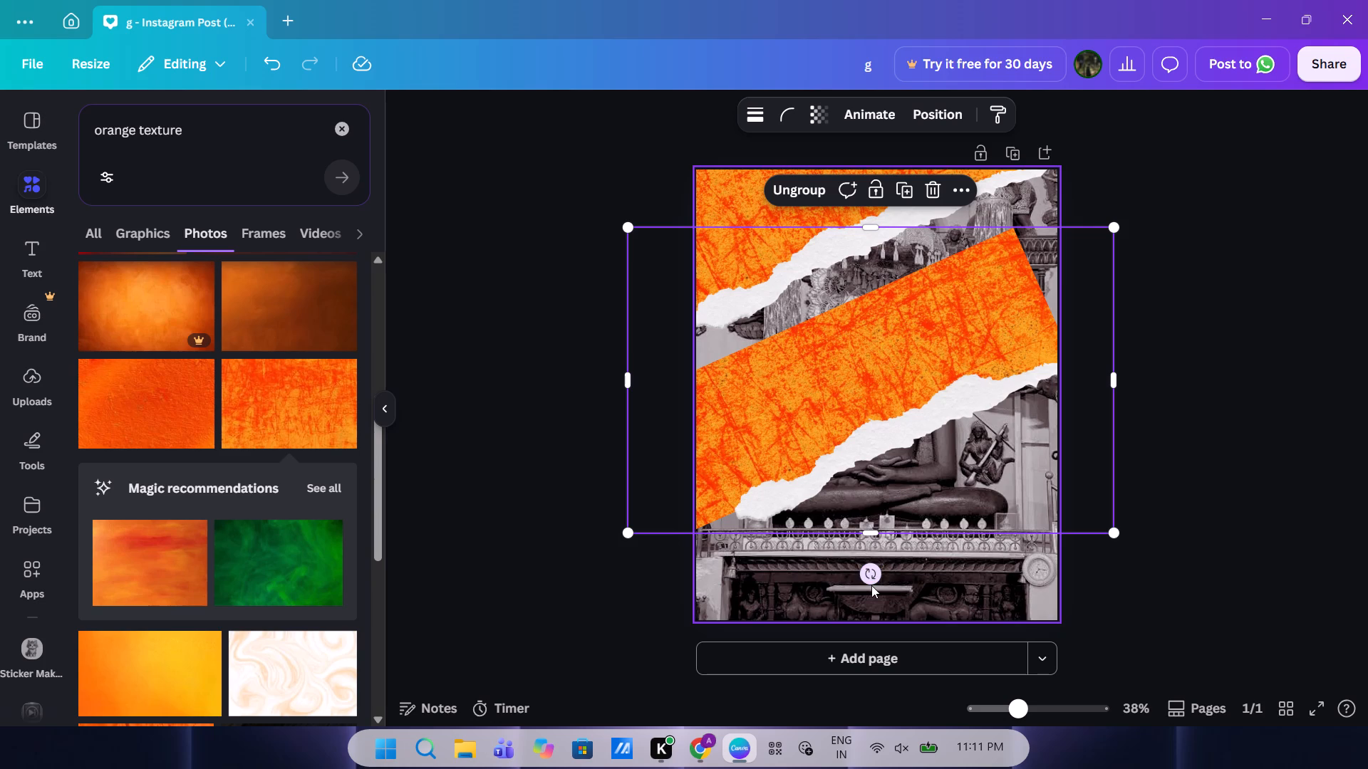
{"action": "left_click_drag", "start_coordinate": [874, 575], "coordinate": [750, 333]}
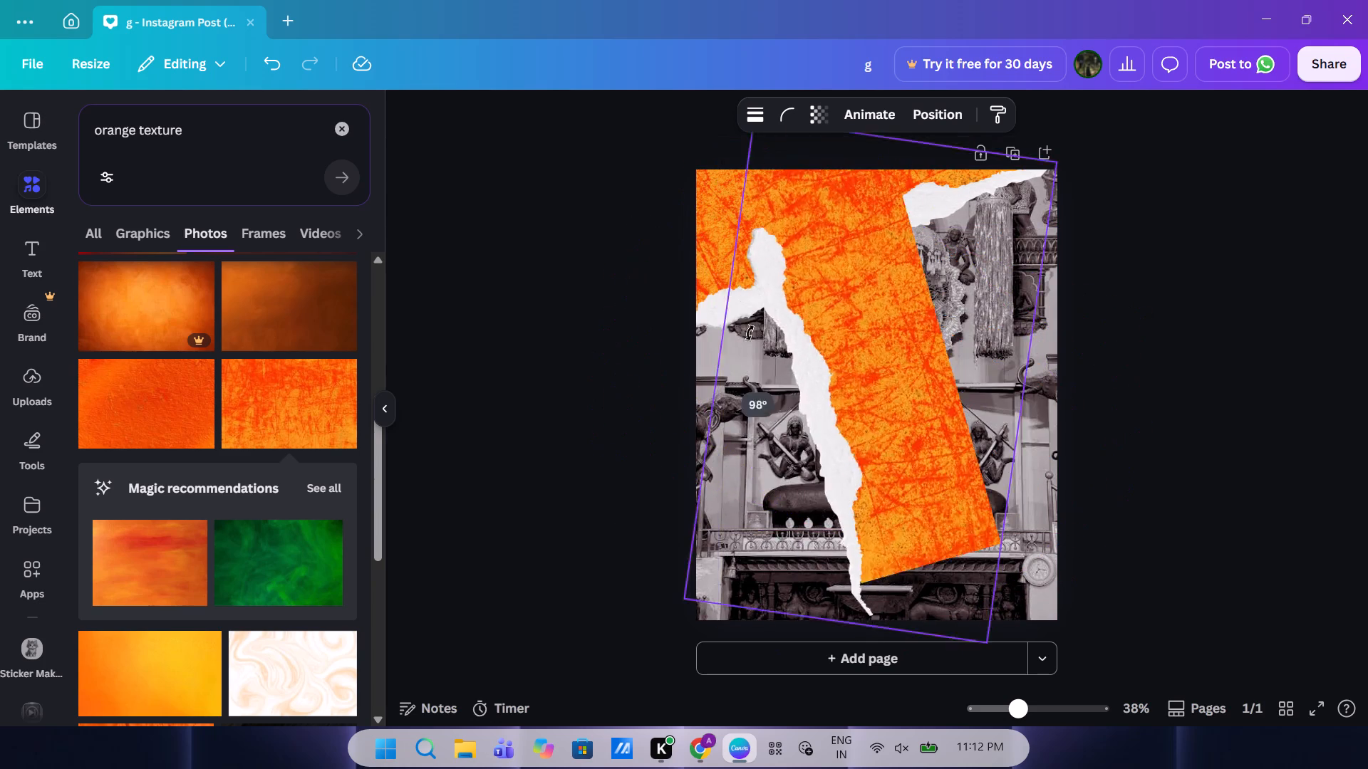
{"action": "left_click_drag", "start_coordinate": [750, 333], "coordinate": [864, 320]}
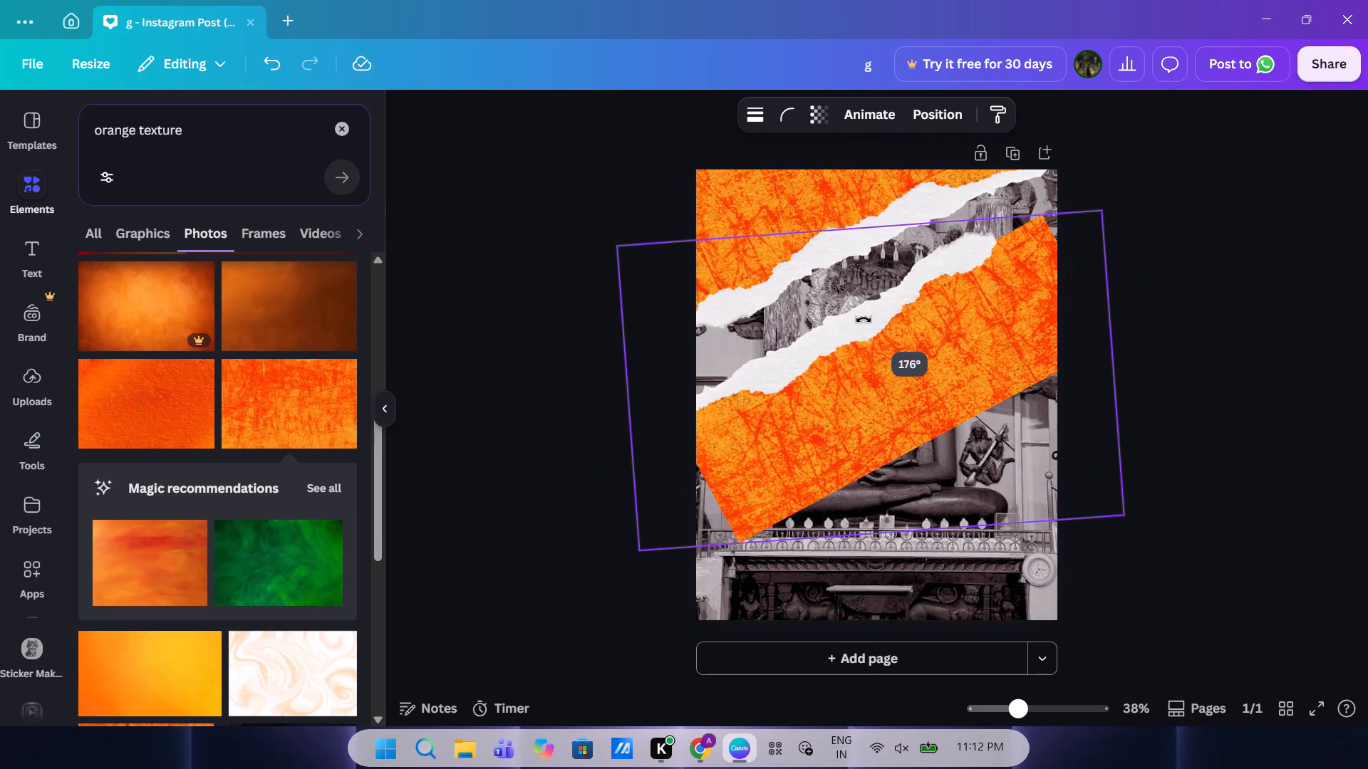
{"action": "left_click_drag", "start_coordinate": [864, 320], "coordinate": [867, 320]}
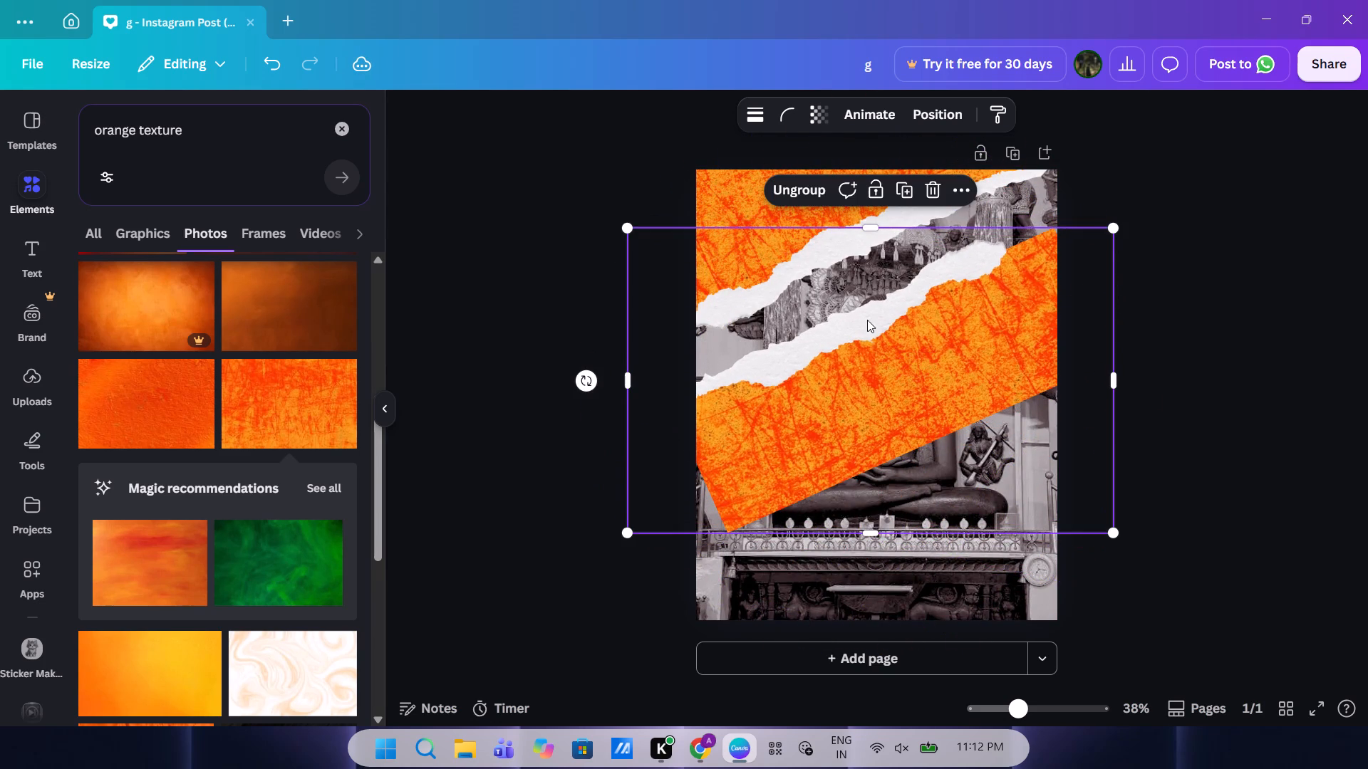
Place the rotated torn orange copy over the page's bottom-right corner so its torn edge runs diagonally below the statue.
{"action": "left_click_drag", "start_coordinate": [860, 413], "coordinate": [942, 616]}
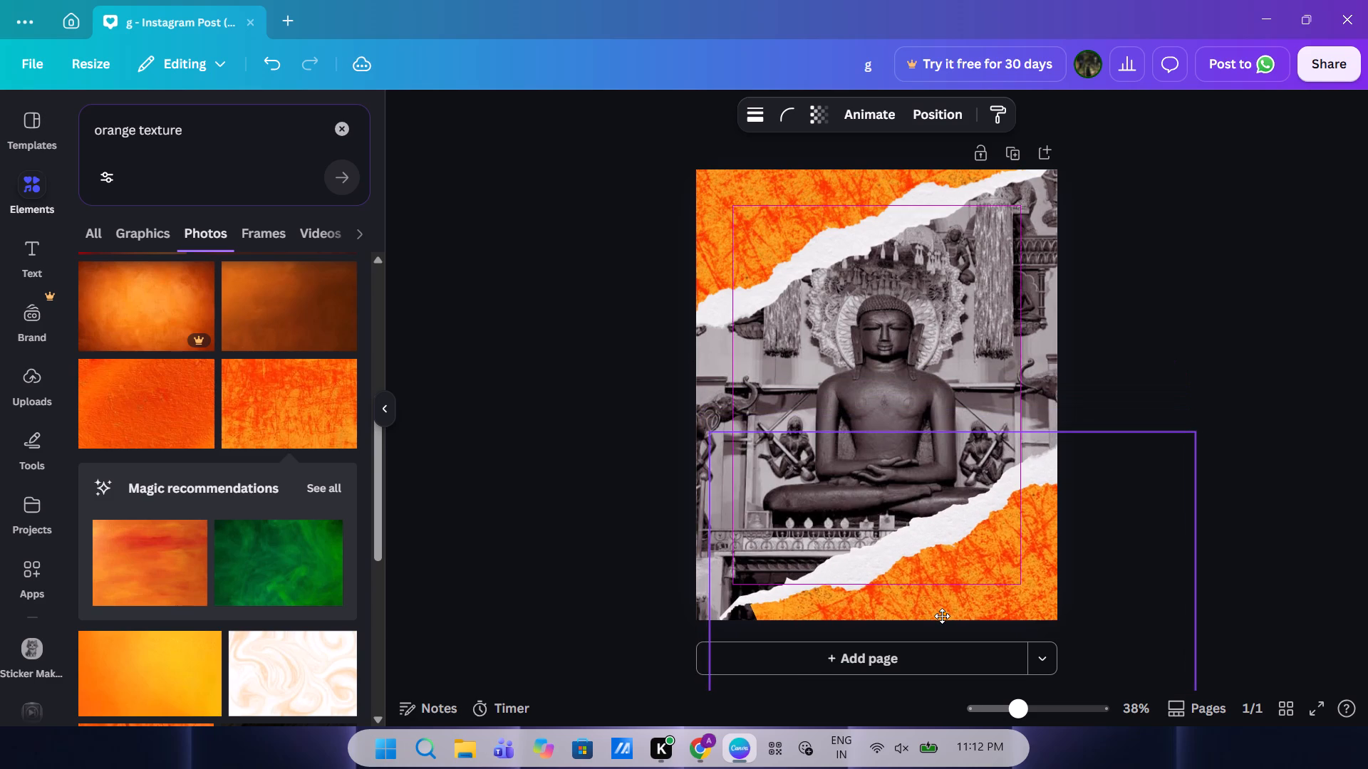
{"action": "left_click_drag", "start_coordinate": [942, 616], "coordinate": [898, 632]}
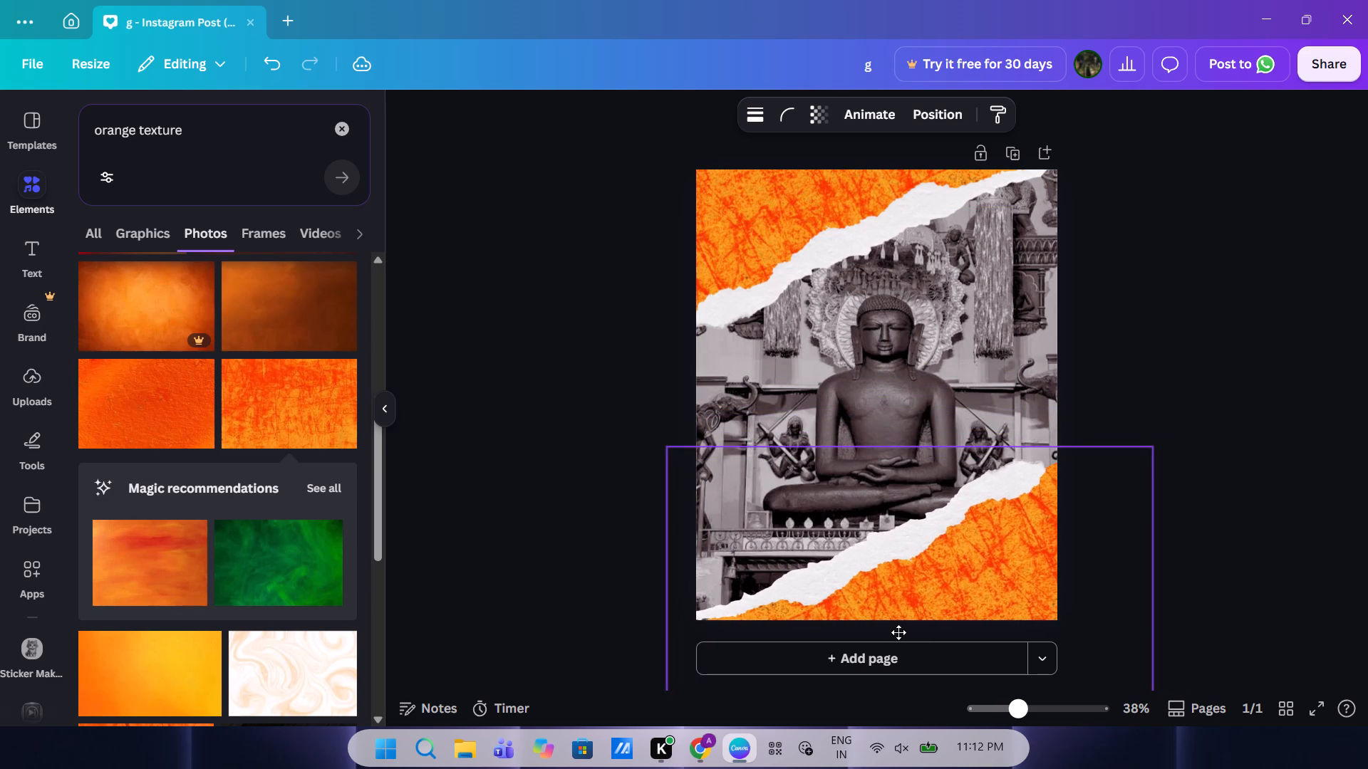
{"action": "left_click_drag", "start_coordinate": [898, 632], "coordinate": [891, 632]}
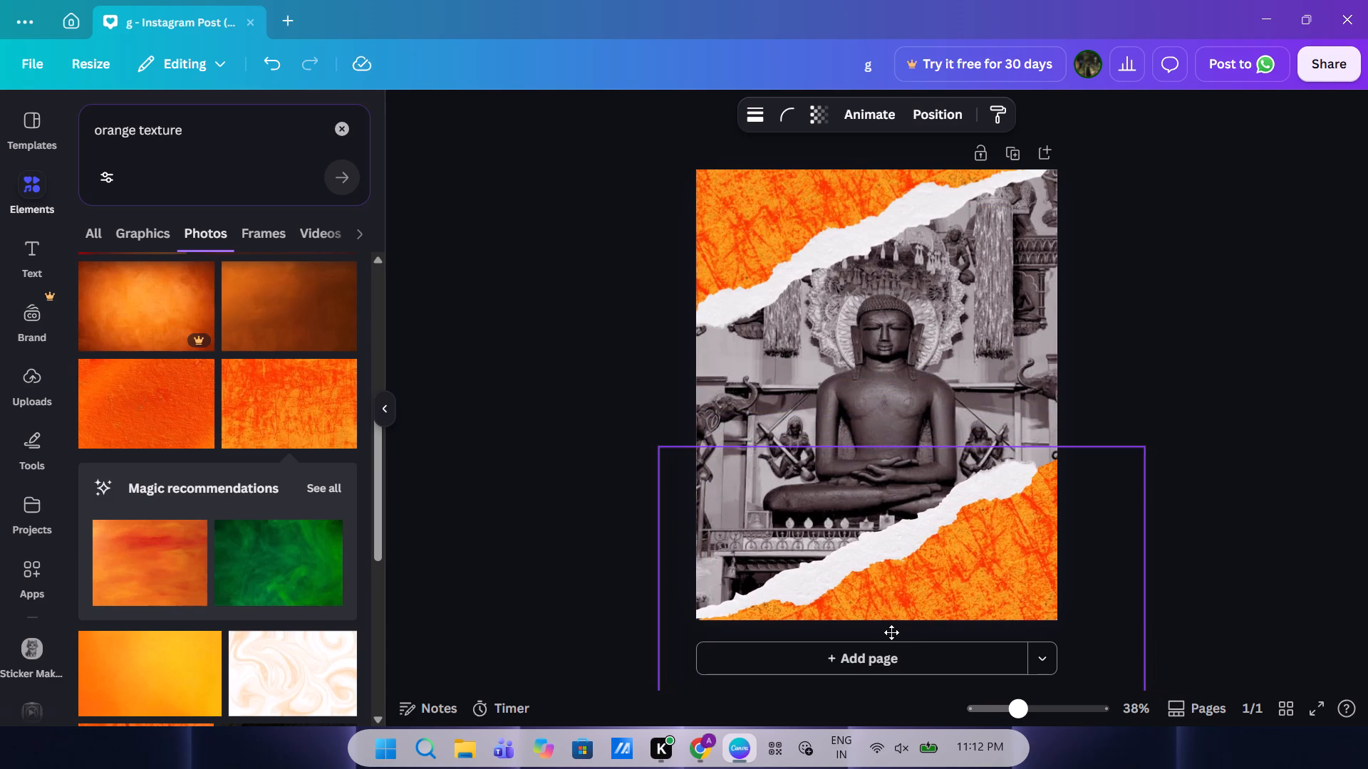
{"action": "left_click_drag", "start_coordinate": [891, 632], "coordinate": [916, 632]}
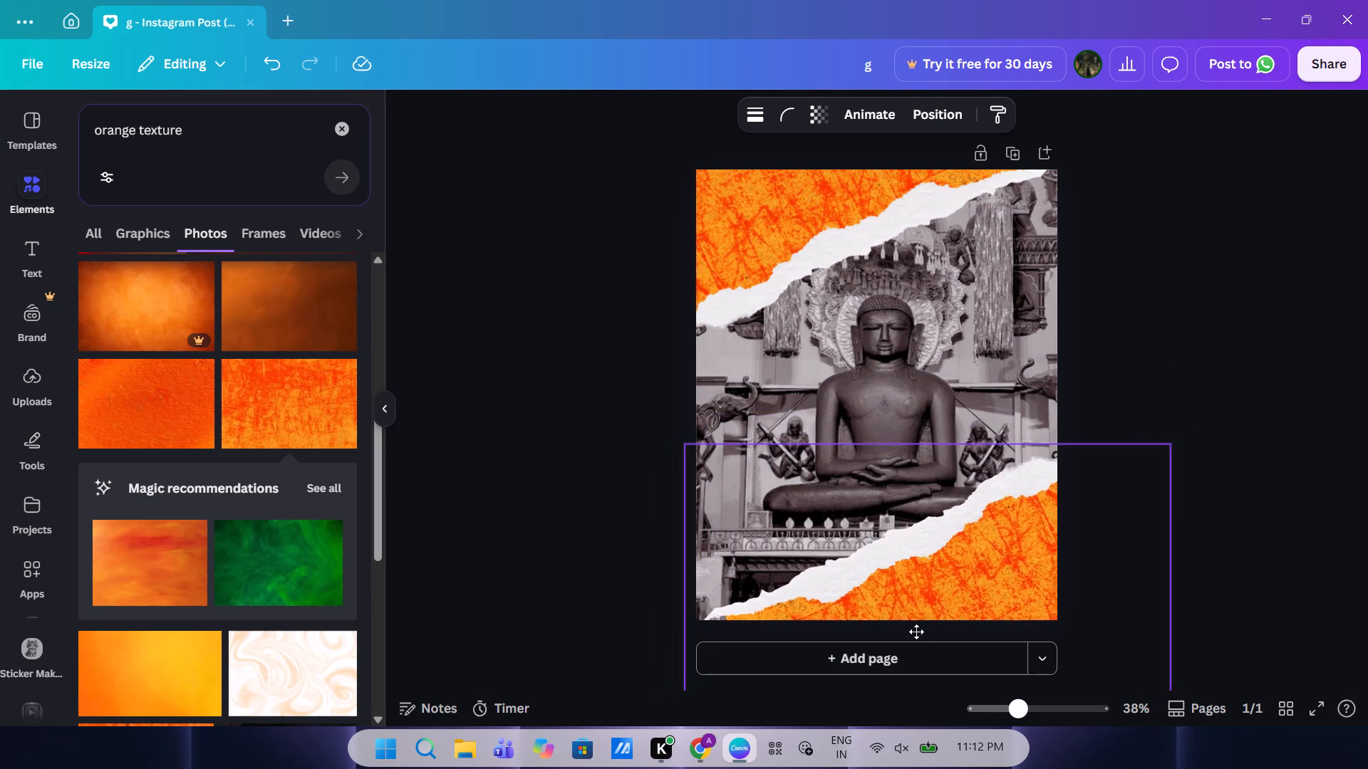
{"action": "left_click_drag", "start_coordinate": [916, 632], "coordinate": [918, 637]}
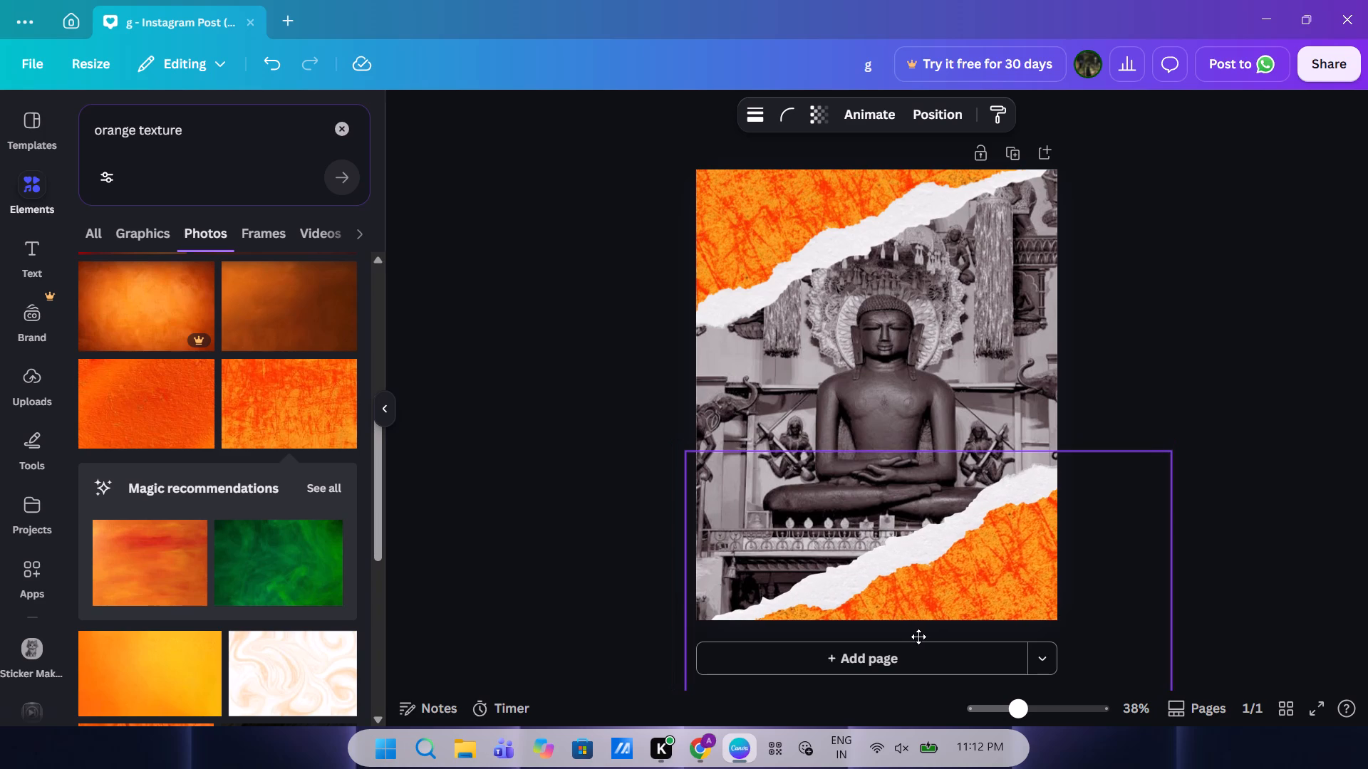
{"action": "left_click_drag", "start_coordinate": [918, 637], "coordinate": [919, 637]}
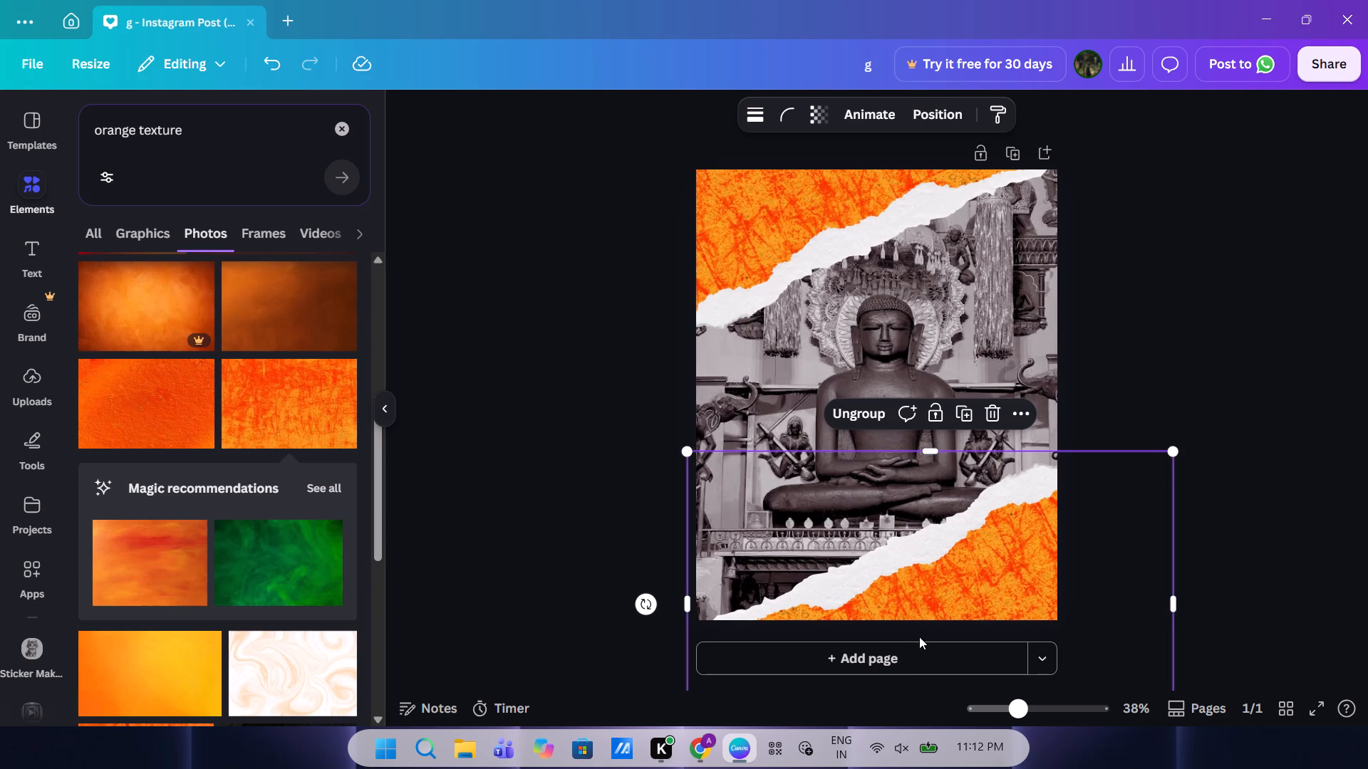
{"action": "left_click", "coordinate": [1114, 303]}
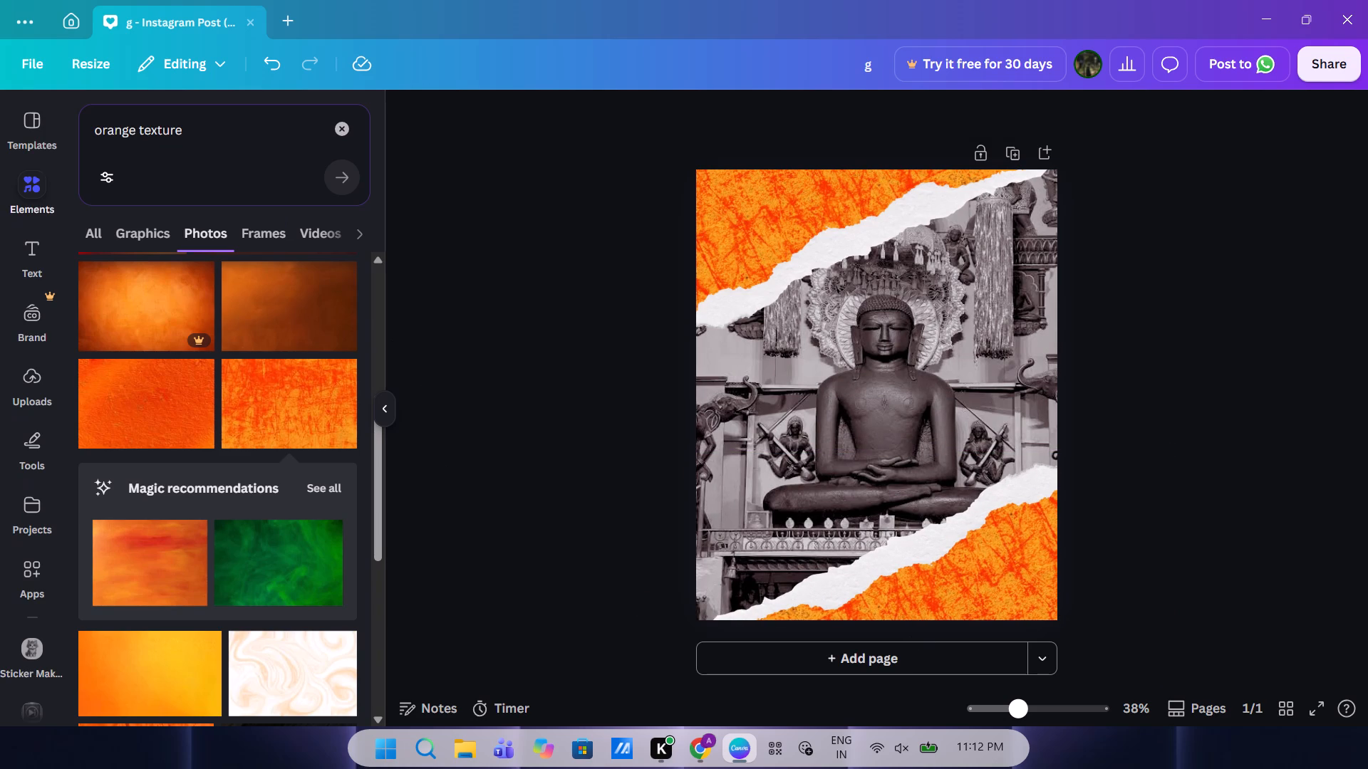
Clear the "orange" search in the uploads so all uploaded images are listed.
{"action": "left_click", "coordinate": [37, 387]}
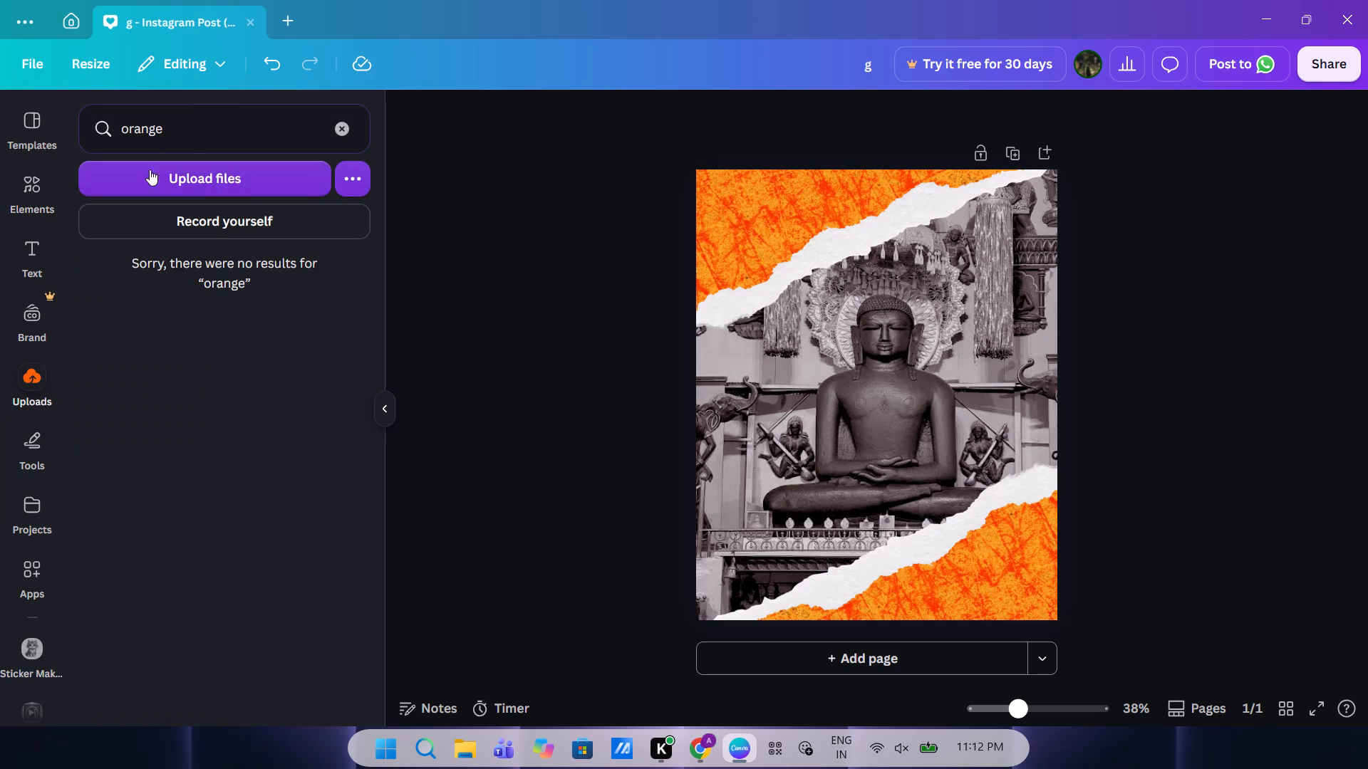
{"action": "left_click", "coordinate": [341, 140]}
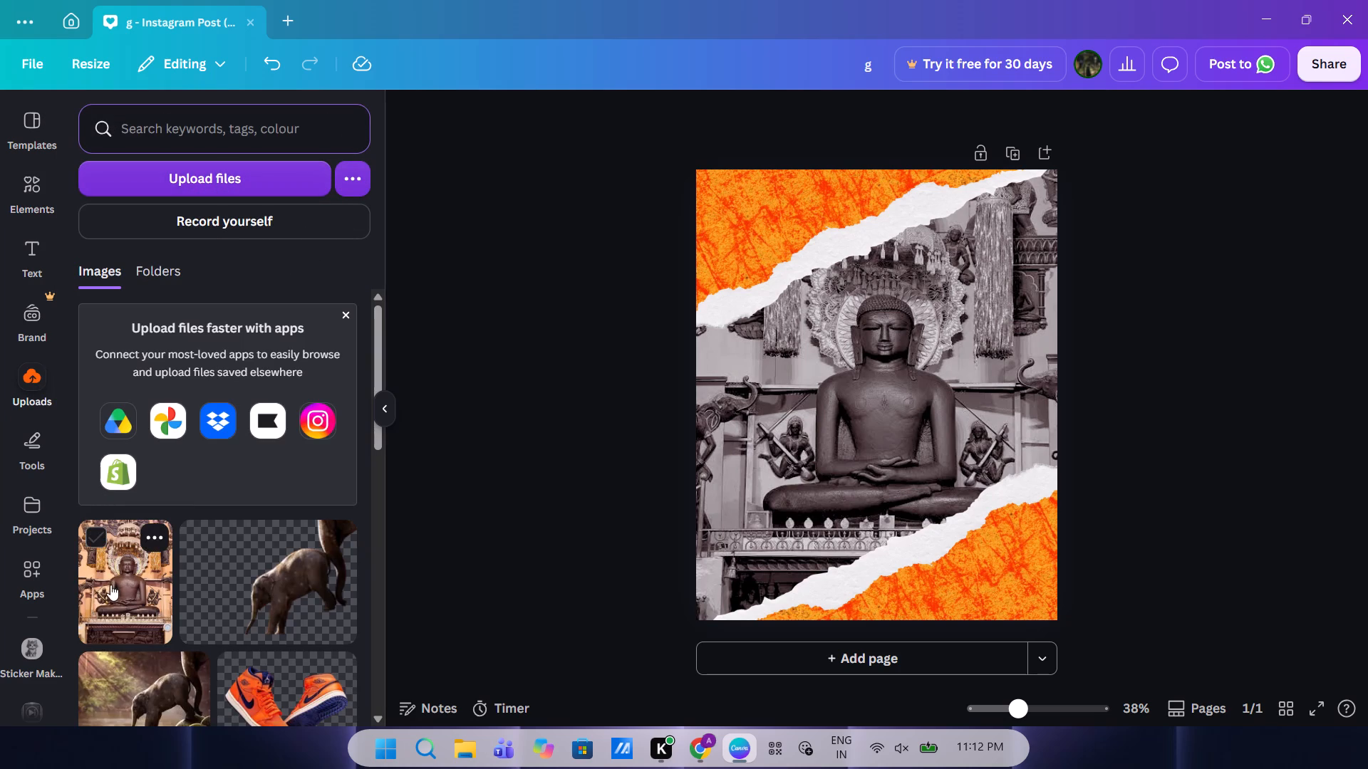
Search the Canva apps for "Background" and open the Background app with its colour and image backgrounds.
{"action": "left_click", "coordinate": [33, 591]}
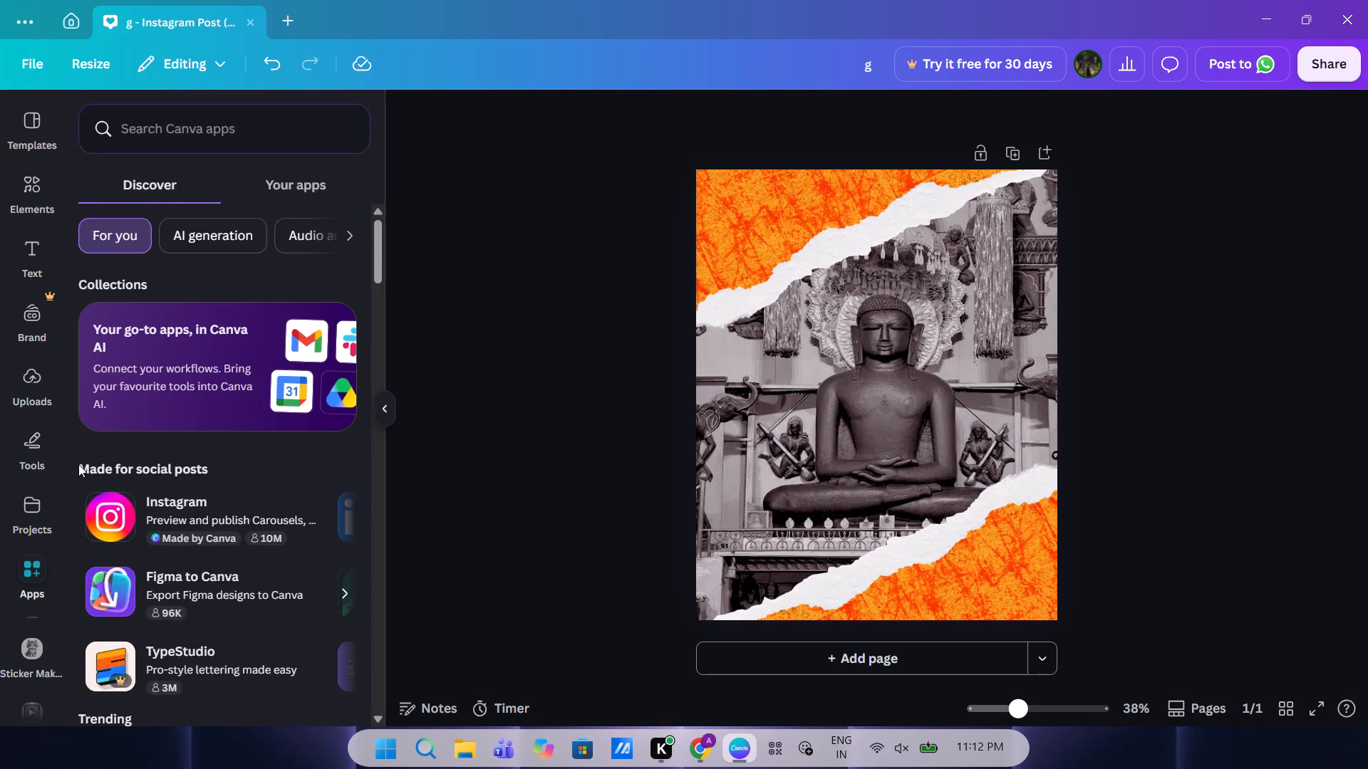
{"action": "scroll", "coordinate": [158, 532], "scroll_direction": "down", "scroll_amount": 1}
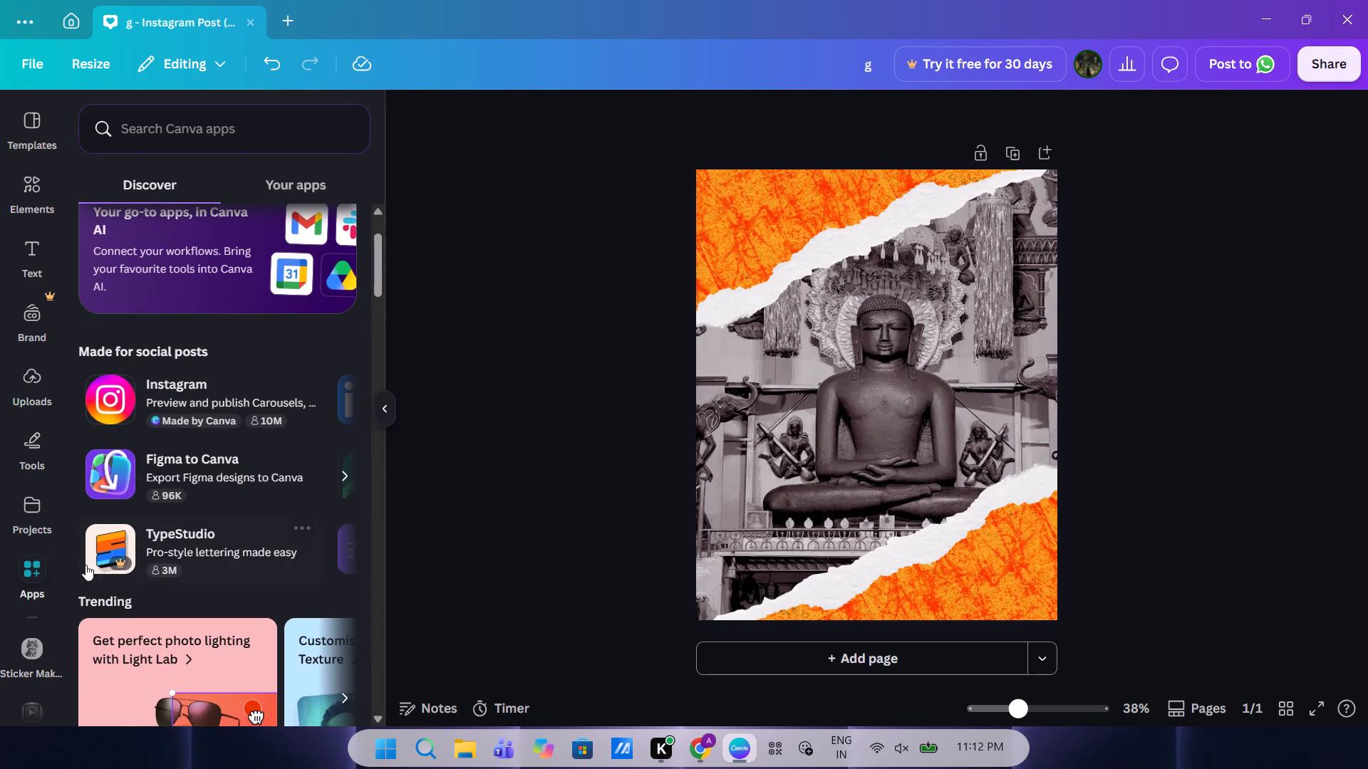
{"action": "scroll", "coordinate": [142, 520], "scroll_direction": "up", "scroll_amount": 1}
{"action": "left_click", "coordinate": [263, 140]}
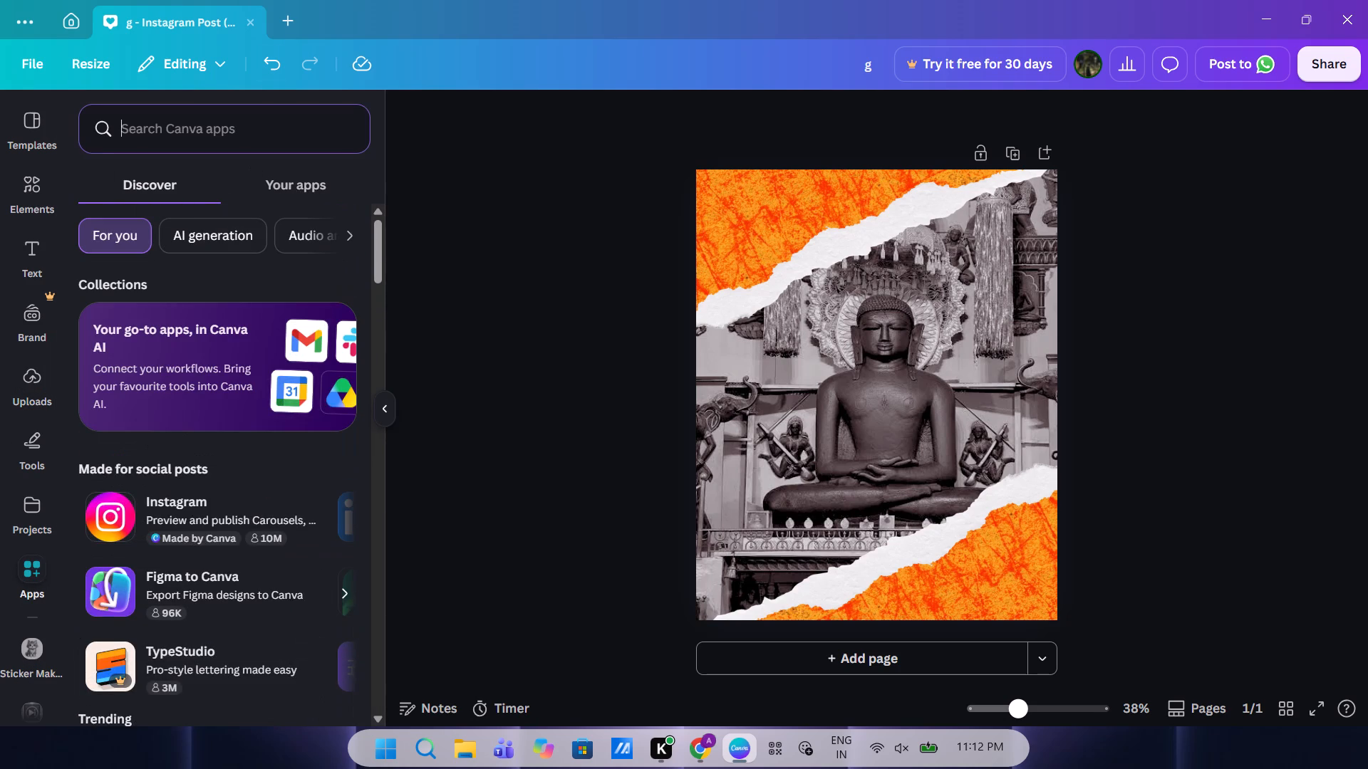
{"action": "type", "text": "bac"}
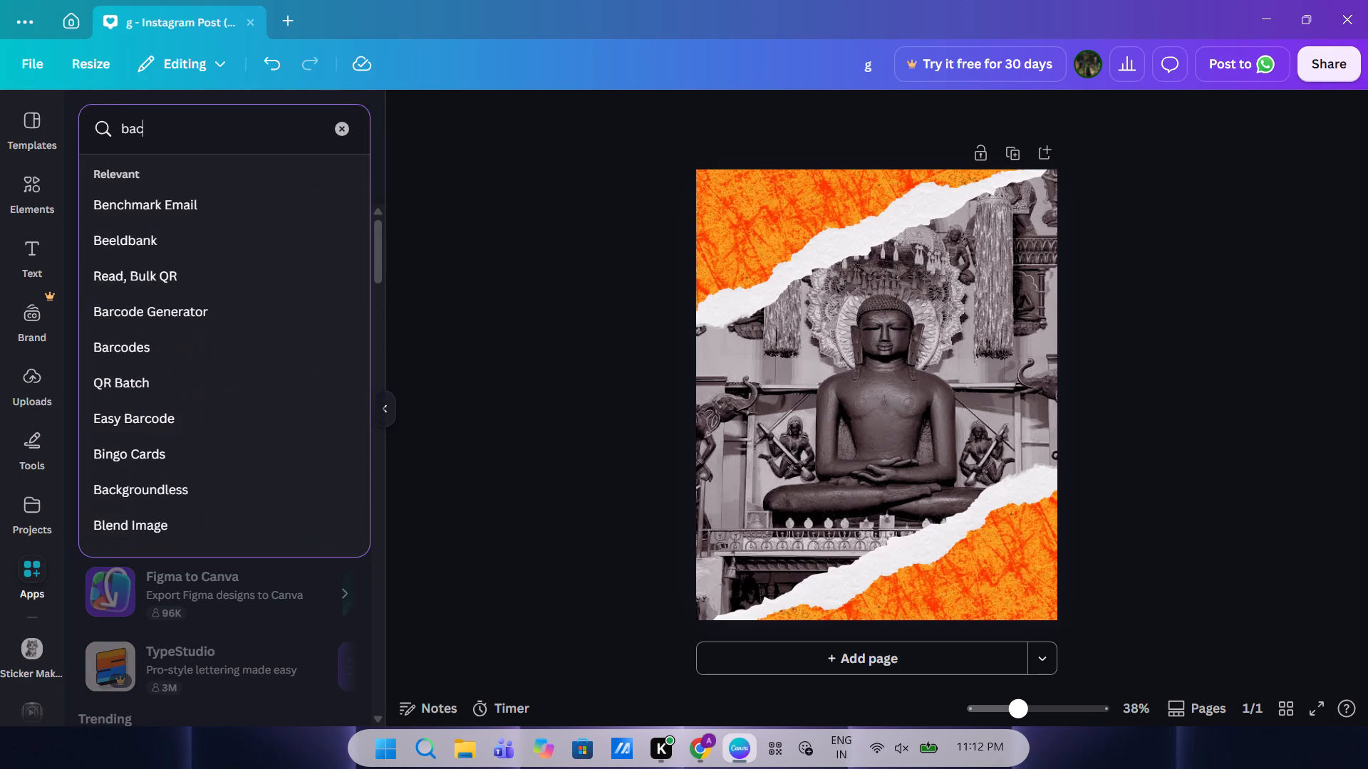
{"action": "left_click", "coordinate": [190, 200]}
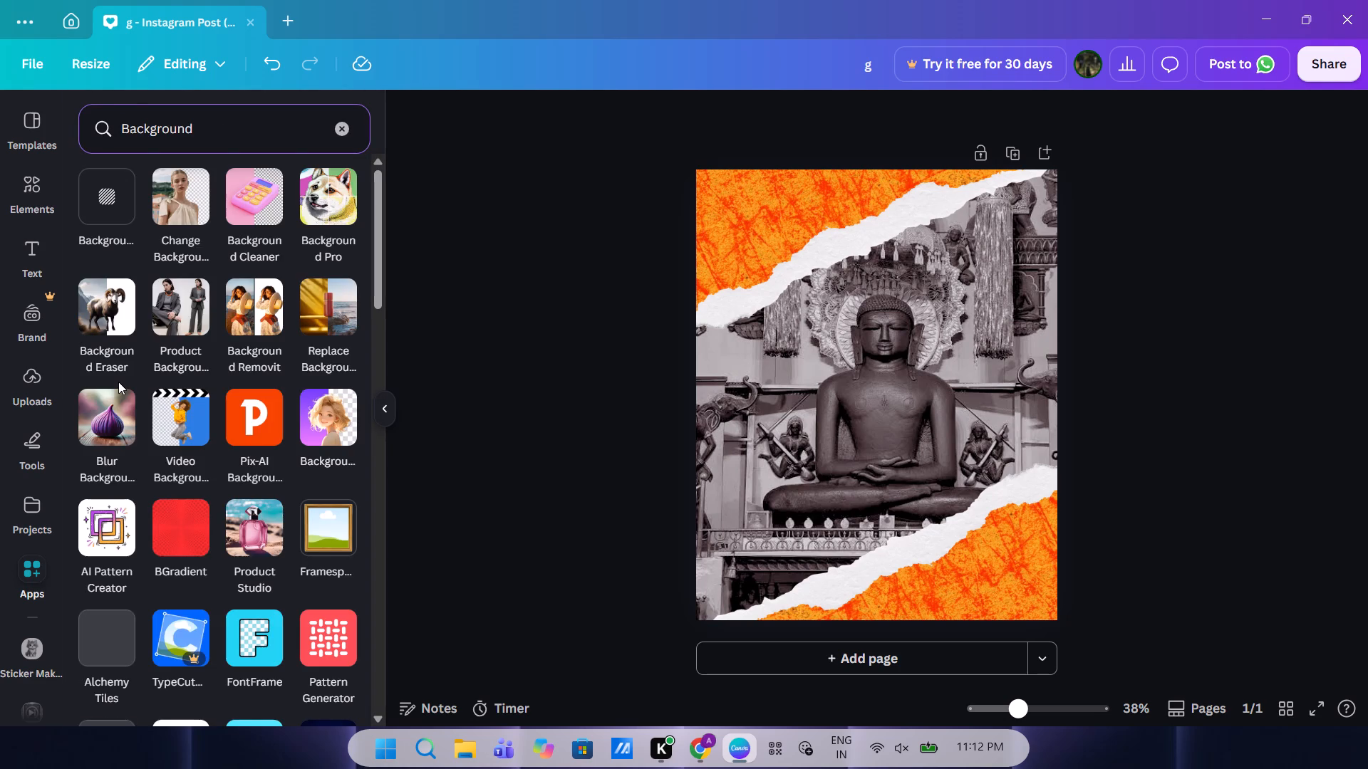
{"action": "left_click", "coordinate": [87, 215]}
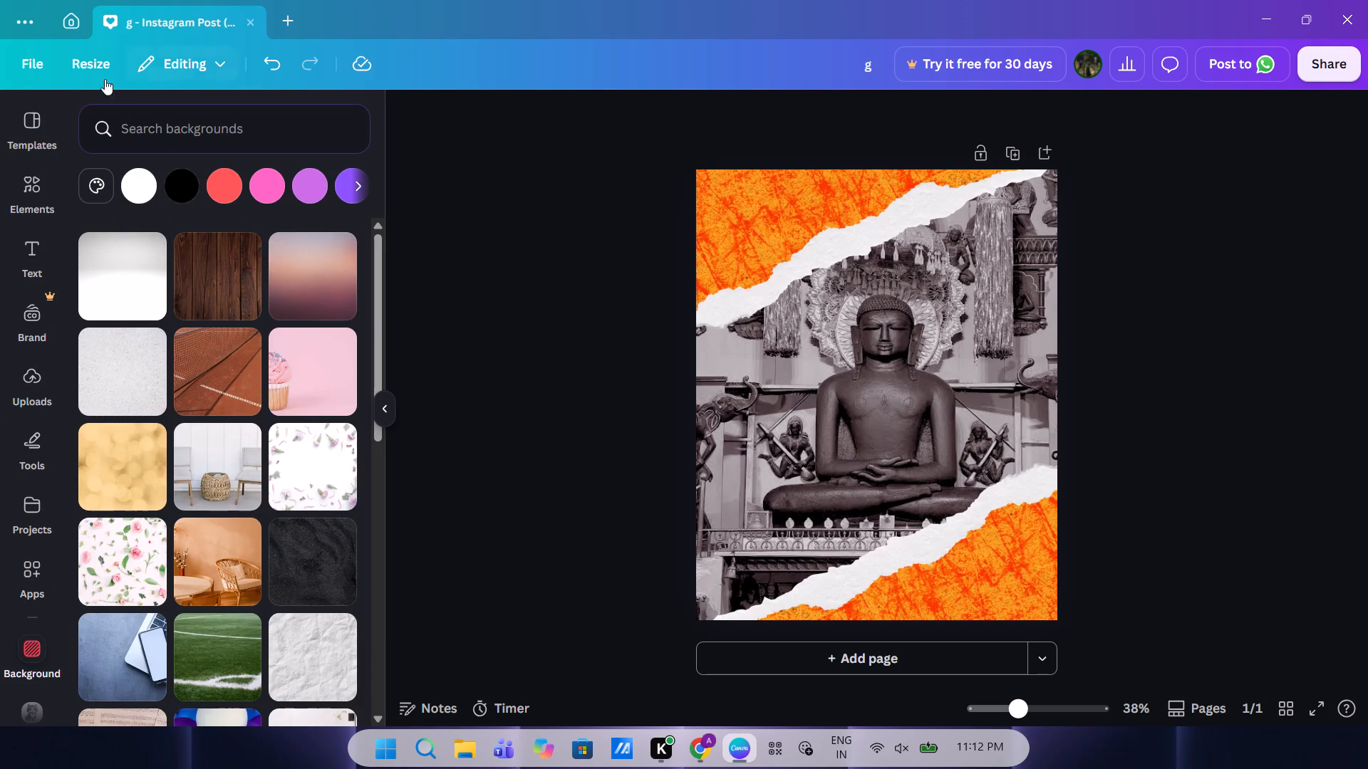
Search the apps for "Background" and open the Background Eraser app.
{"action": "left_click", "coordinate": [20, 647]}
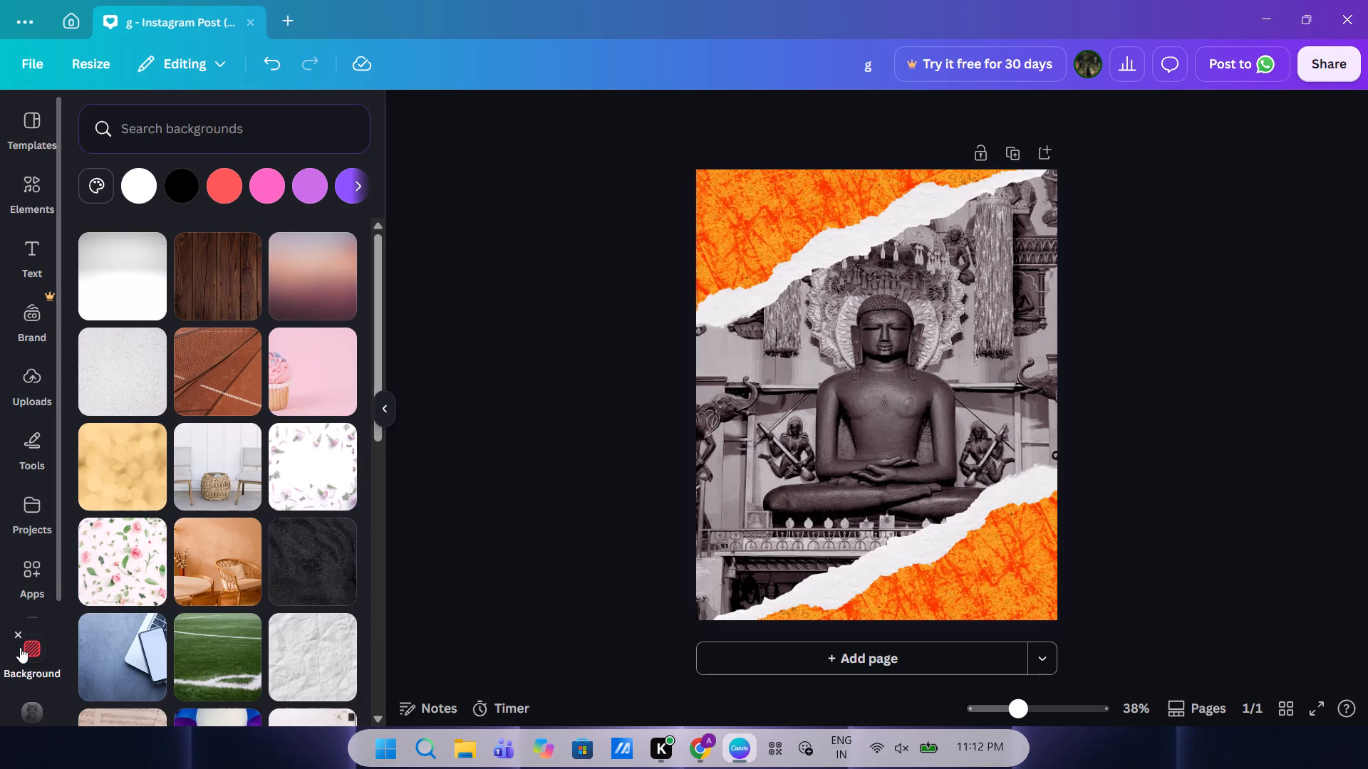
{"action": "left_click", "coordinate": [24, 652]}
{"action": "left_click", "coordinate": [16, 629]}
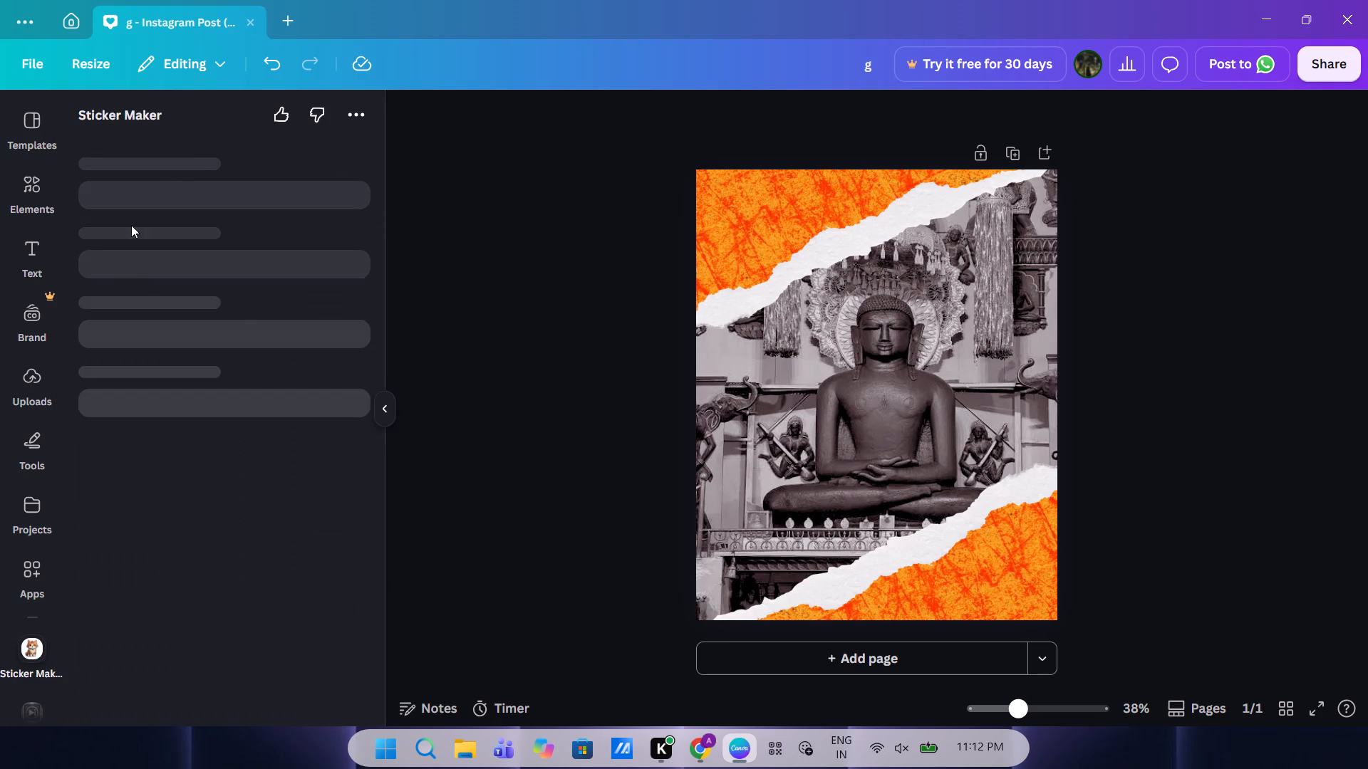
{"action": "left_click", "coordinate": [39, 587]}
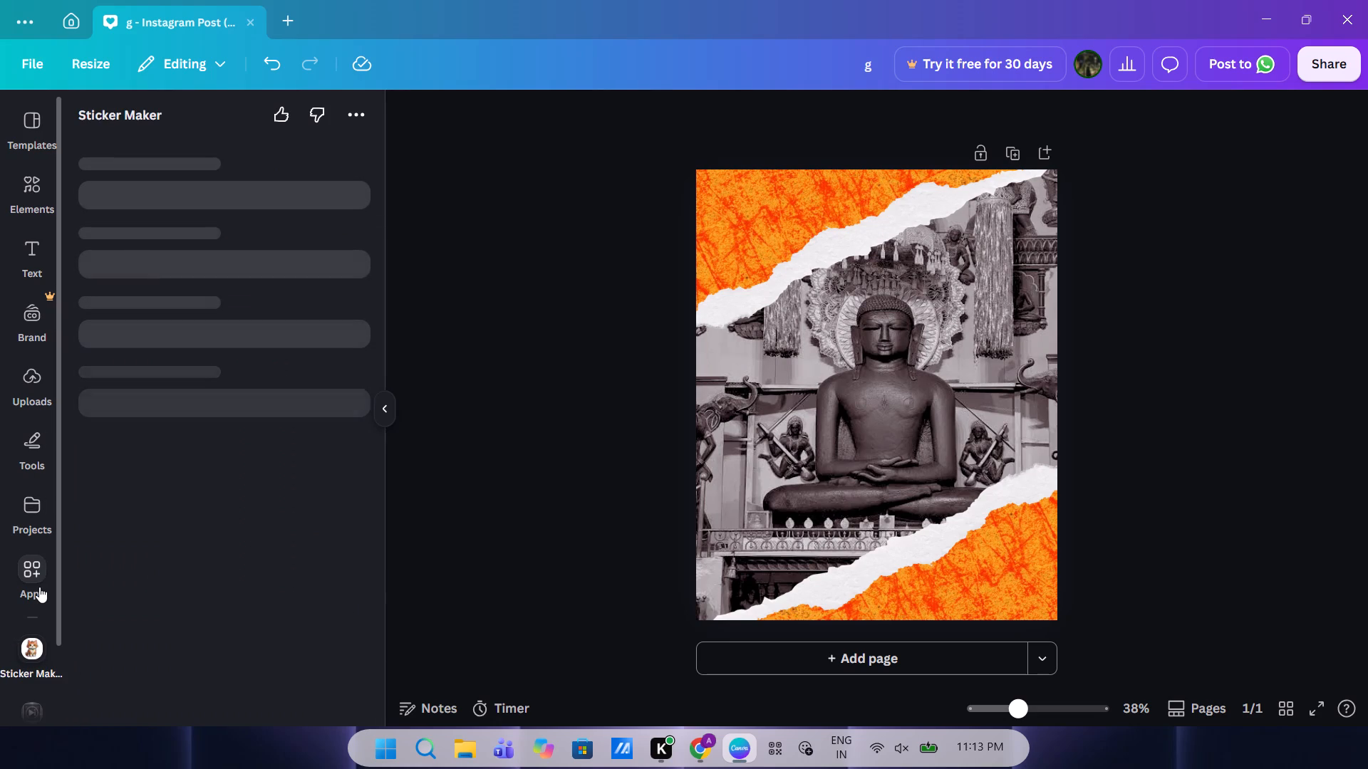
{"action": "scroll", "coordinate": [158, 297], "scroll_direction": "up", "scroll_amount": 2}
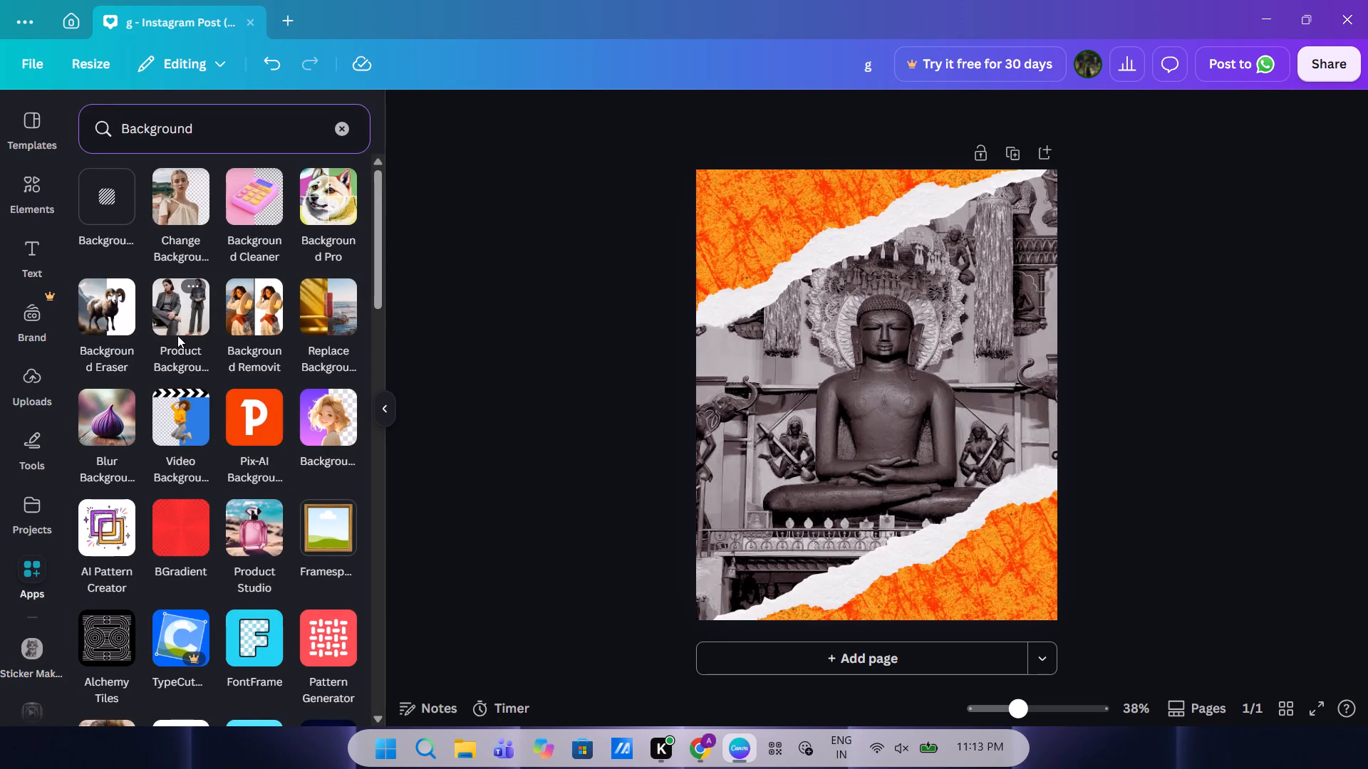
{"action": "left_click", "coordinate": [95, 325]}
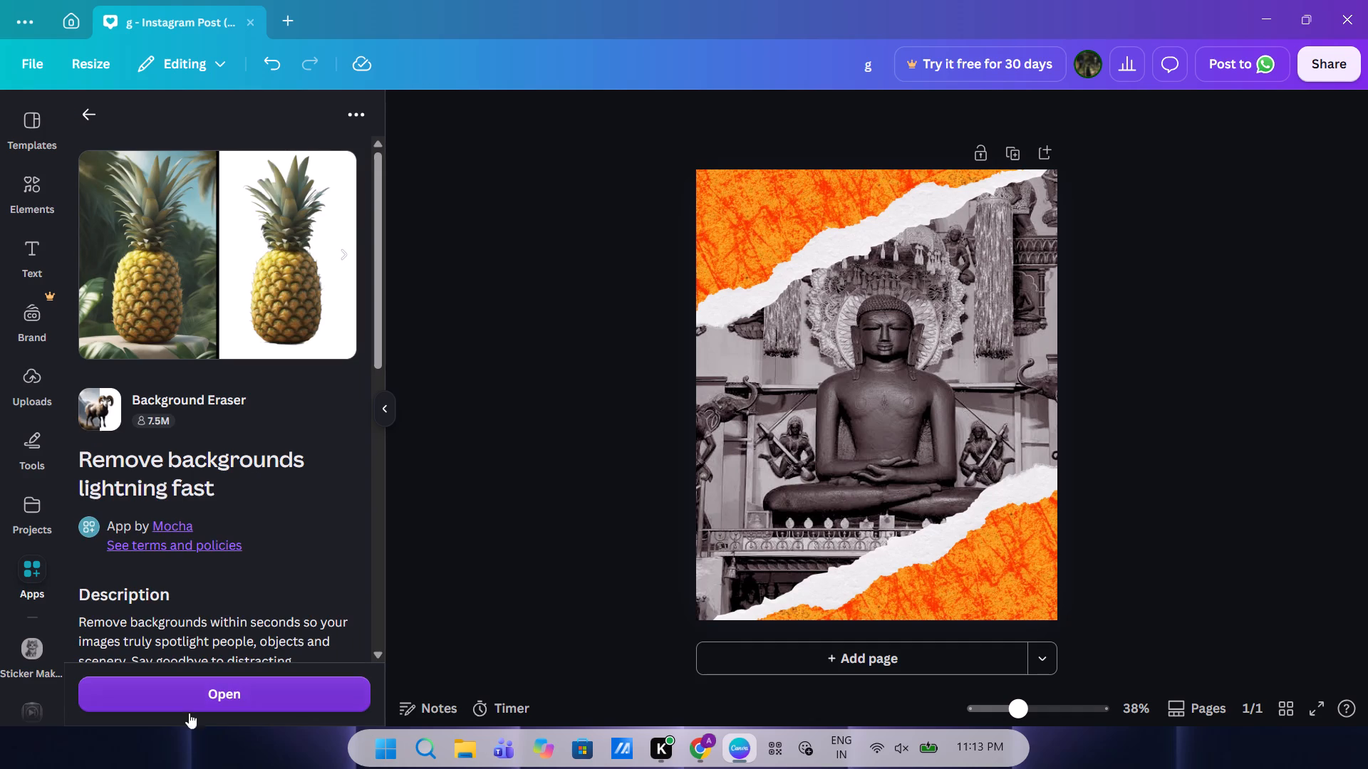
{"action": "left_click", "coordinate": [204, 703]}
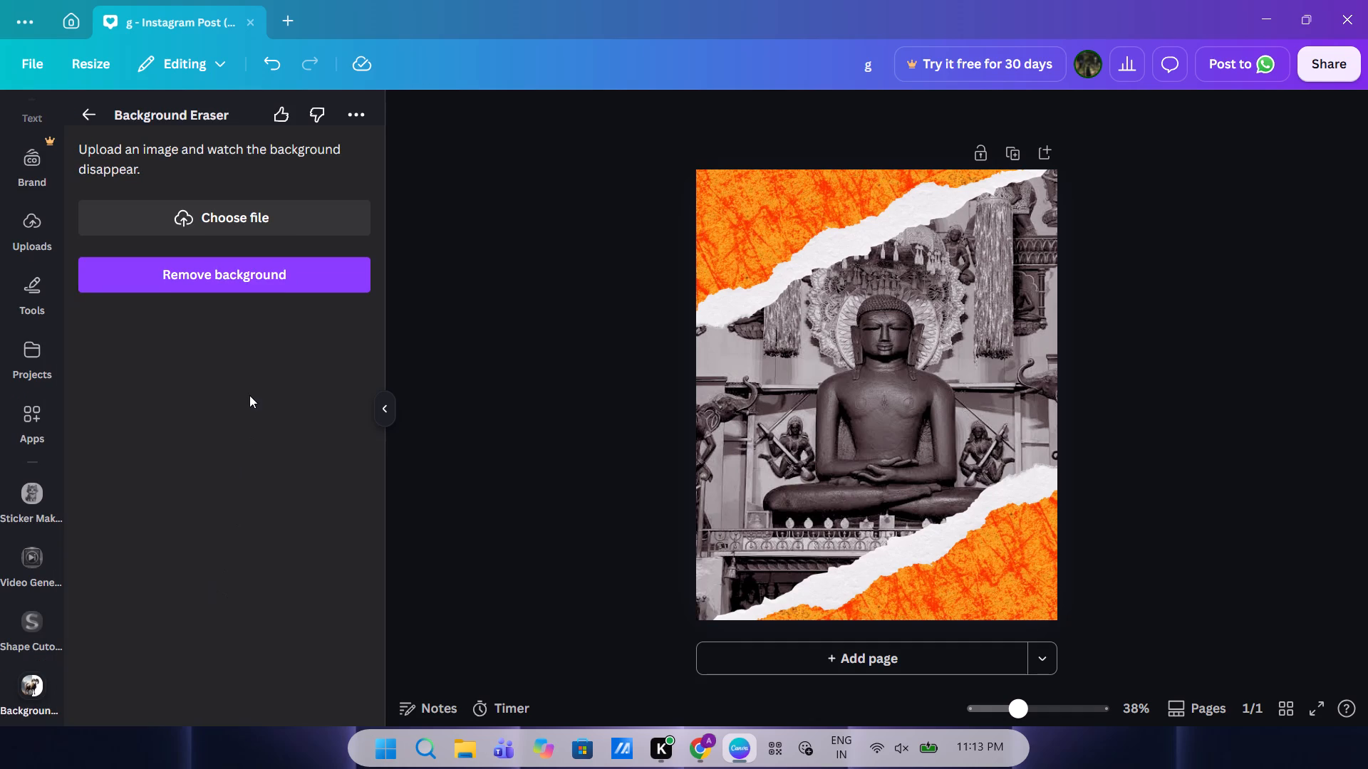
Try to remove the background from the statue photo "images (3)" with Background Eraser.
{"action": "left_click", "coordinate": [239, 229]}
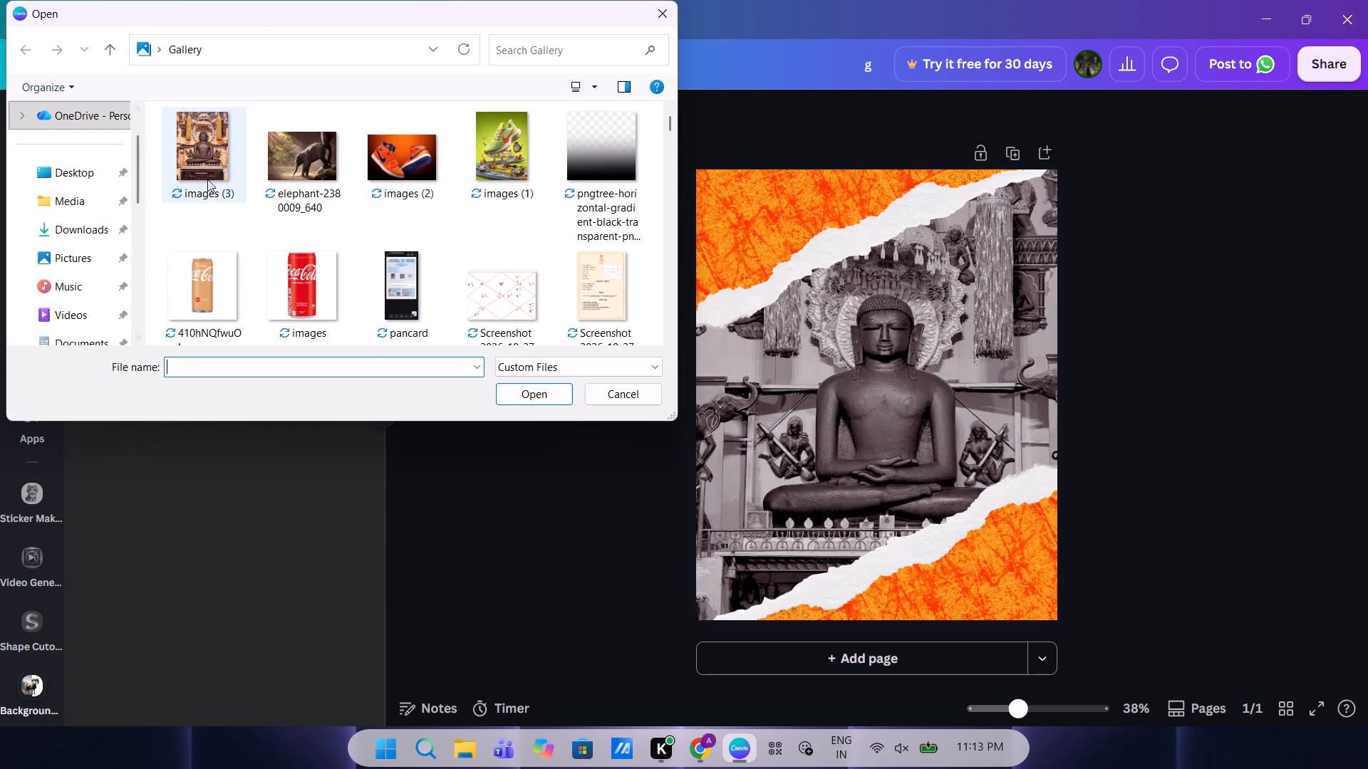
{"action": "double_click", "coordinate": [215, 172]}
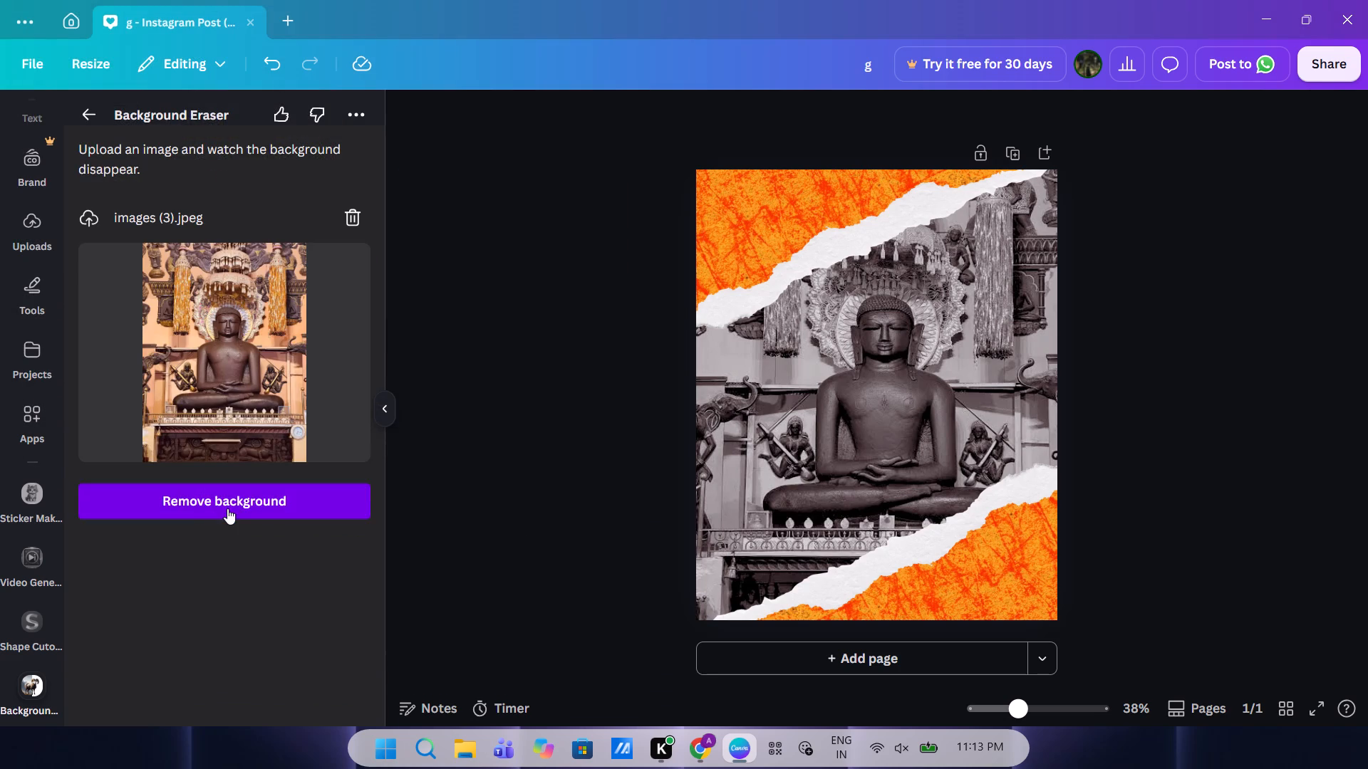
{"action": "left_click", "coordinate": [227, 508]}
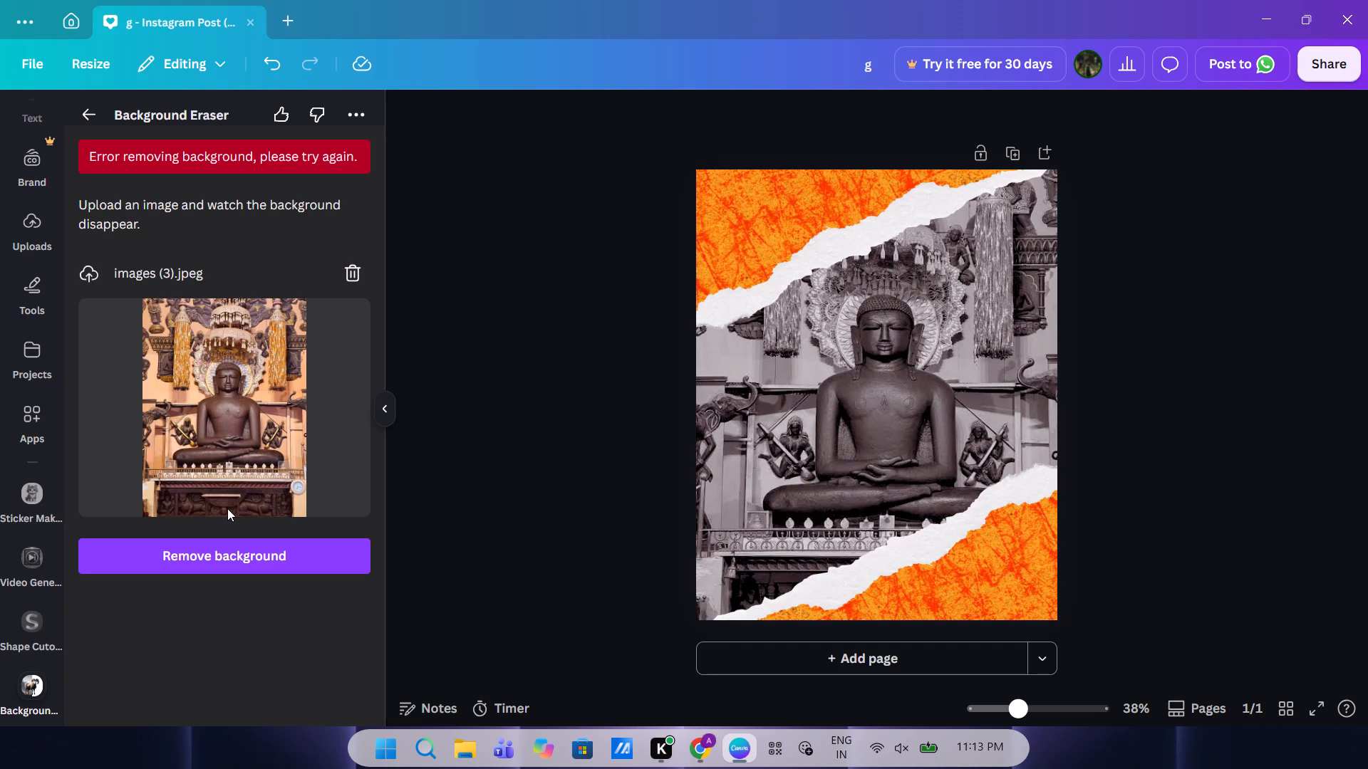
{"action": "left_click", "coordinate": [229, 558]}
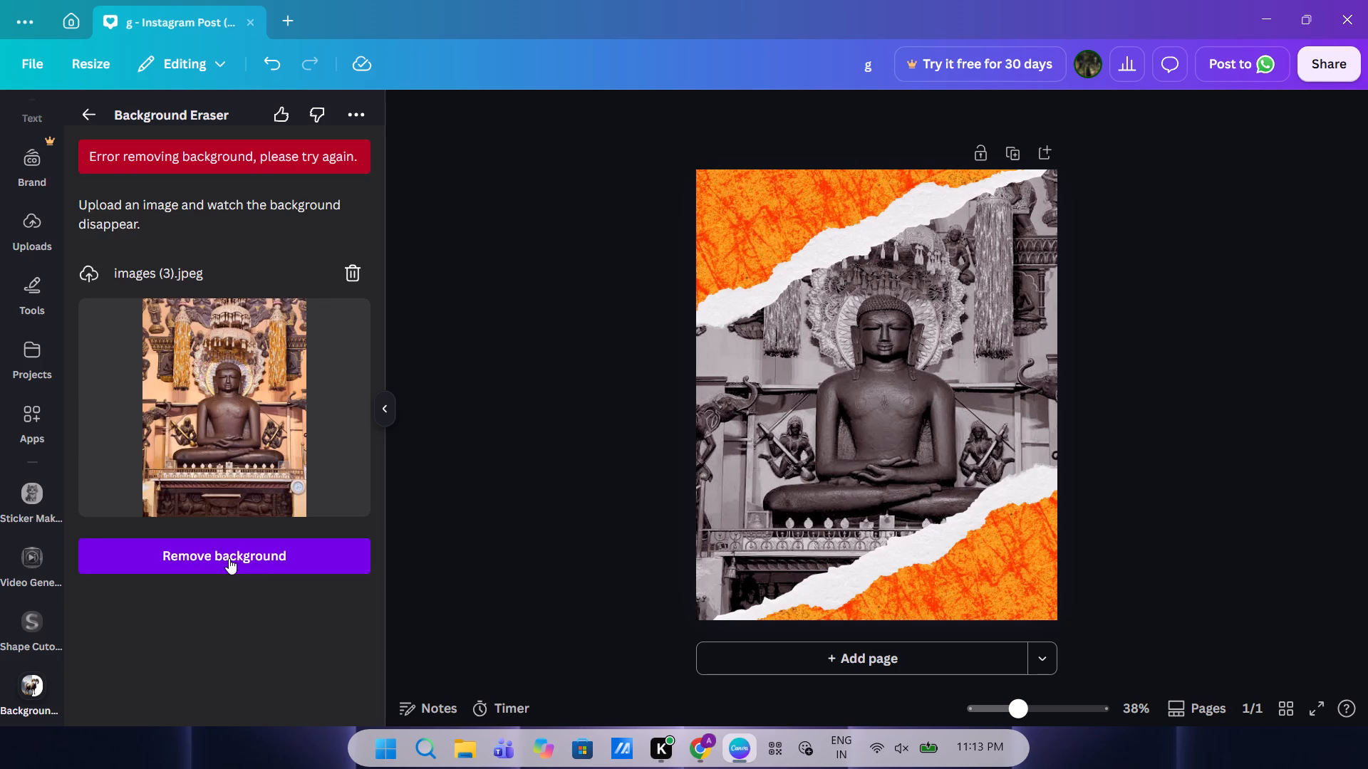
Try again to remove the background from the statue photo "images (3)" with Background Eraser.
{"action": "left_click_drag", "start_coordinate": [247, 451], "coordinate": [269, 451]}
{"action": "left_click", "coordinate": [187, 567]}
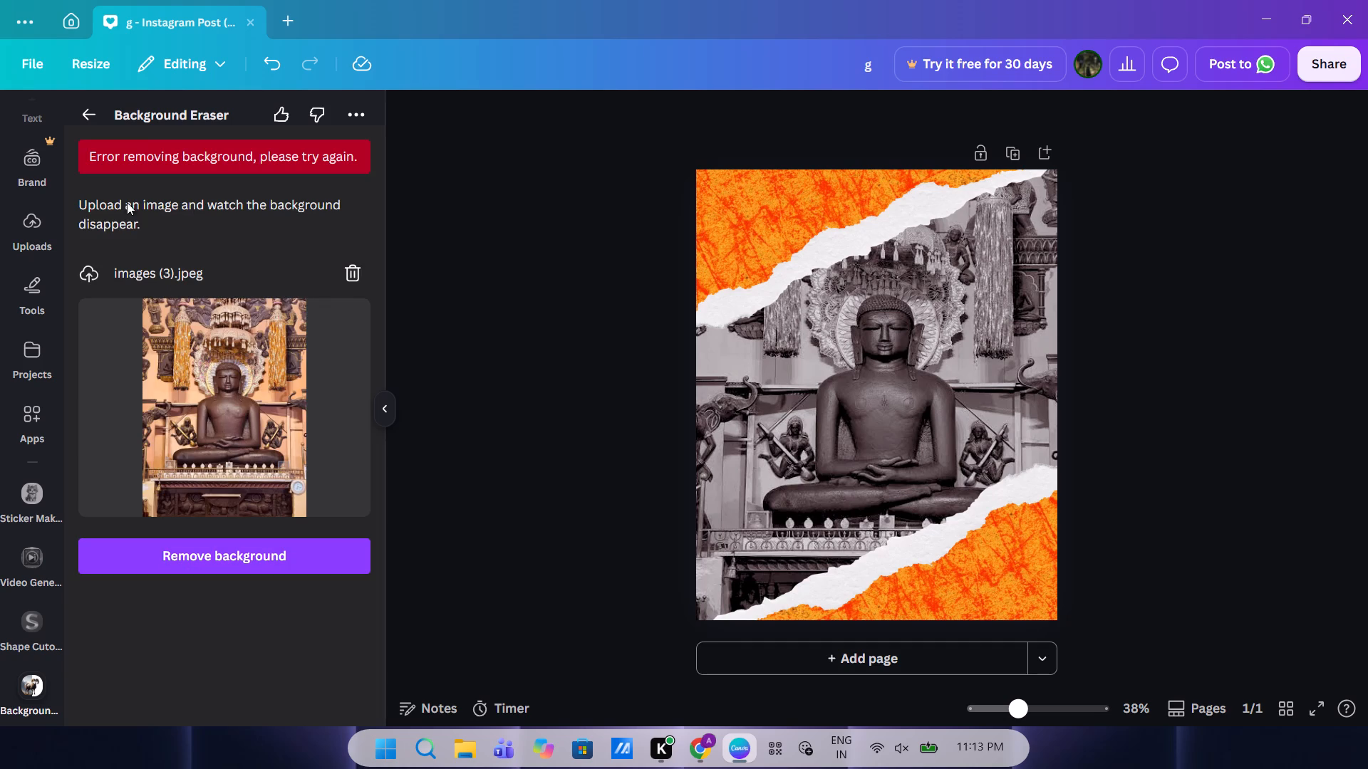
Return to the "Background" app results and browse them and the search suggestions for another background-removal app.
{"action": "left_click", "coordinate": [93, 113]}
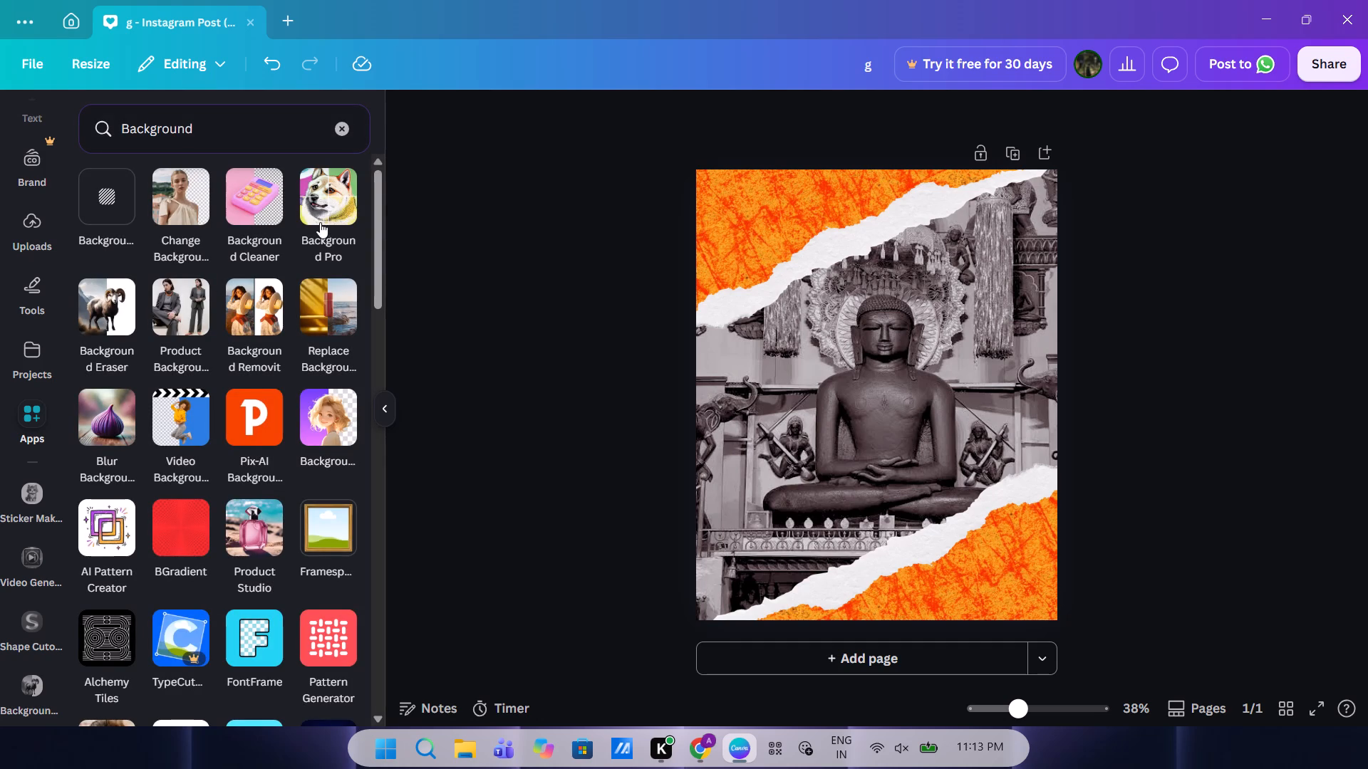
{"action": "scroll", "coordinate": [321, 206], "scroll_direction": "down", "scroll_amount": 1}
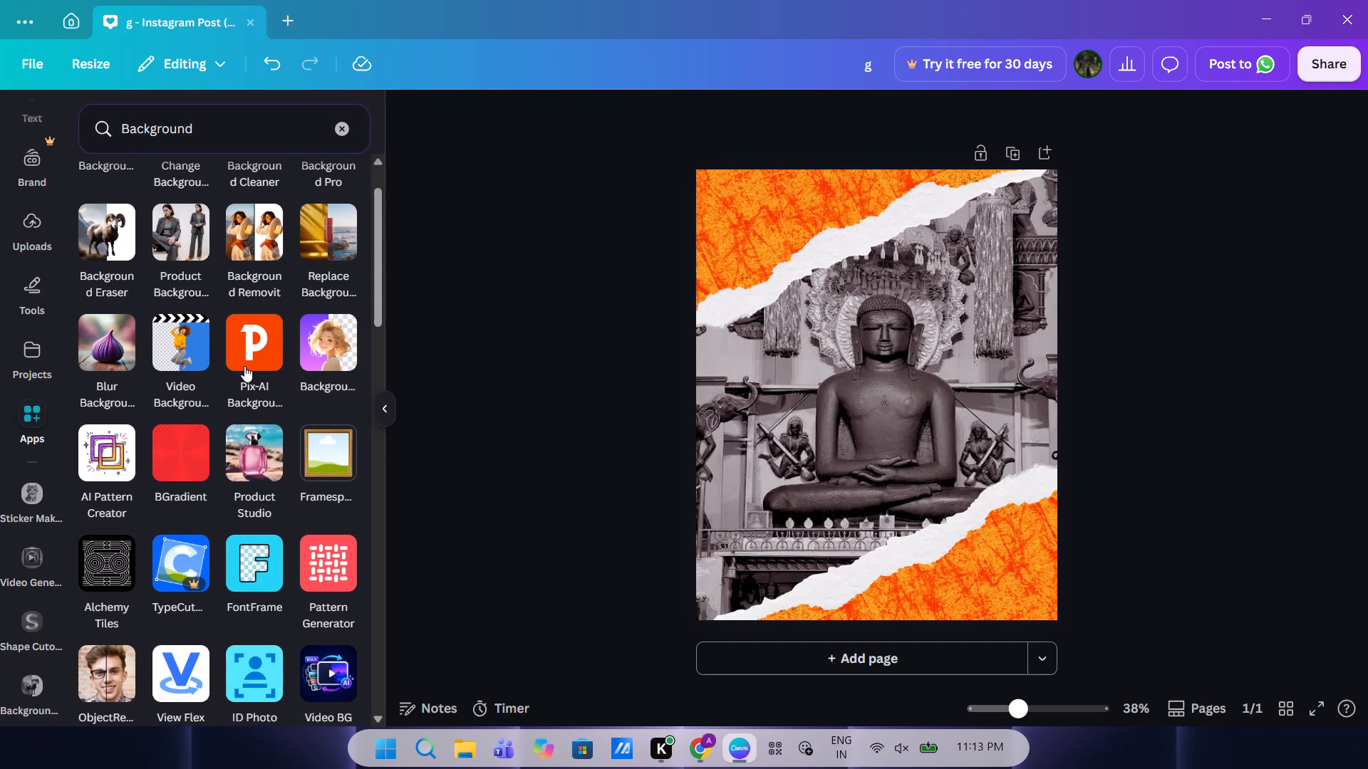
{"action": "scroll", "coordinate": [244, 366], "scroll_direction": "down", "scroll_amount": 1}
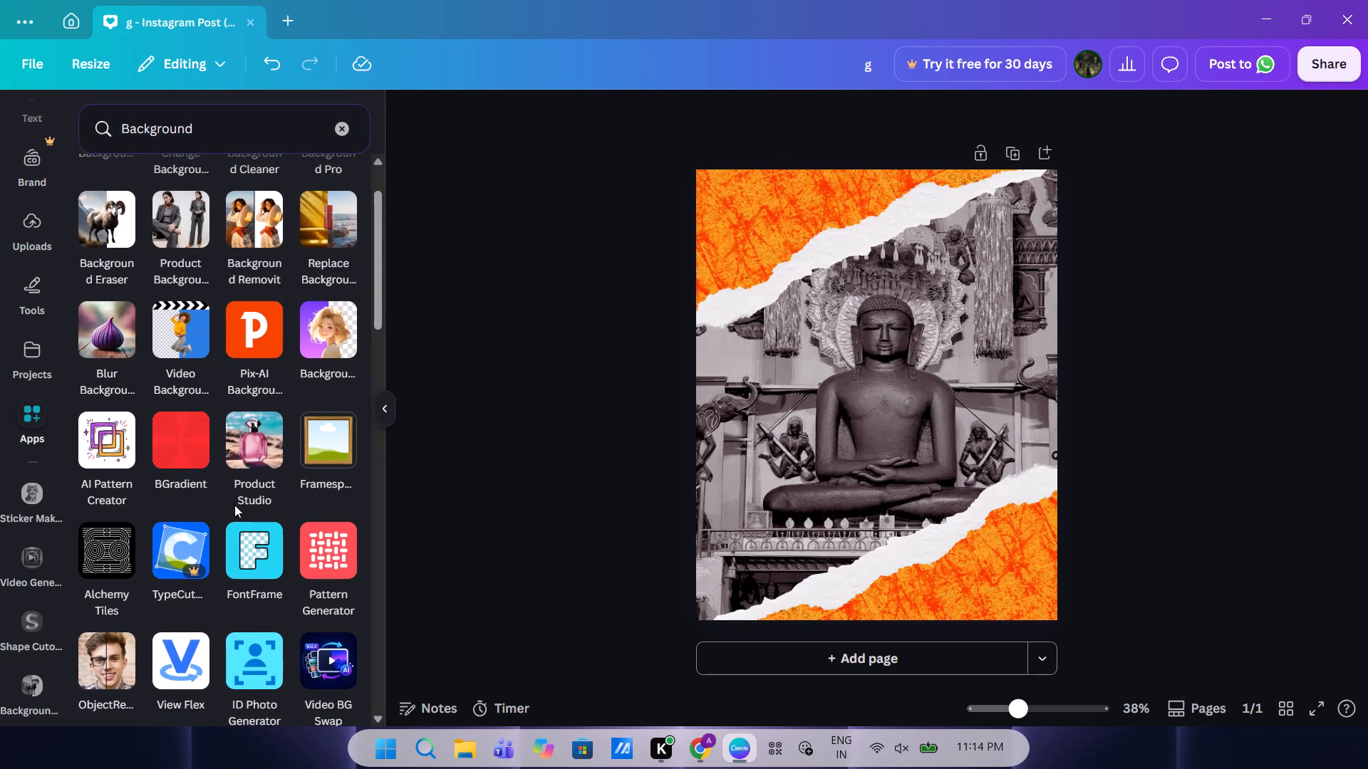
{"action": "scroll", "coordinate": [271, 407], "scroll_direction": "up", "scroll_amount": 2}
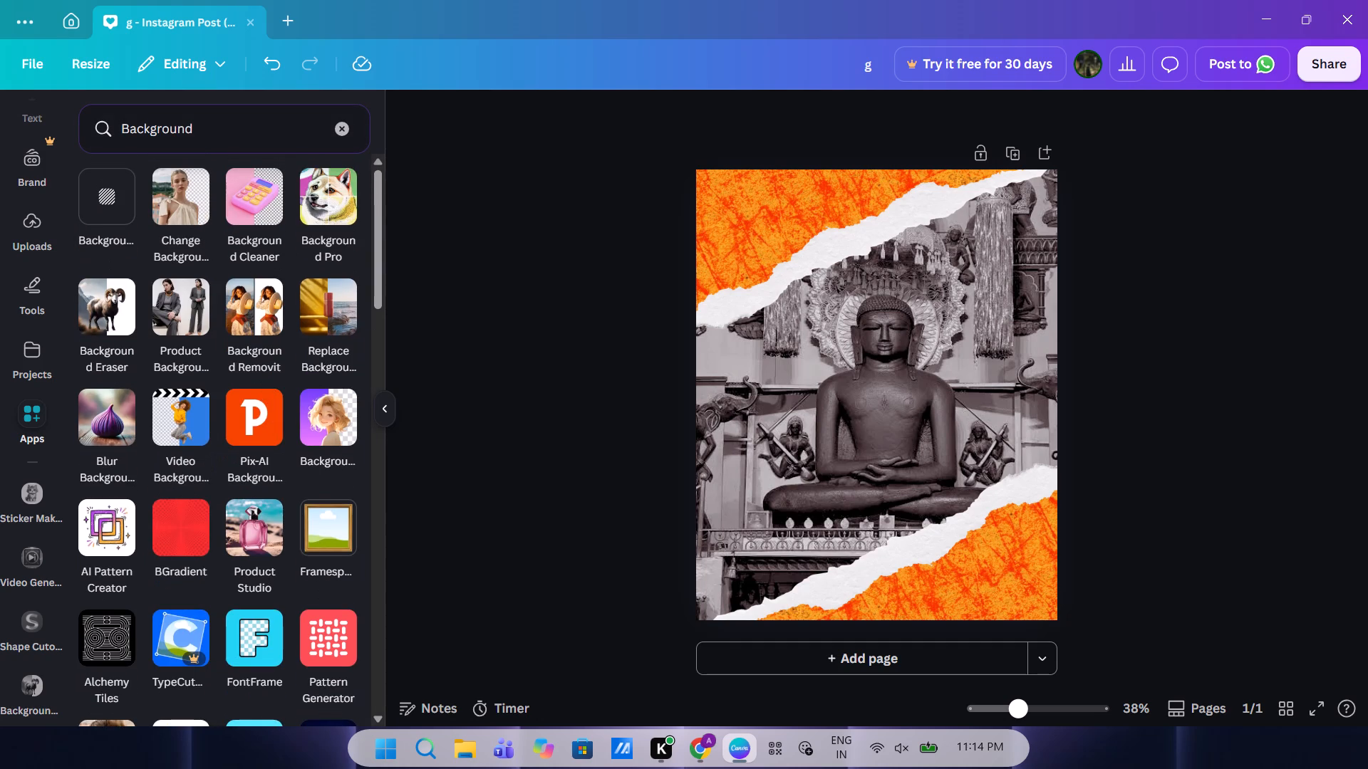
{"action": "left_click", "coordinate": [202, 125]}
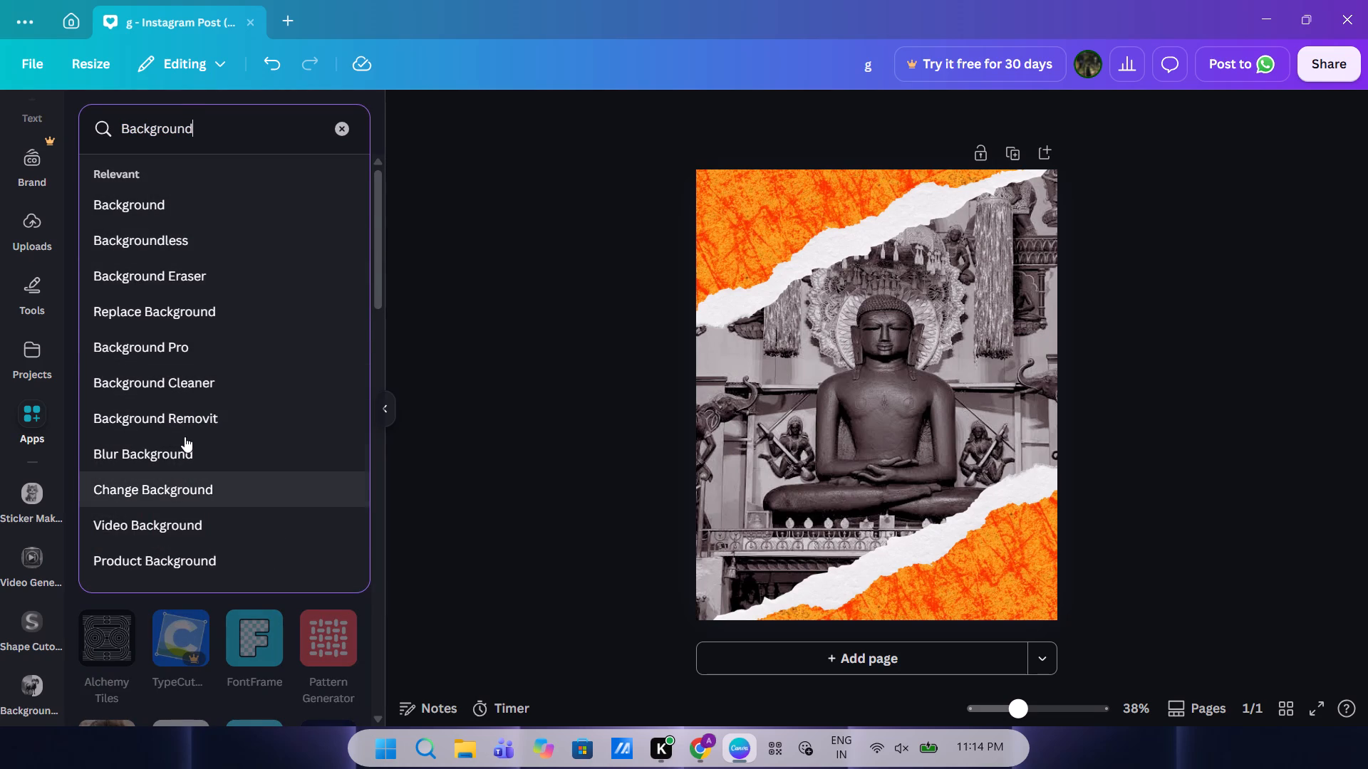
Search the apps for "Background Removit" and open that app.
{"action": "left_click", "coordinate": [204, 409]}
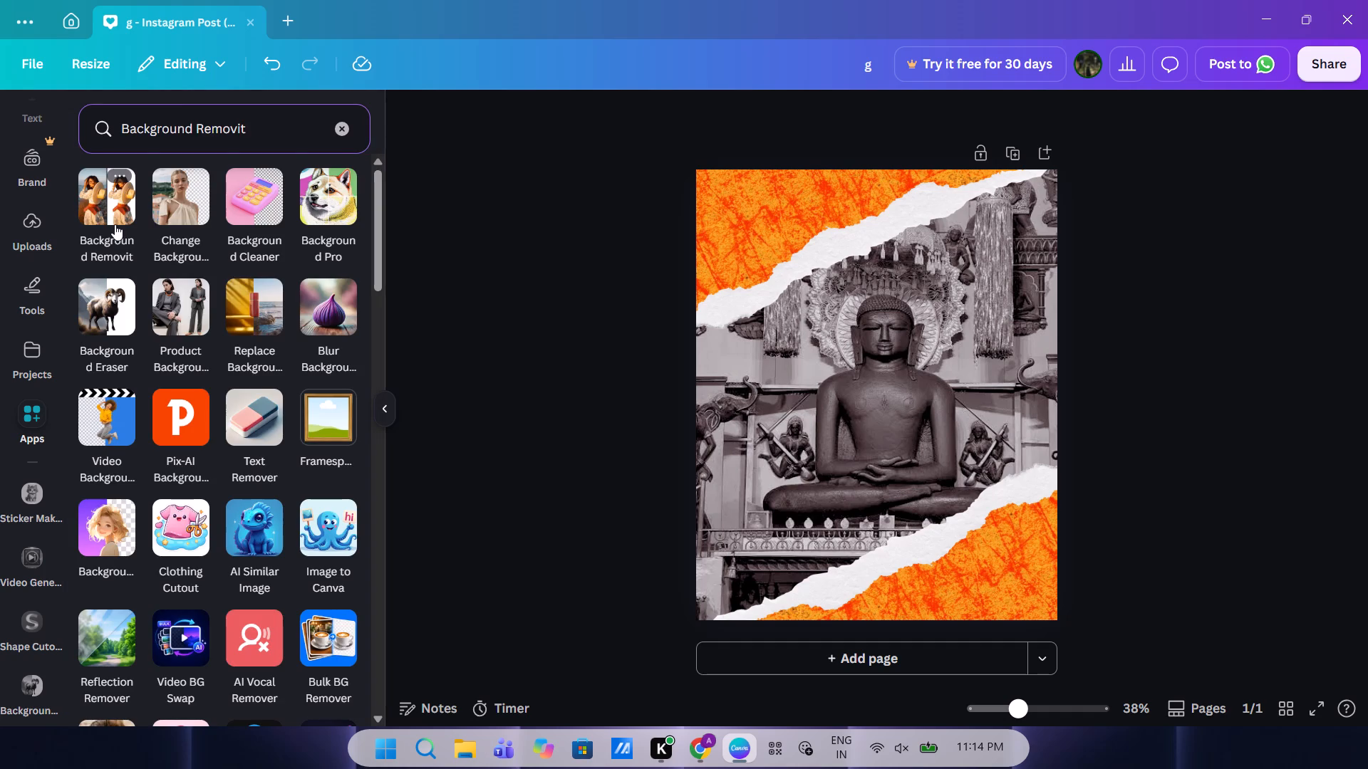
{"action": "double_click", "coordinate": [115, 224]}
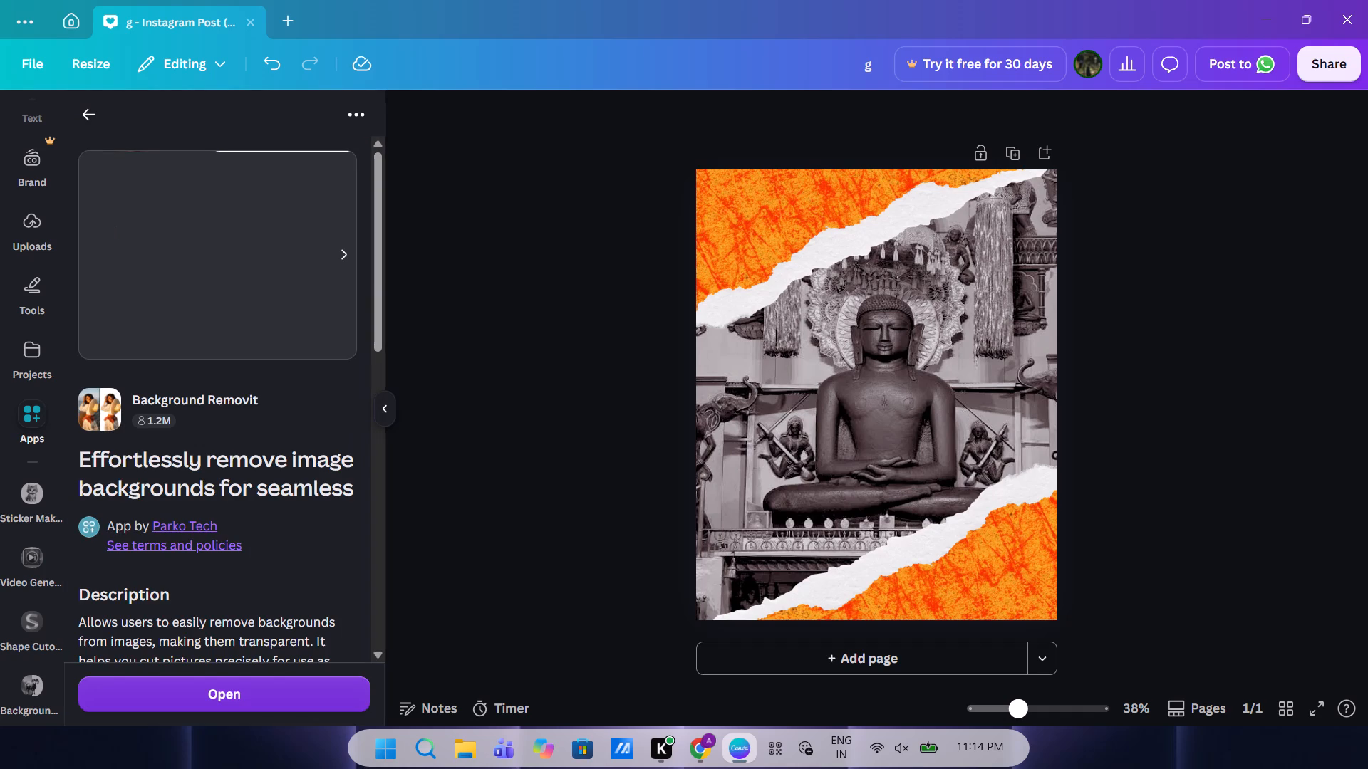
{"action": "left_click", "coordinate": [254, 699]}
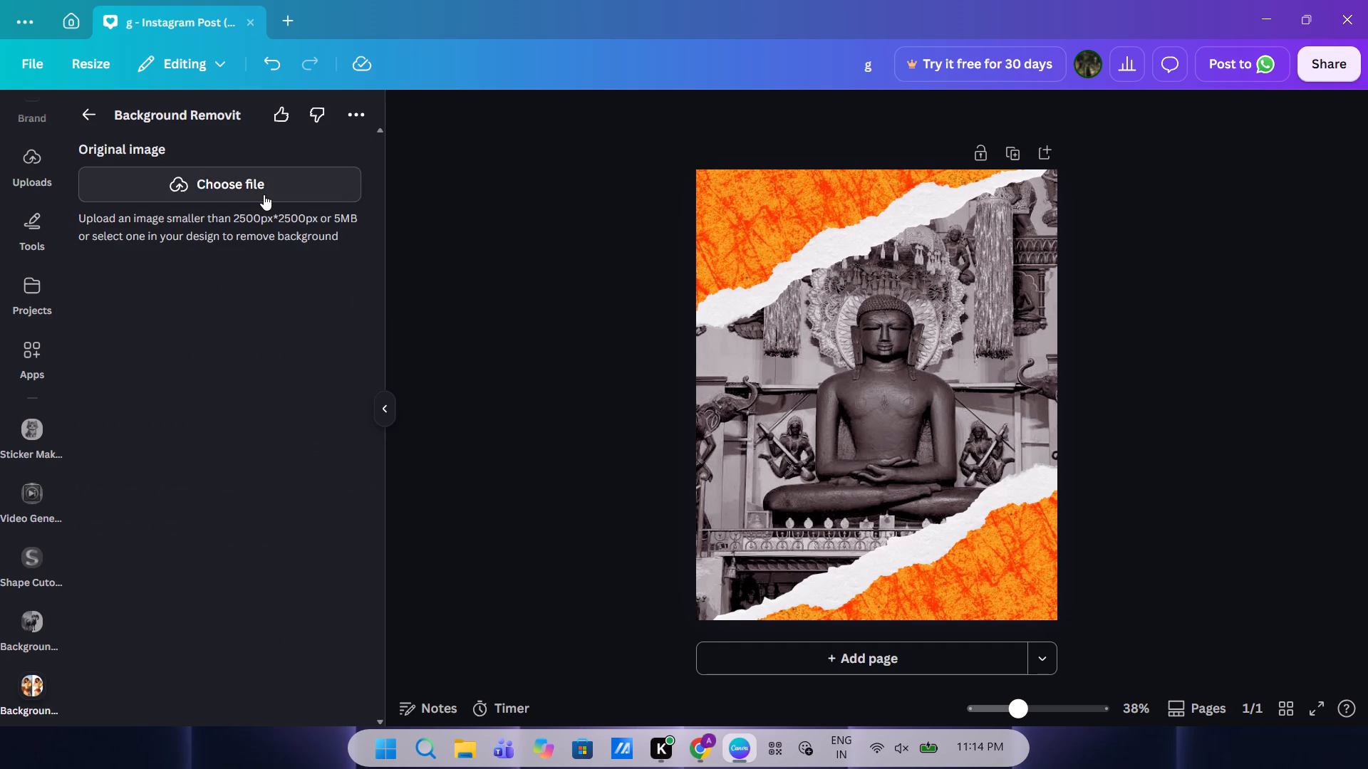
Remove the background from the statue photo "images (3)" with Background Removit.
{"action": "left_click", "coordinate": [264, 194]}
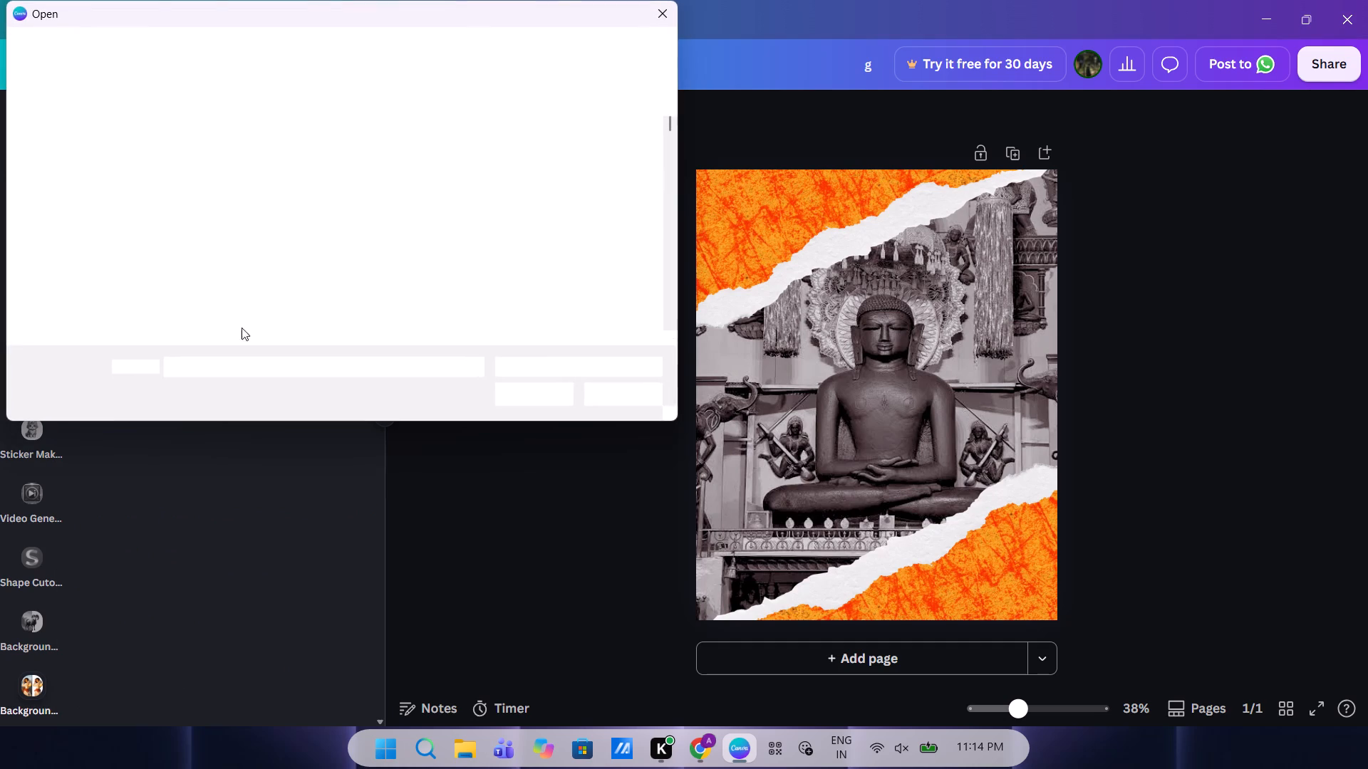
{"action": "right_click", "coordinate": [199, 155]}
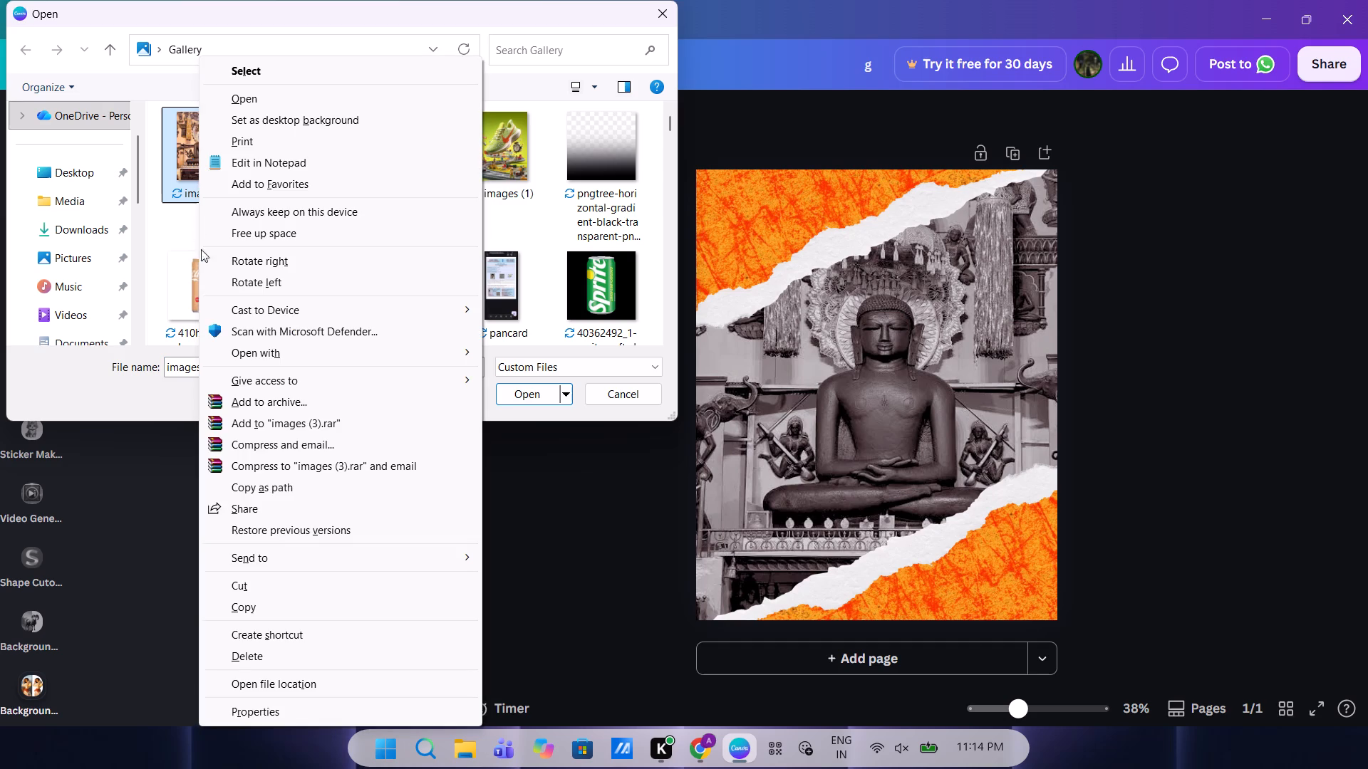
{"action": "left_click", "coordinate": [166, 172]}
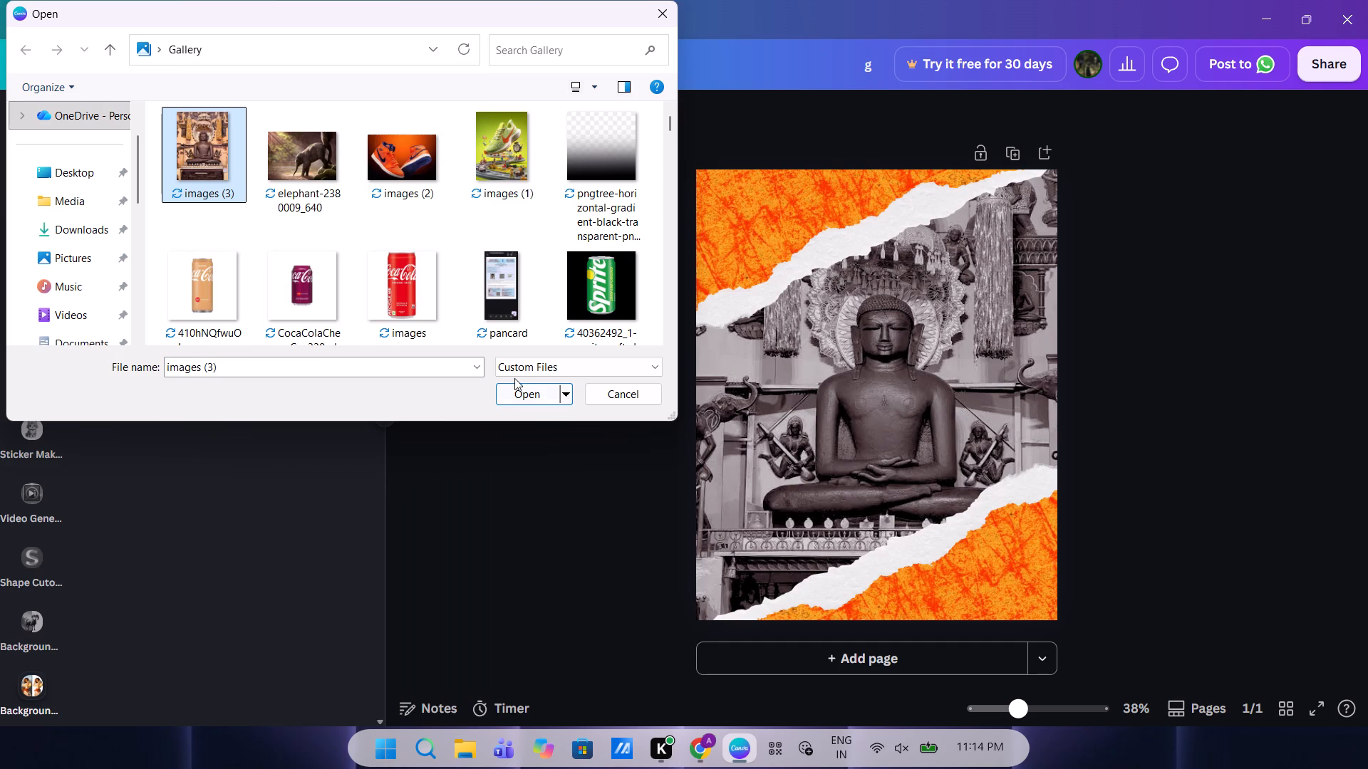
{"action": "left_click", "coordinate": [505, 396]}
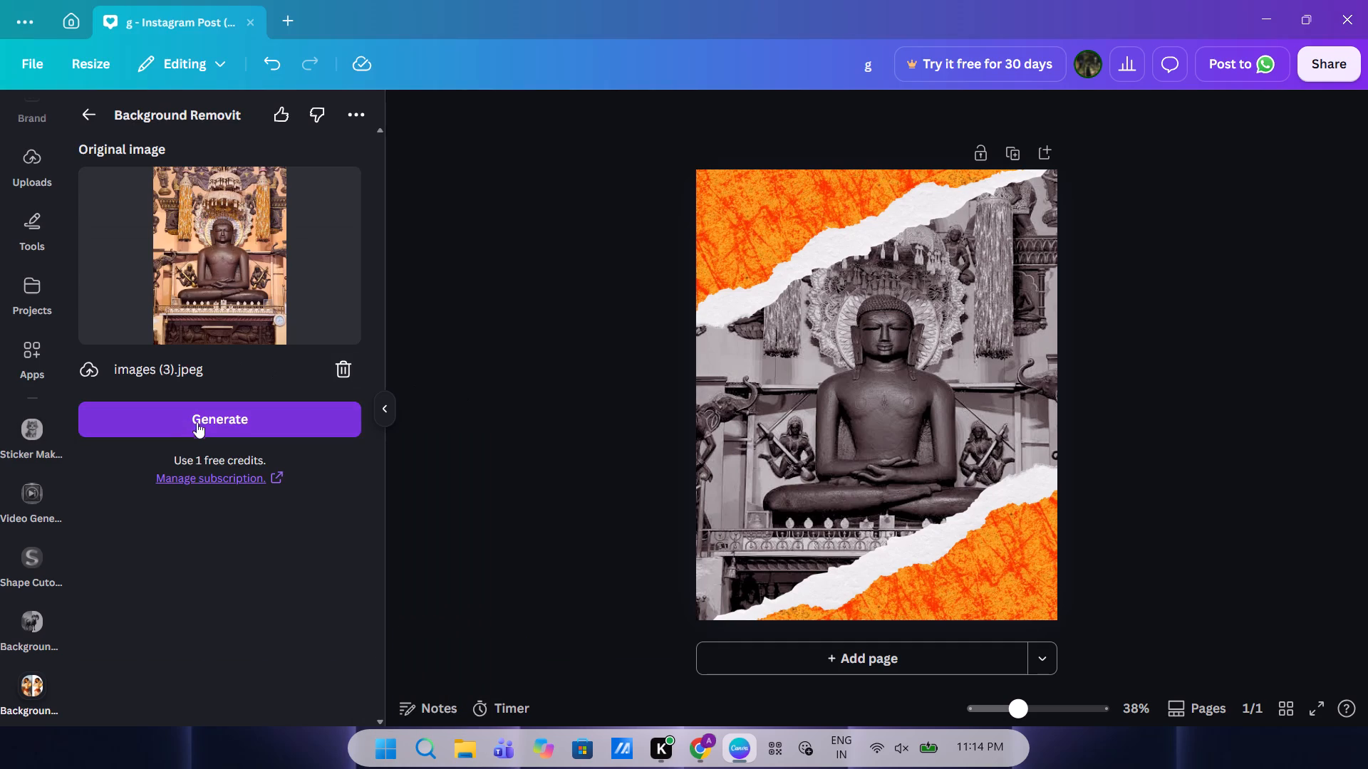
Generate the statue cutout from "images (3)", compare it with the original, and add it to the design.
{"action": "left_click", "coordinate": [204, 420]}
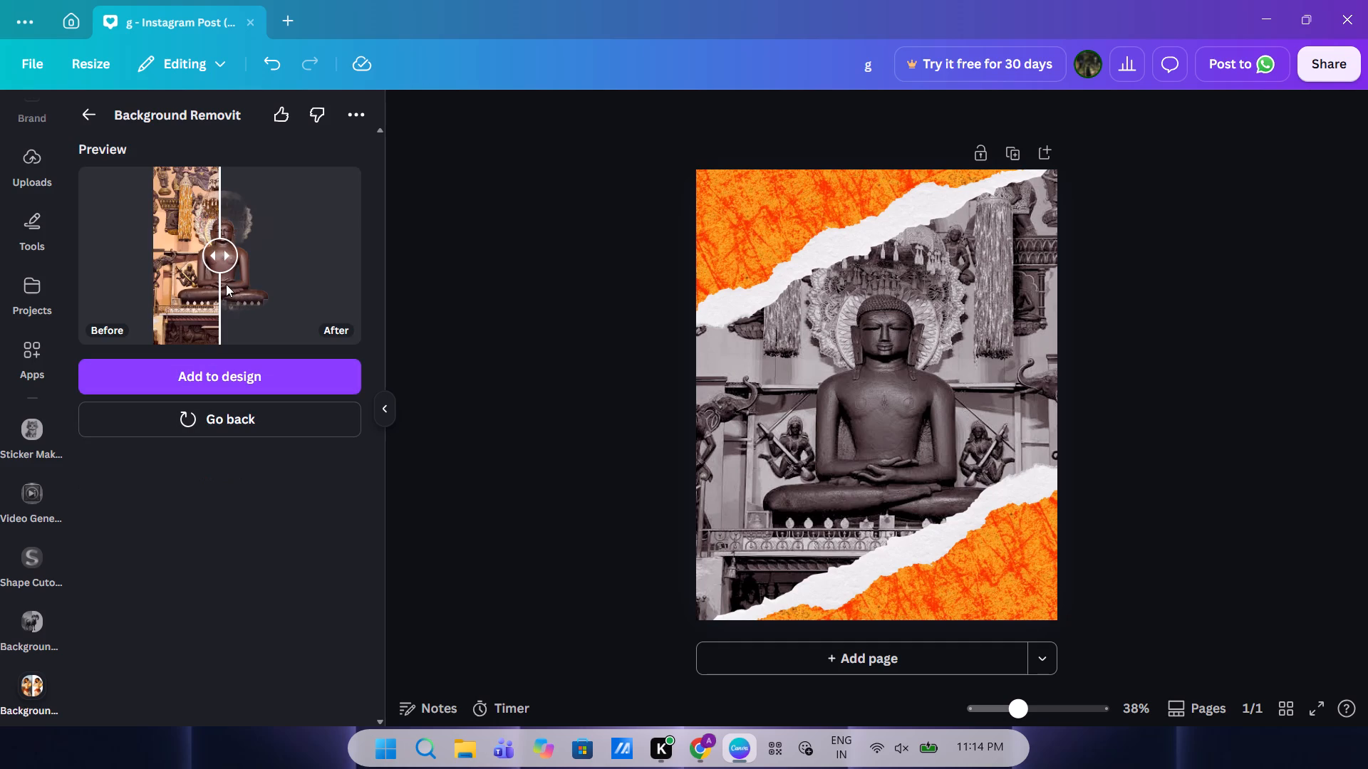
{"action": "left_click_drag", "start_coordinate": [223, 261], "coordinate": [299, 281]}
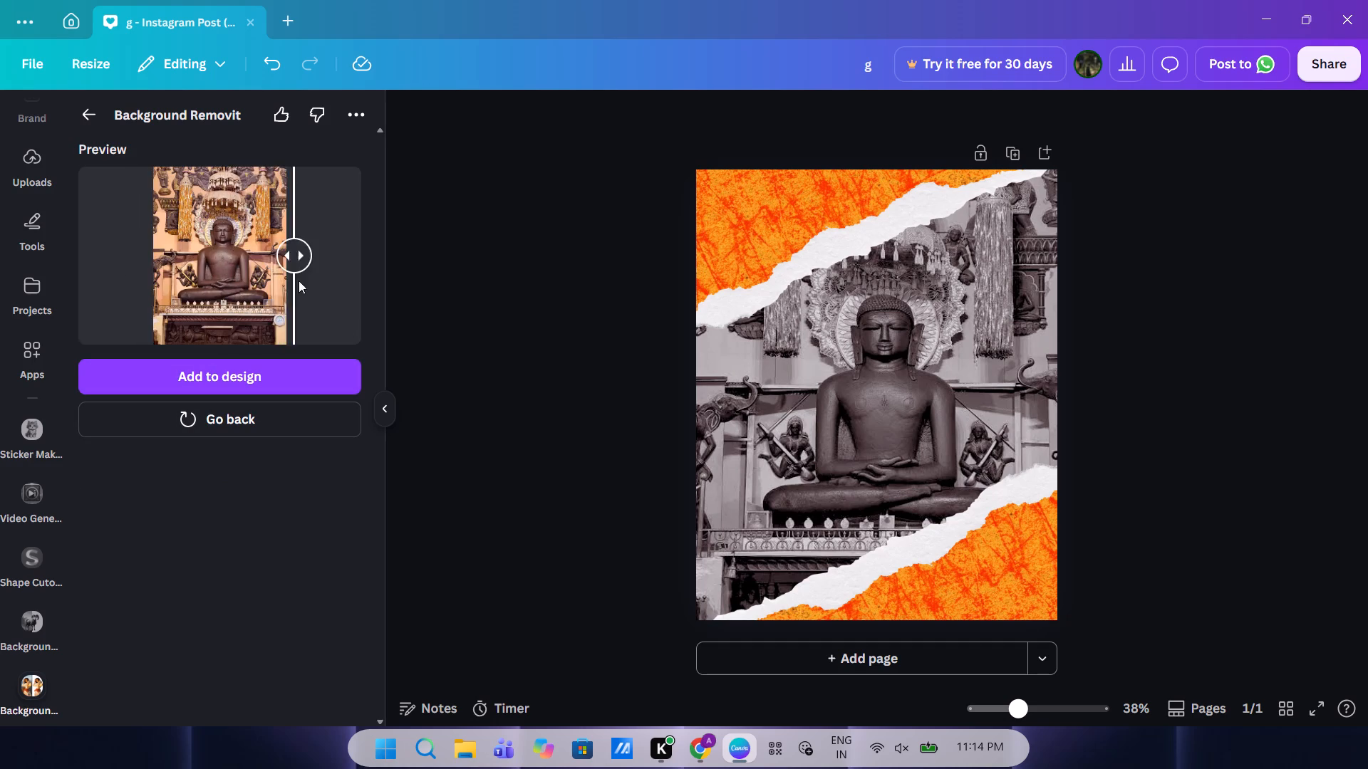
{"action": "left_click_drag", "start_coordinate": [299, 281], "coordinate": [92, 305]}
{"action": "left_click", "coordinate": [220, 221]}
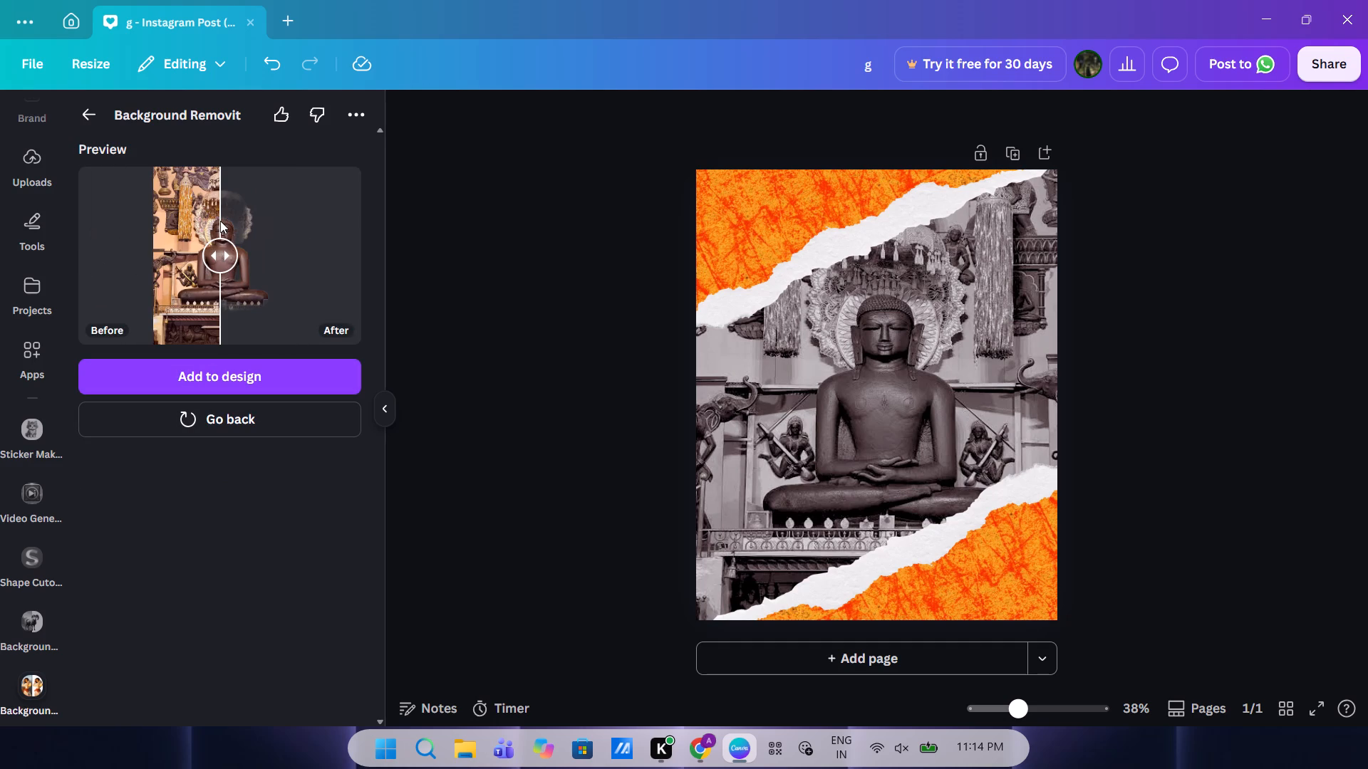
{"action": "left_click", "coordinate": [207, 375]}
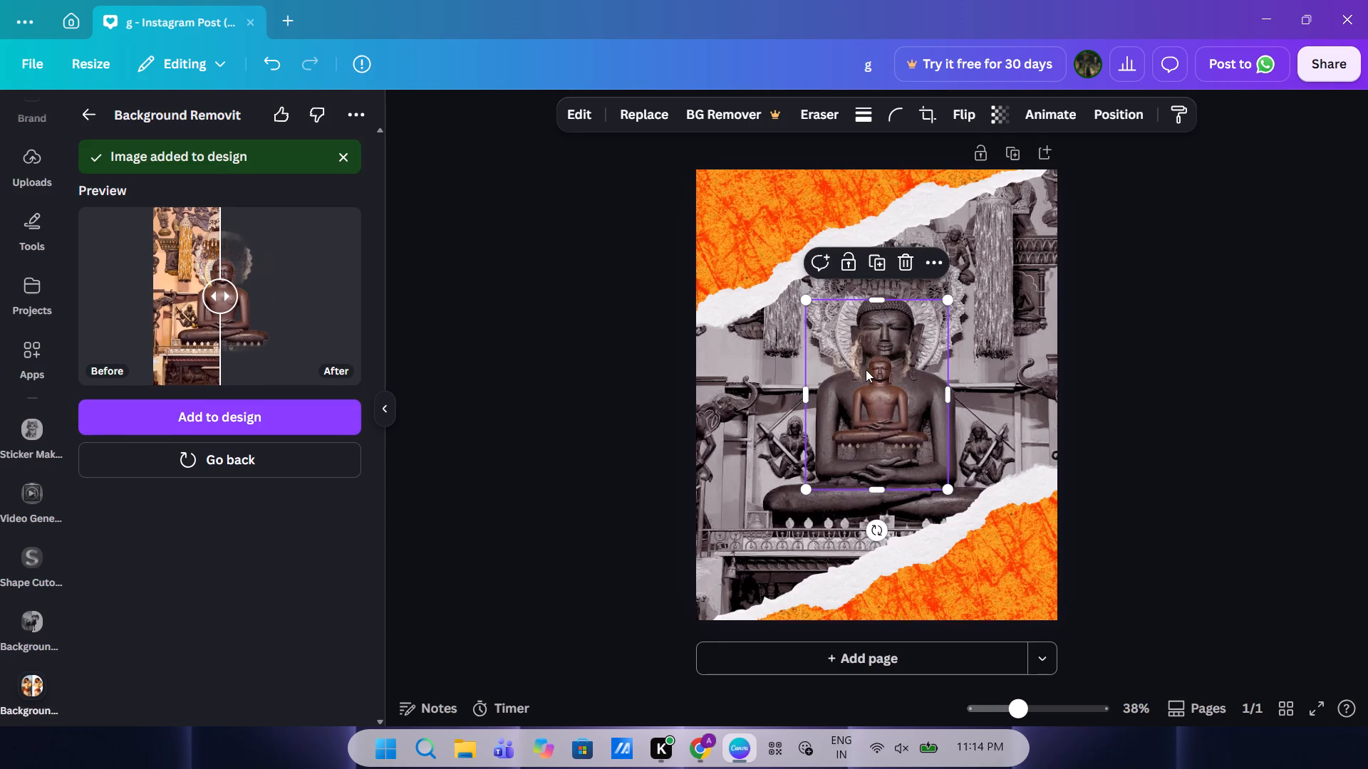
Enlarge the statue cutout to about 976 × 1,330 and position it over the matching statue in the grey background photo.
{"action": "left_click_drag", "start_coordinate": [864, 370], "coordinate": [864, 313]}
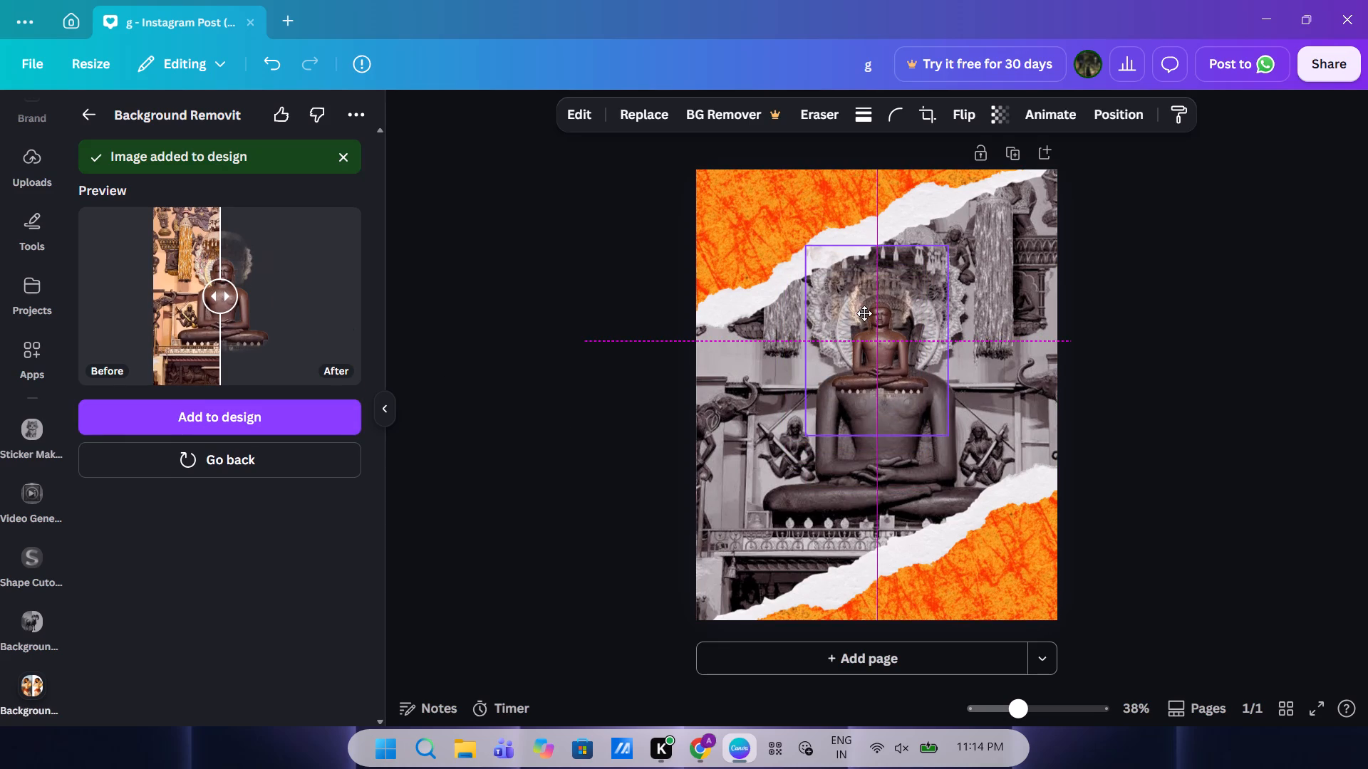
{"action": "left_click_drag", "start_coordinate": [864, 313], "coordinate": [864, 313]}
{"action": "left_click_drag", "start_coordinate": [846, 311], "coordinate": [830, 313]}
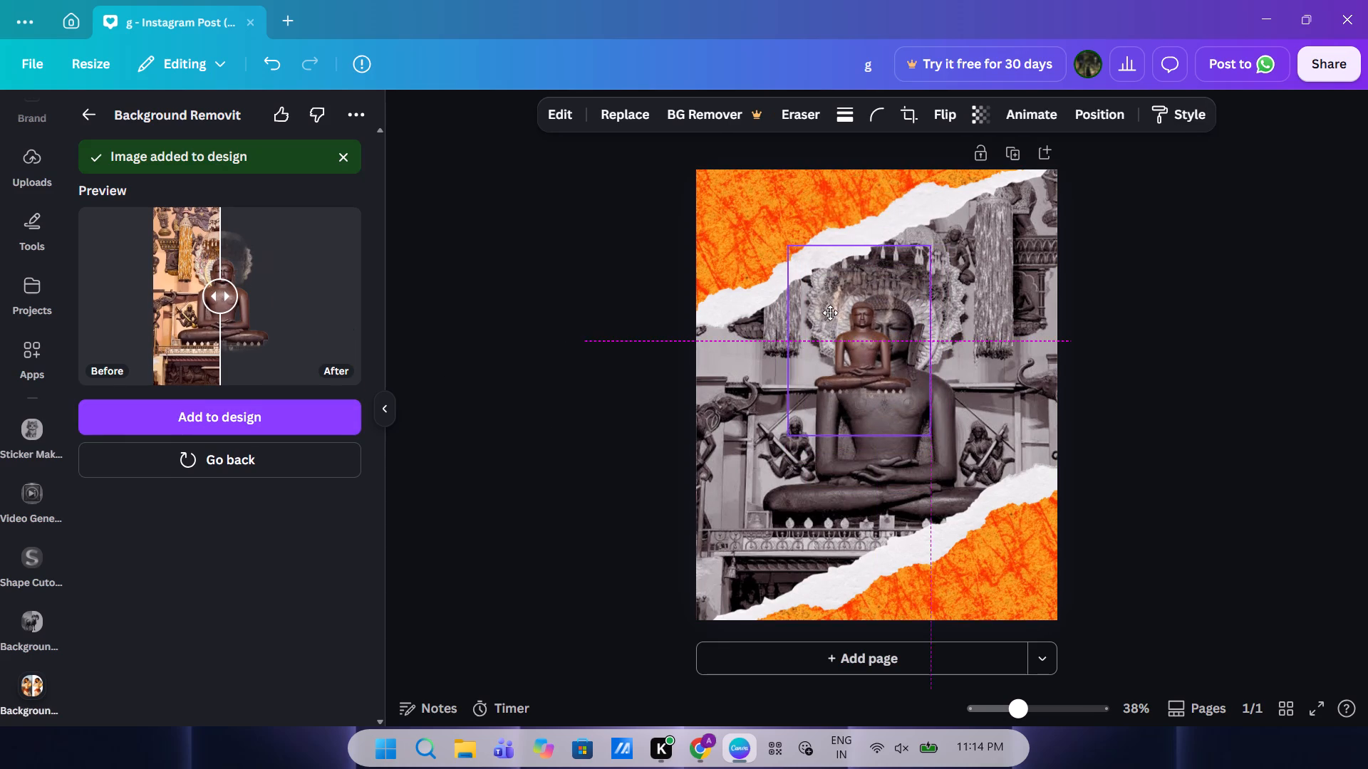
{"action": "left_click_drag", "start_coordinate": [830, 313], "coordinate": [829, 313]}
{"action": "left_click_drag", "start_coordinate": [928, 432], "coordinate": [1017, 522]}
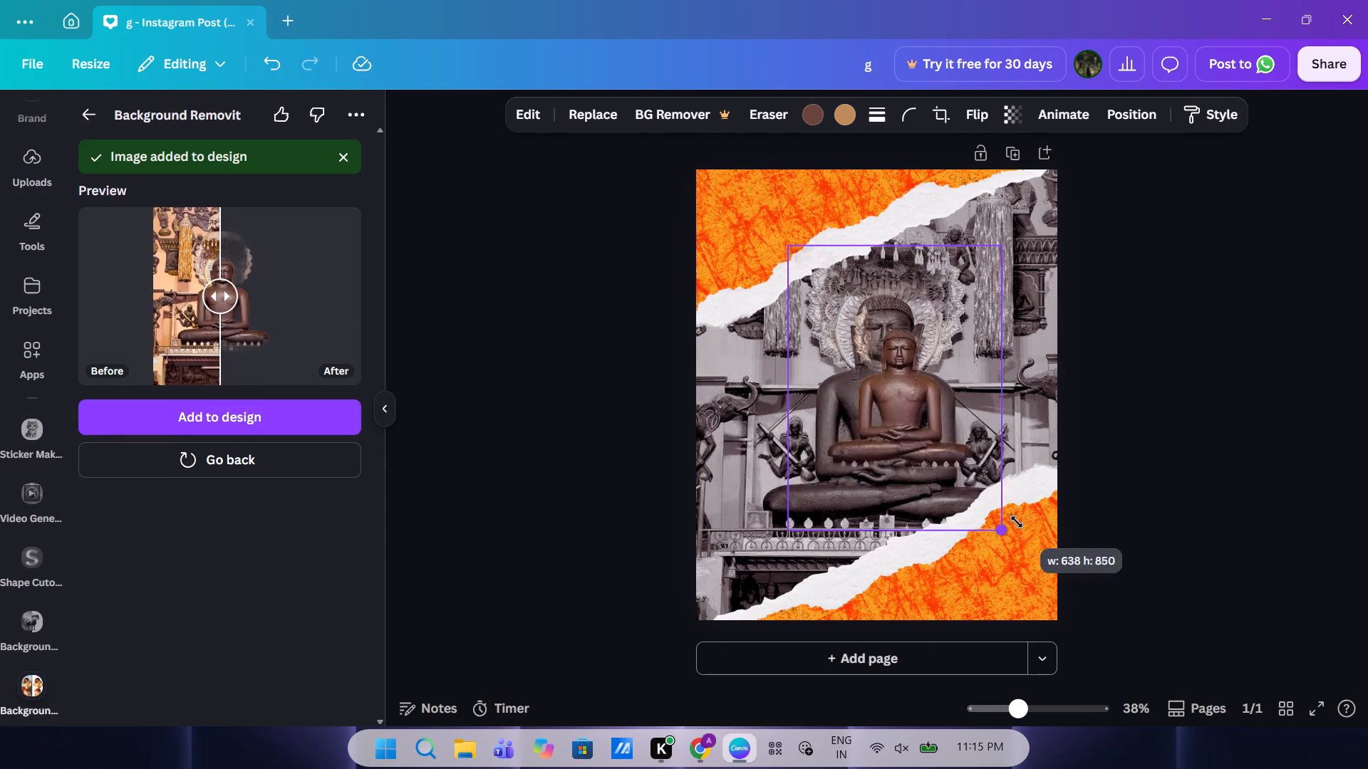
{"action": "left_click_drag", "start_coordinate": [1017, 522], "coordinate": [1045, 546]}
{"action": "left_click_drag", "start_coordinate": [922, 423], "coordinate": [846, 362]}
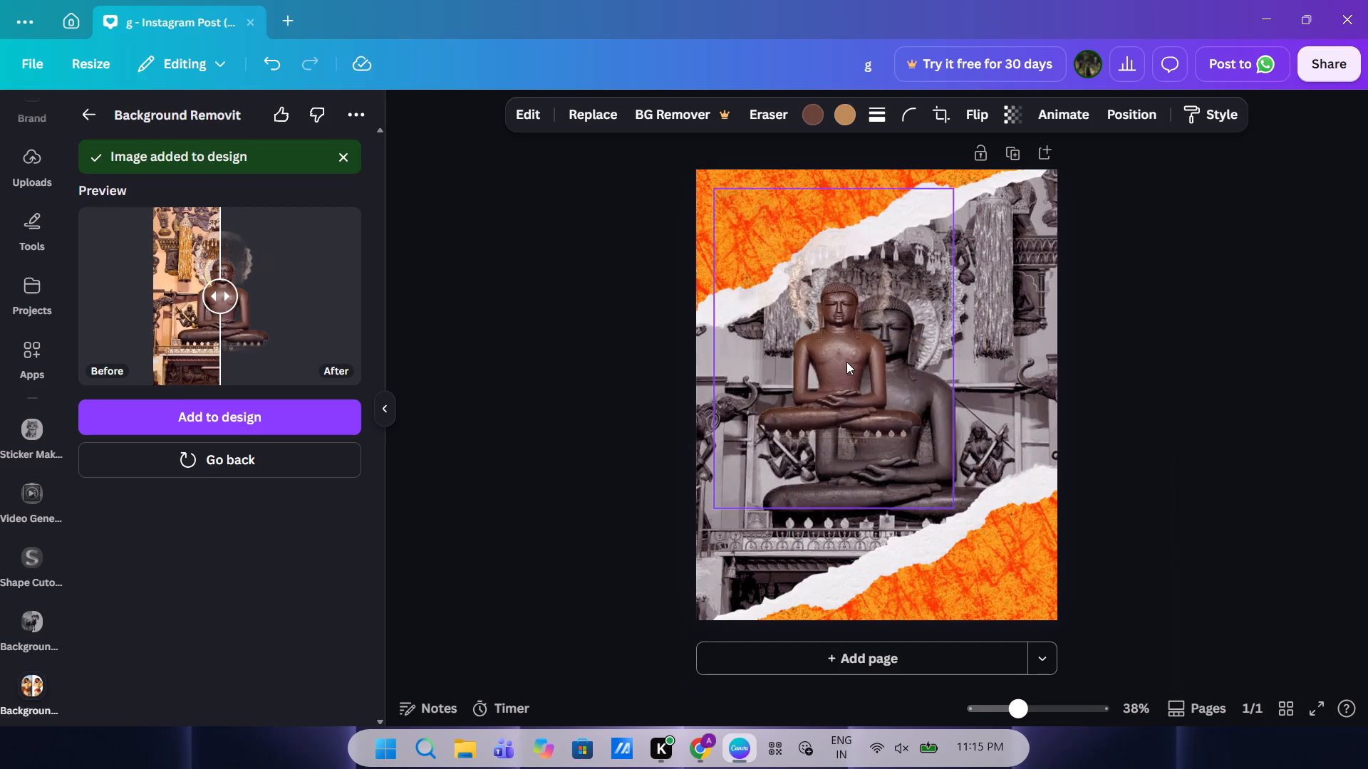
{"action": "left_click_drag", "start_coordinate": [943, 499], "coordinate": [955, 506]}
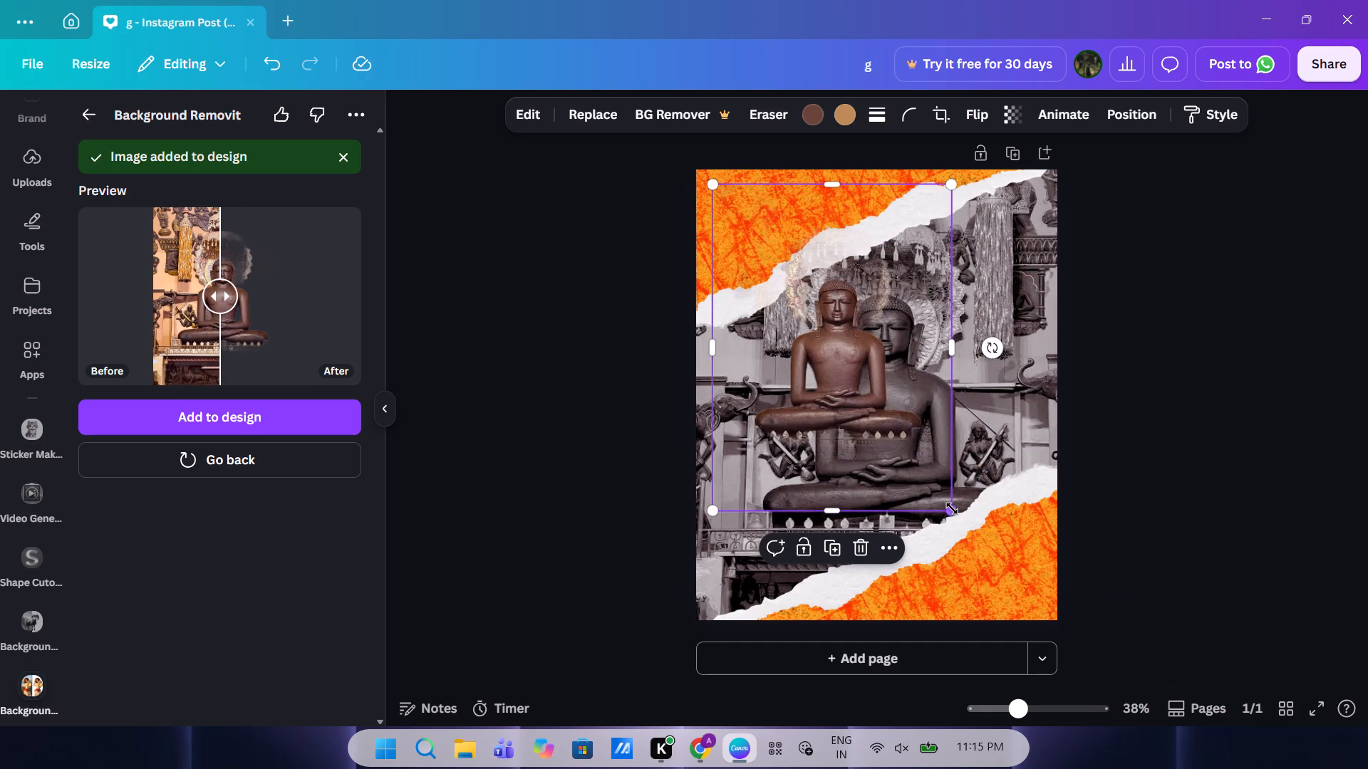
{"action": "left_click_drag", "start_coordinate": [952, 508], "coordinate": [1049, 619]}
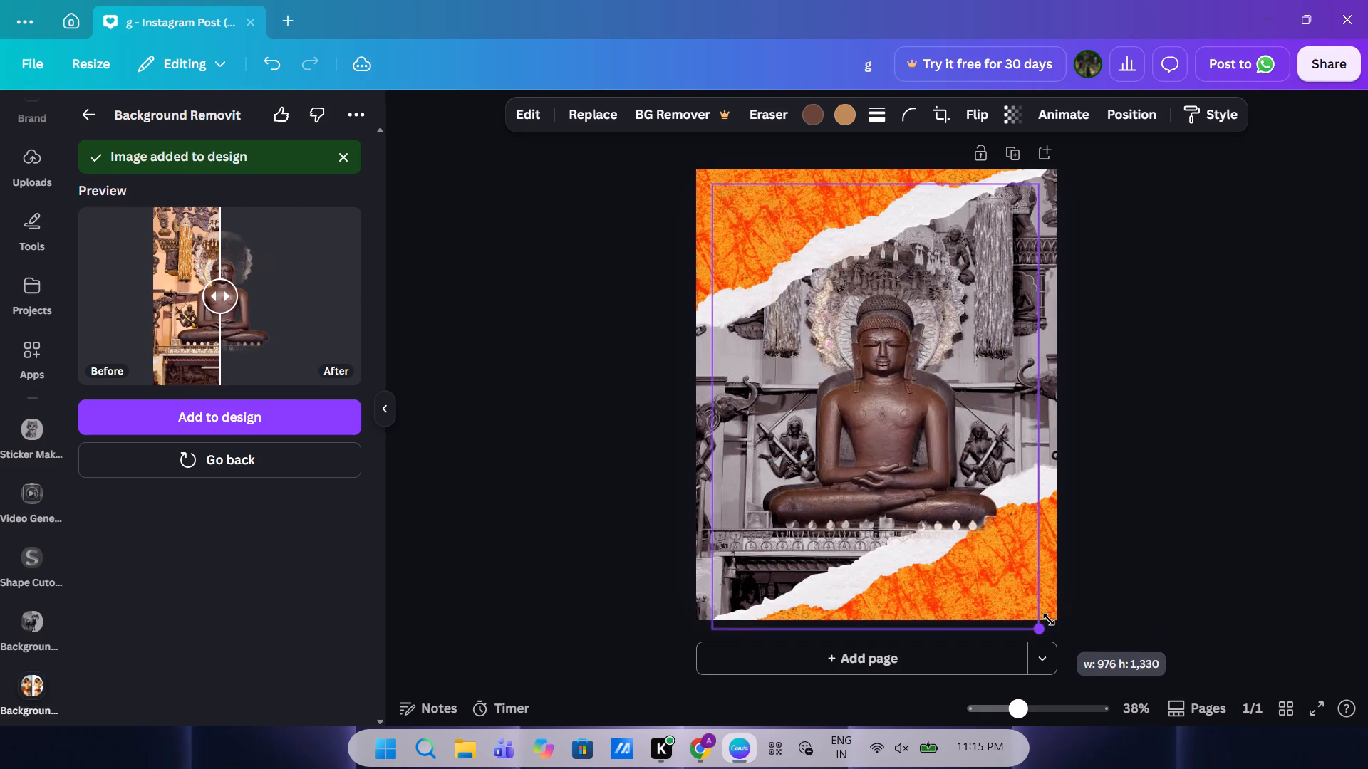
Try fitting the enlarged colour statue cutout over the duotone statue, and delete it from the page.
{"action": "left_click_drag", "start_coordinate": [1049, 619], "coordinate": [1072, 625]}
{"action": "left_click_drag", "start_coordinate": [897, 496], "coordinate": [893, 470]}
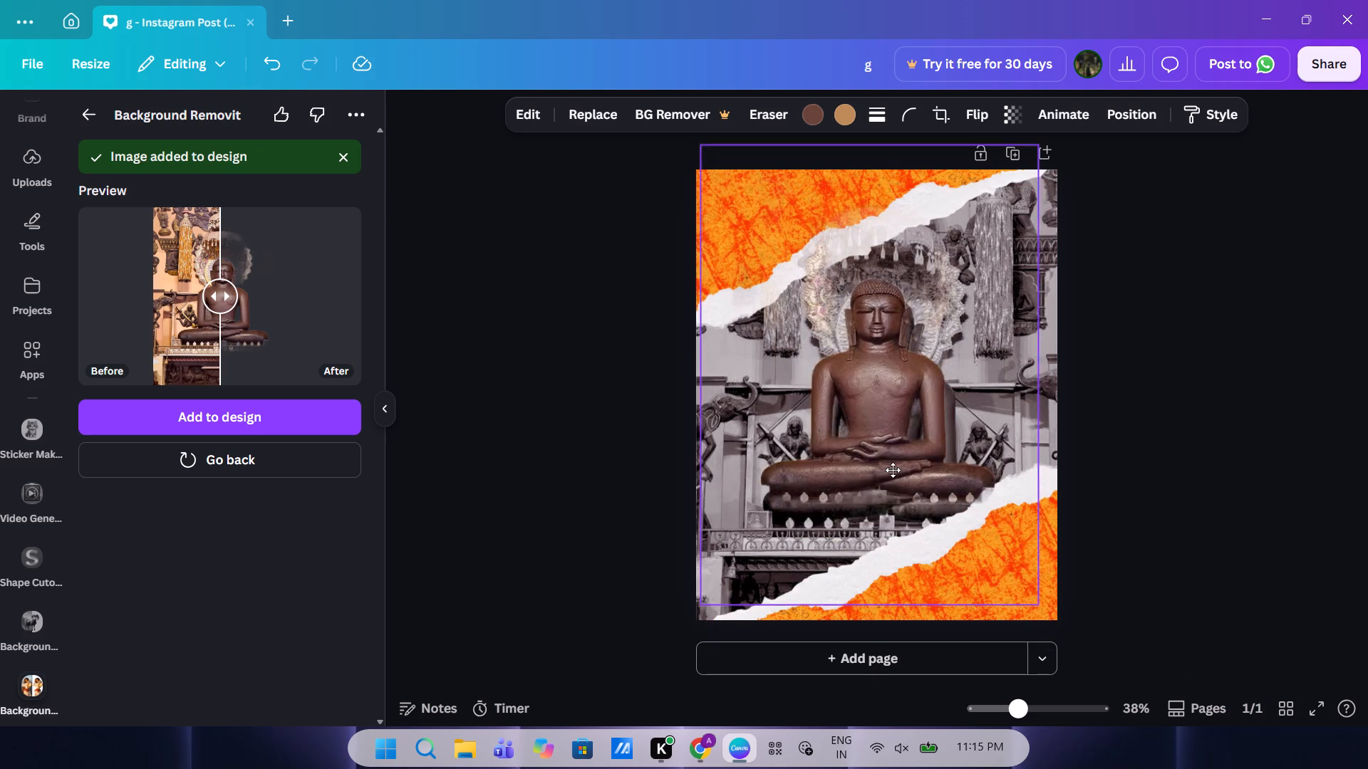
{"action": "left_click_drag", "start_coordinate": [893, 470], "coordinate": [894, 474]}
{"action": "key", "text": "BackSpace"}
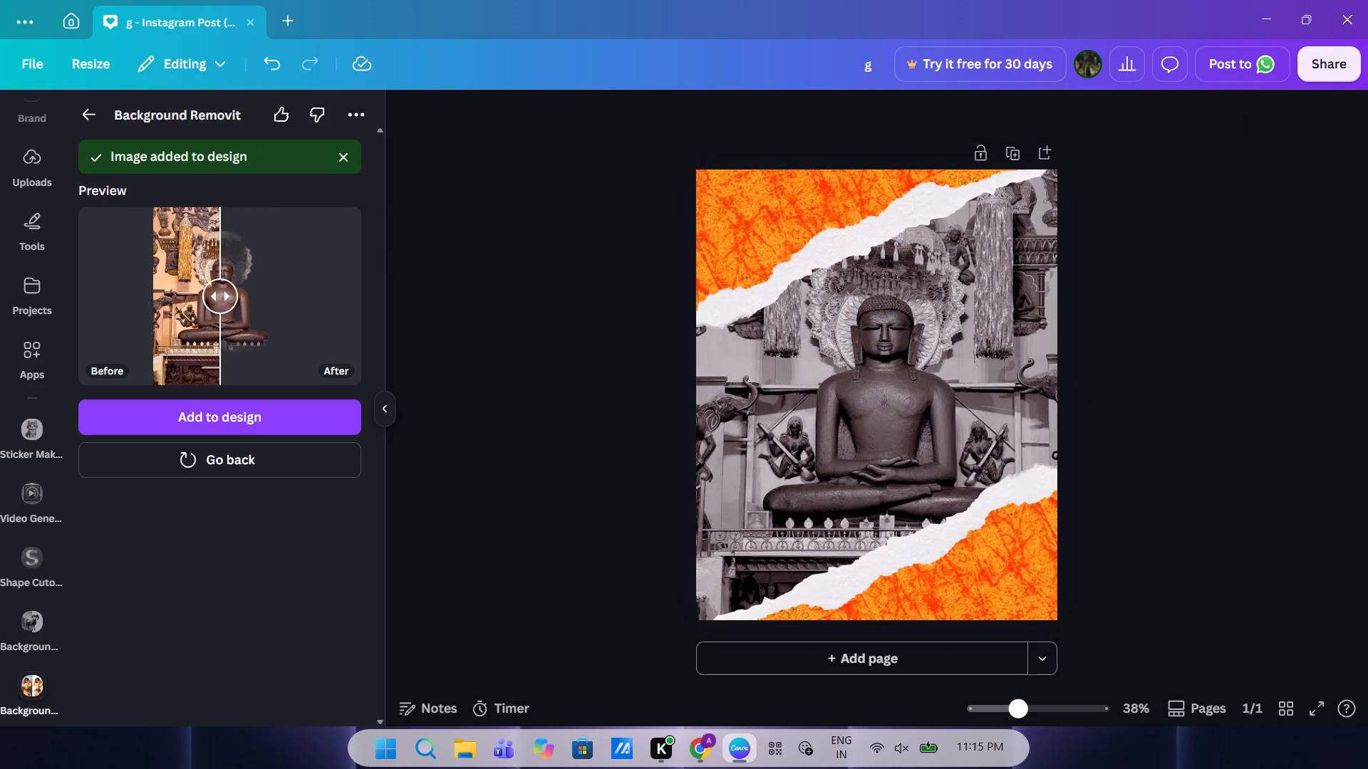
Compare the before and after versions in the cutout preview, and return to Background Removit's image selection.
{"action": "left_click_drag", "start_coordinate": [202, 291], "coordinate": [55, 286]}
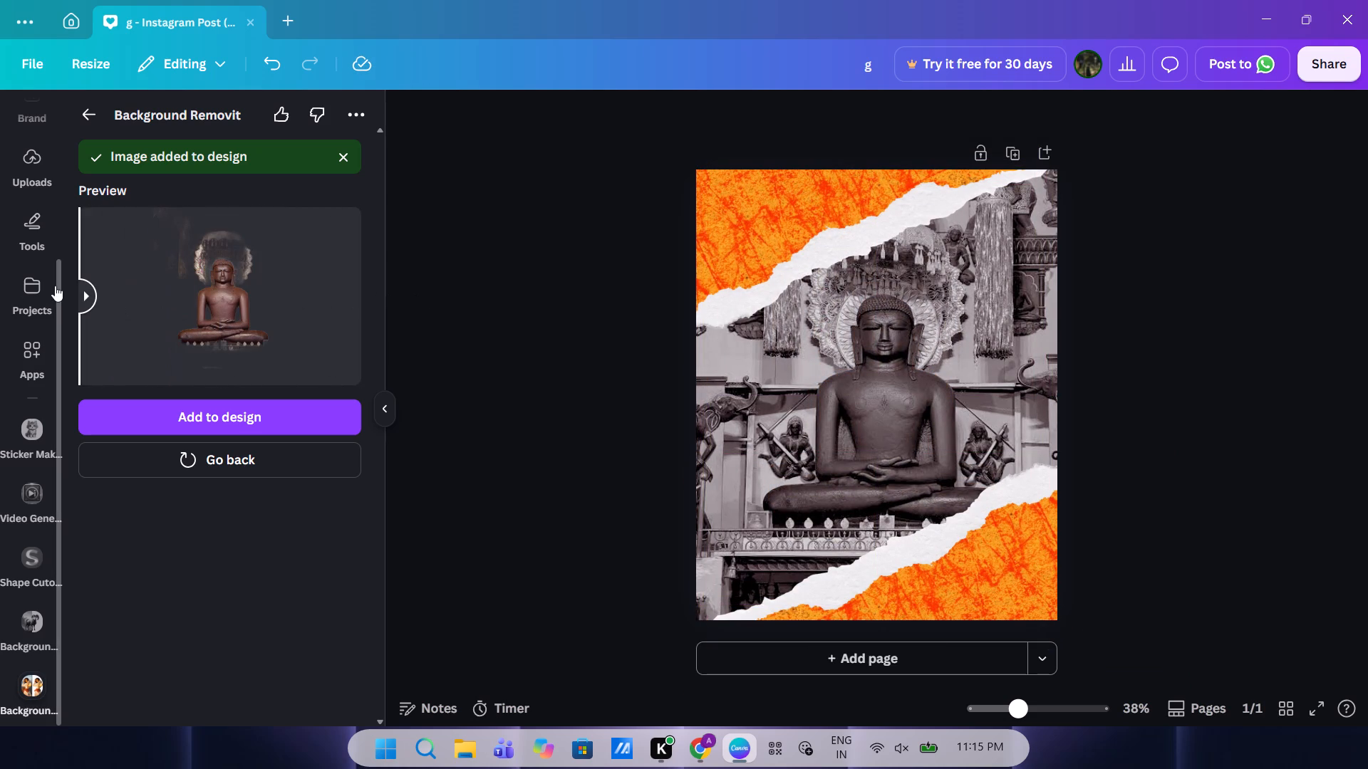
{"action": "left_click", "coordinate": [341, 151]}
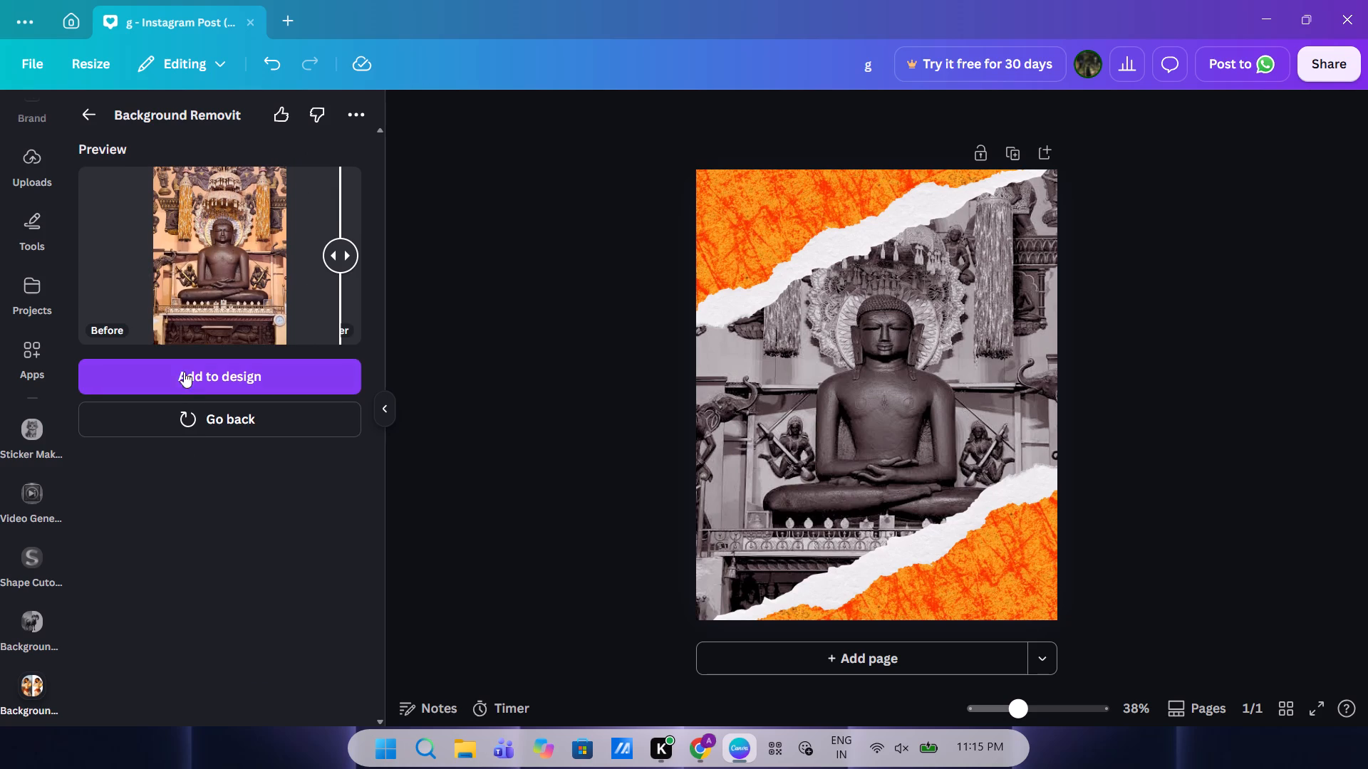
{"action": "left_click", "coordinate": [203, 402]}
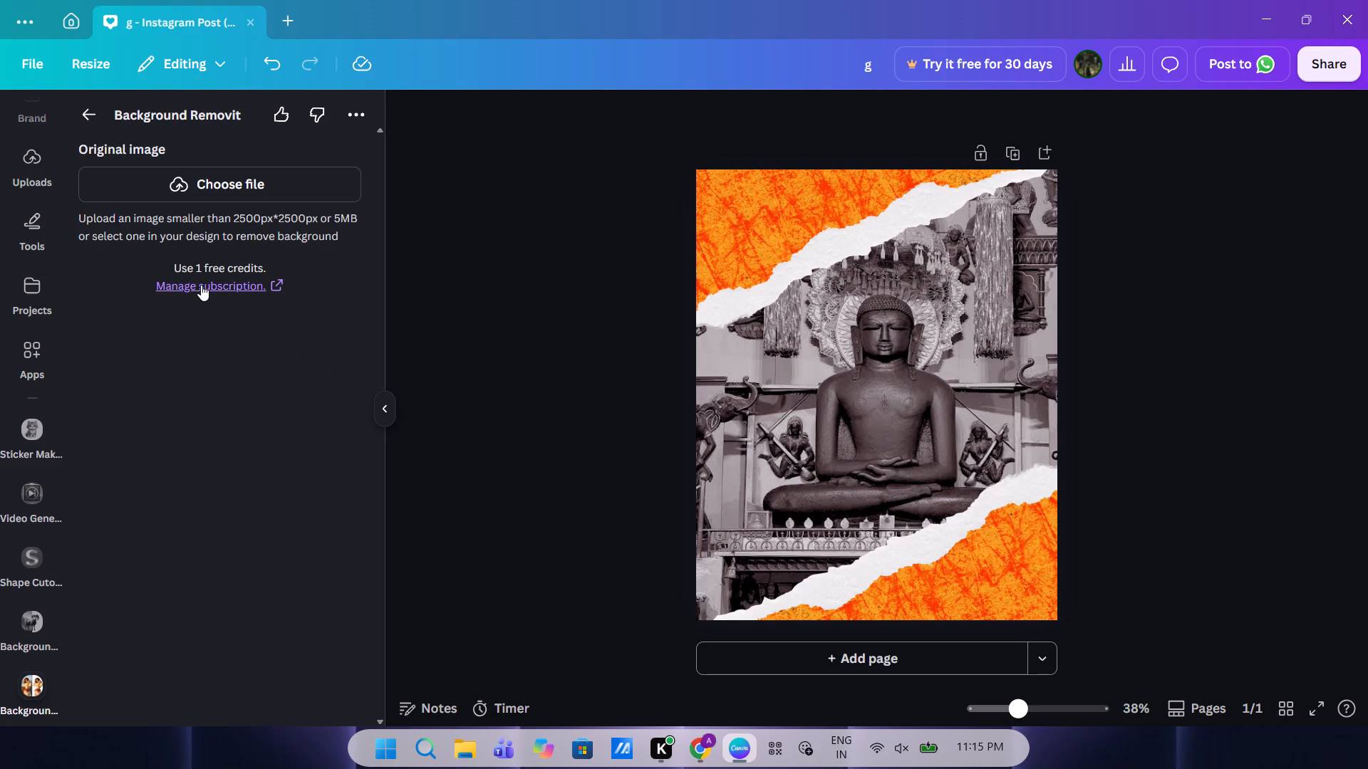
{"action": "scroll", "coordinate": [201, 285], "scroll_direction": "up", "scroll_amount": 1}
{"action": "scroll", "coordinate": [25, 520], "scroll_direction": "down", "scroll_amount": 1}
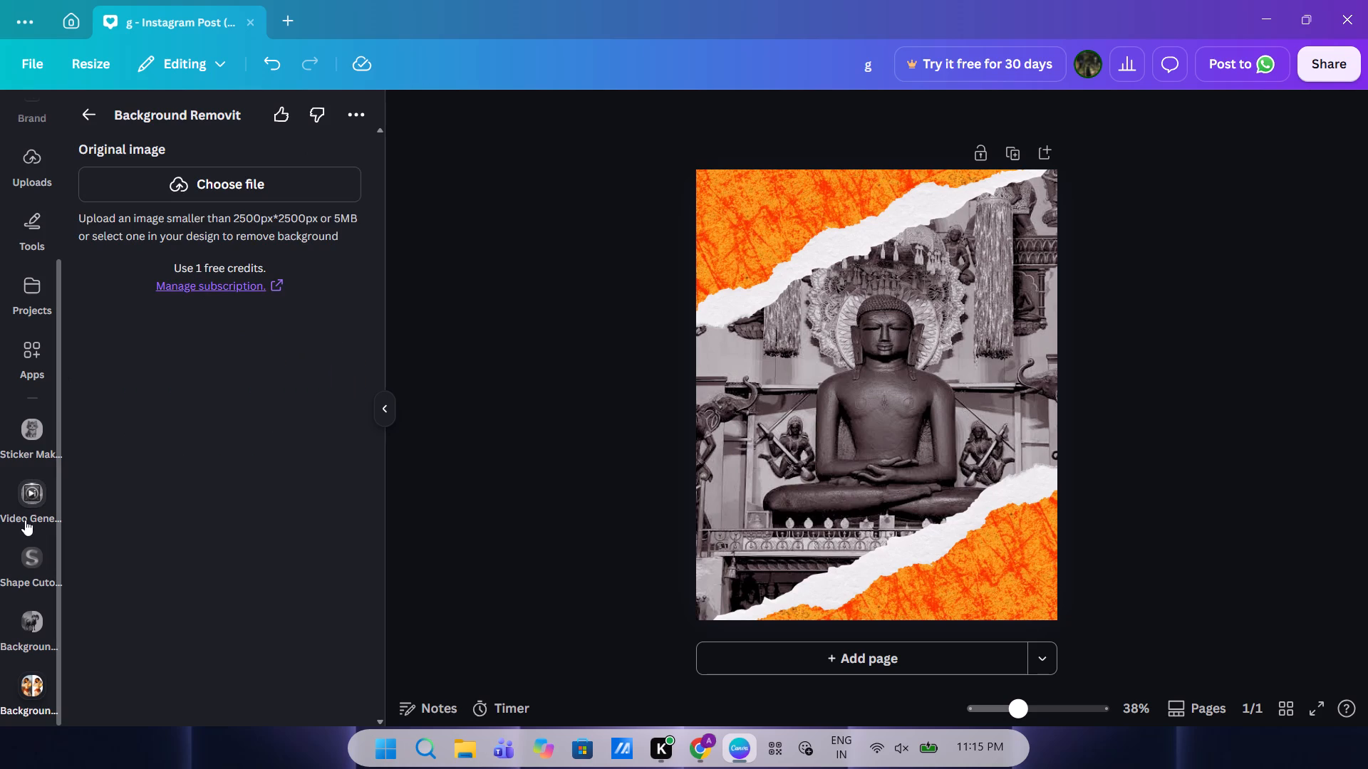
Return to the app search results and open the Change Background app.
{"action": "left_click", "coordinate": [95, 110]}
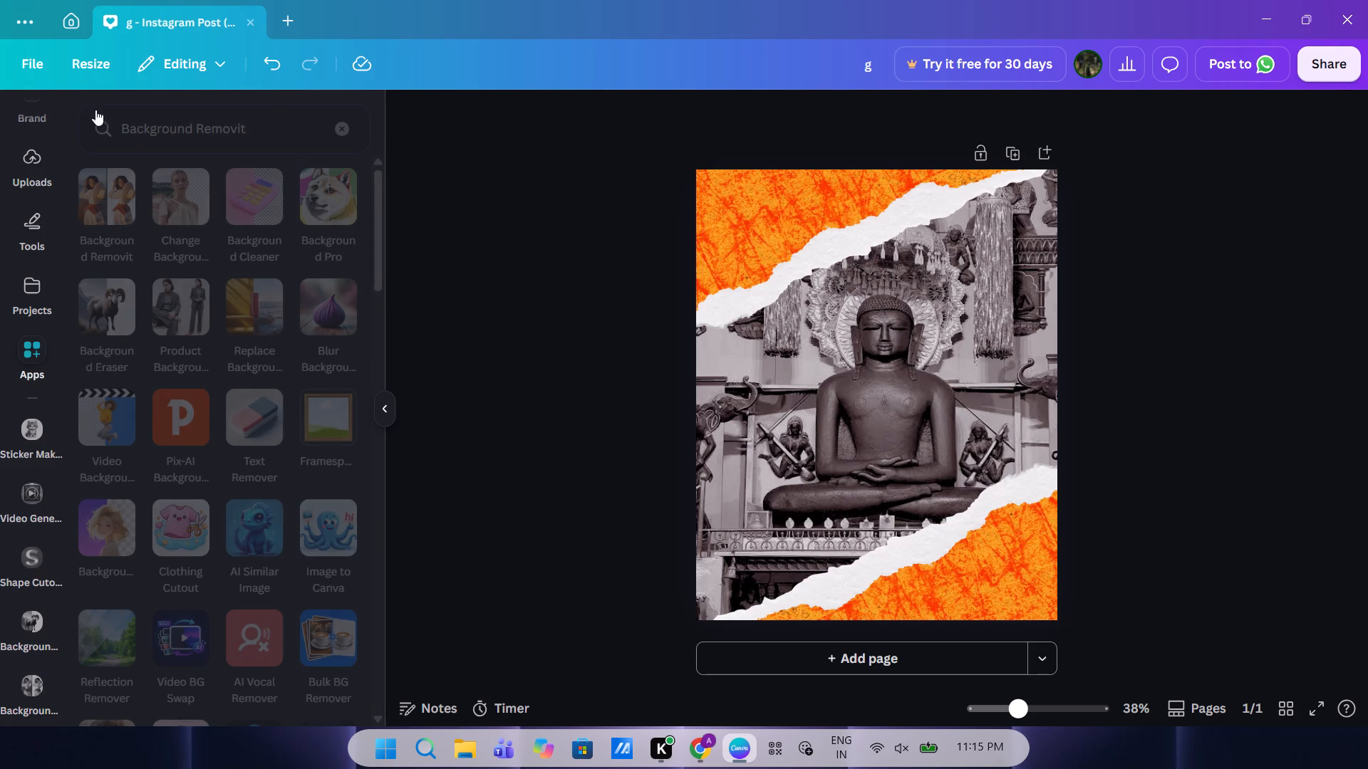
{"action": "left_click", "coordinate": [181, 217]}
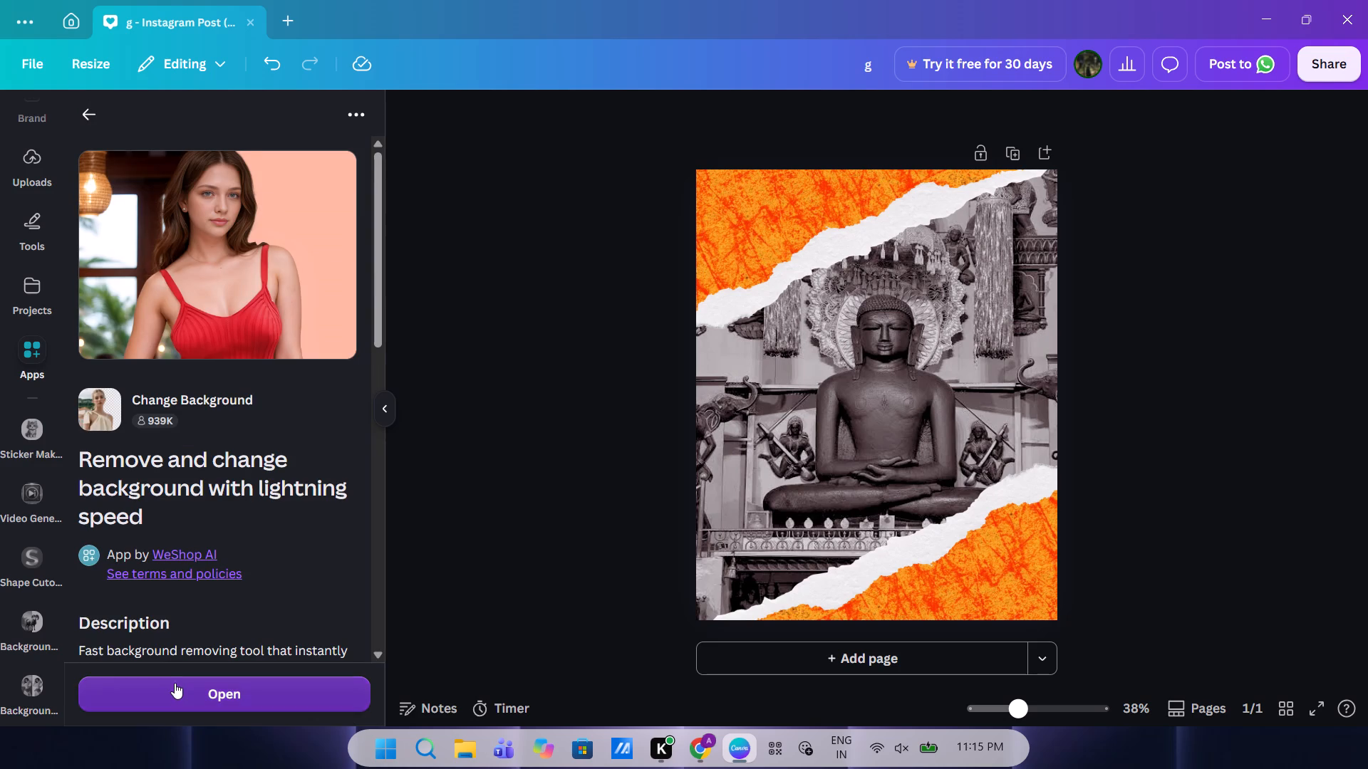
{"action": "left_click", "coordinate": [175, 683]}
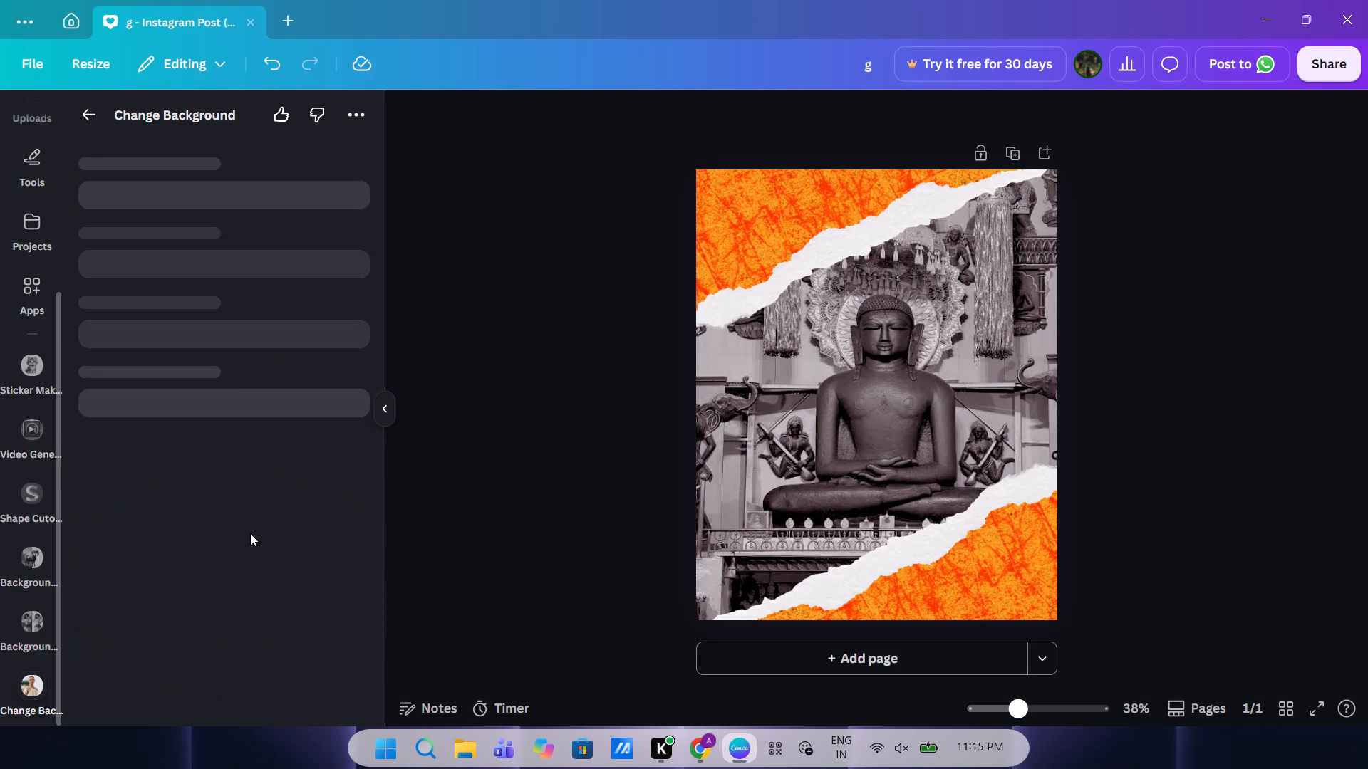
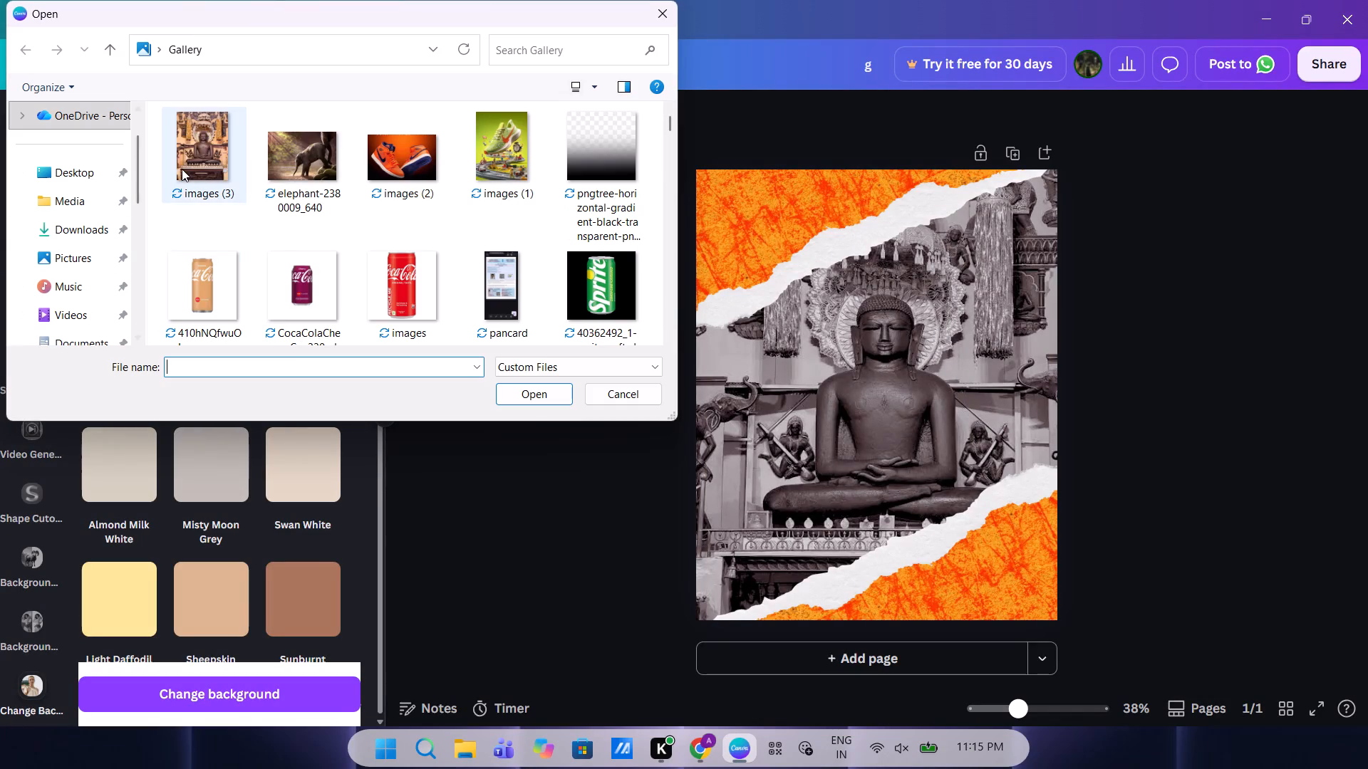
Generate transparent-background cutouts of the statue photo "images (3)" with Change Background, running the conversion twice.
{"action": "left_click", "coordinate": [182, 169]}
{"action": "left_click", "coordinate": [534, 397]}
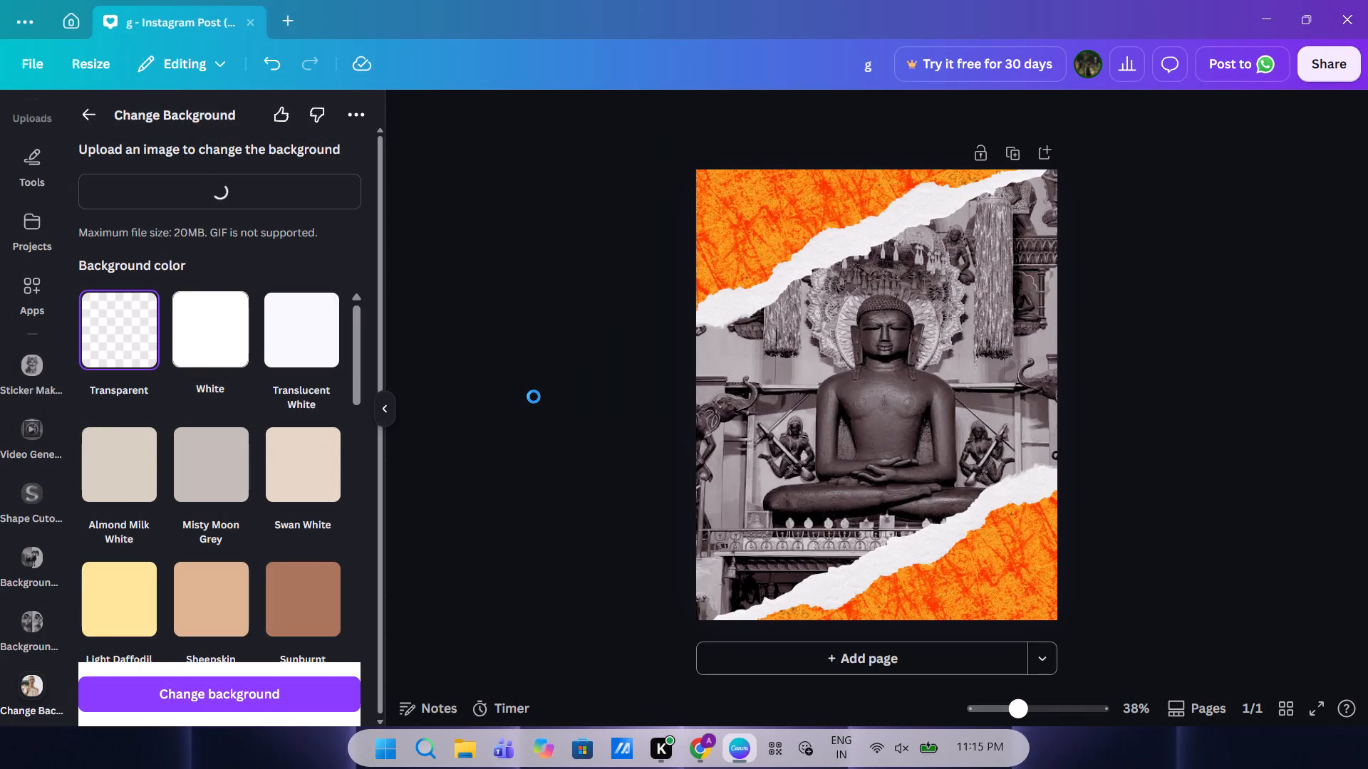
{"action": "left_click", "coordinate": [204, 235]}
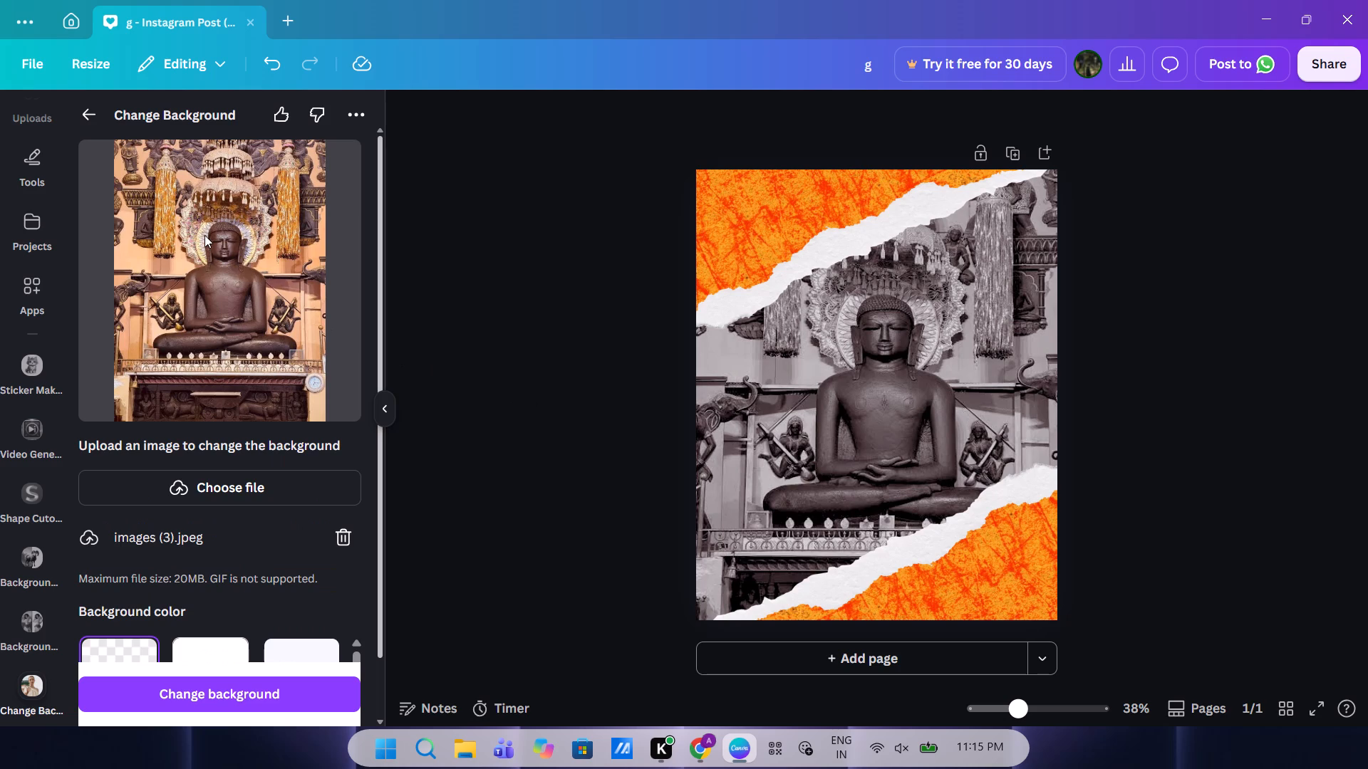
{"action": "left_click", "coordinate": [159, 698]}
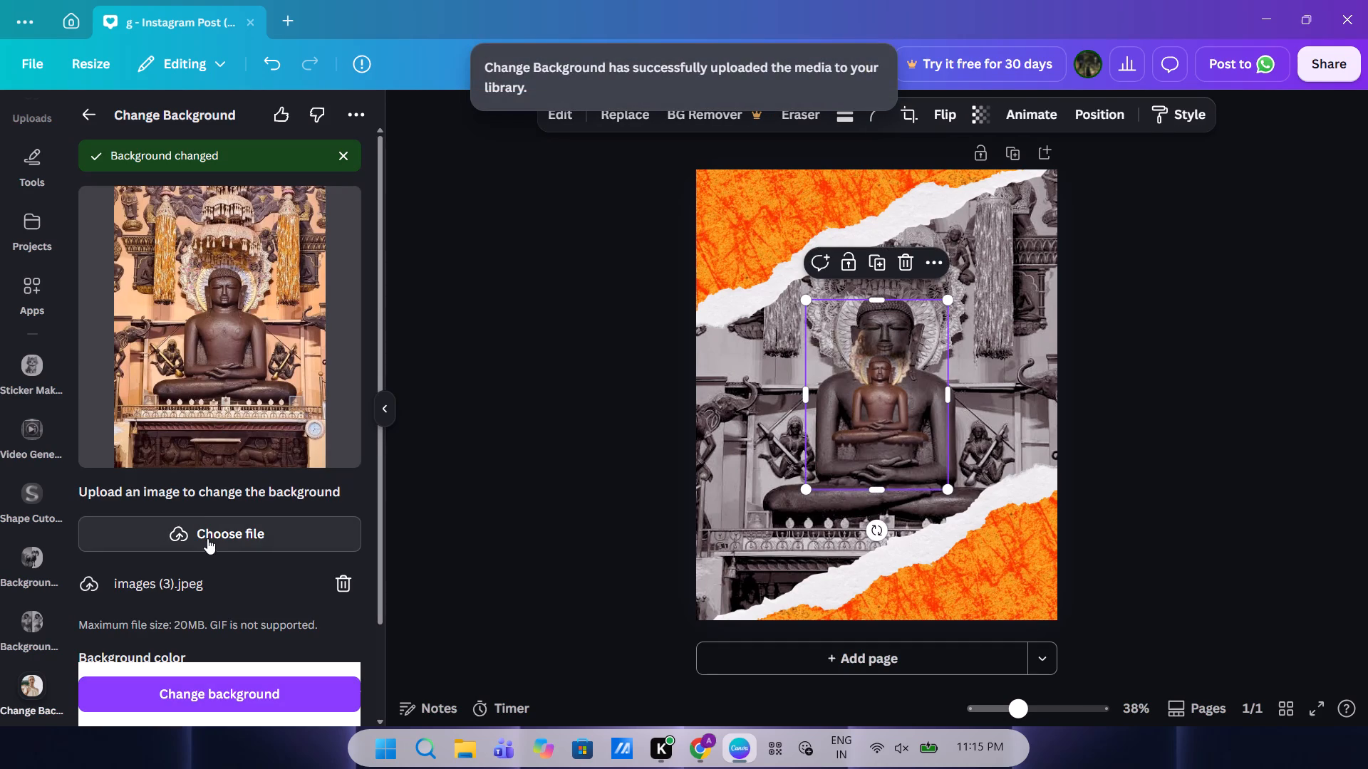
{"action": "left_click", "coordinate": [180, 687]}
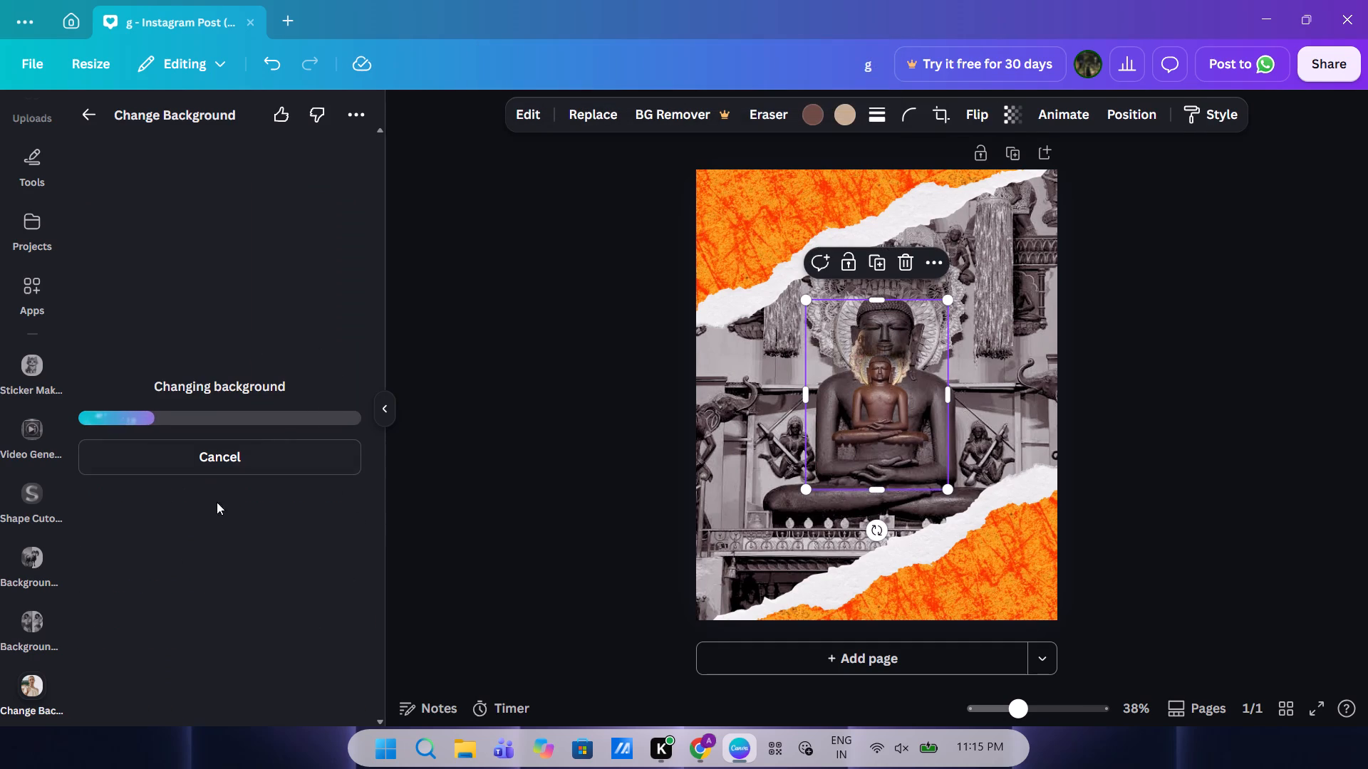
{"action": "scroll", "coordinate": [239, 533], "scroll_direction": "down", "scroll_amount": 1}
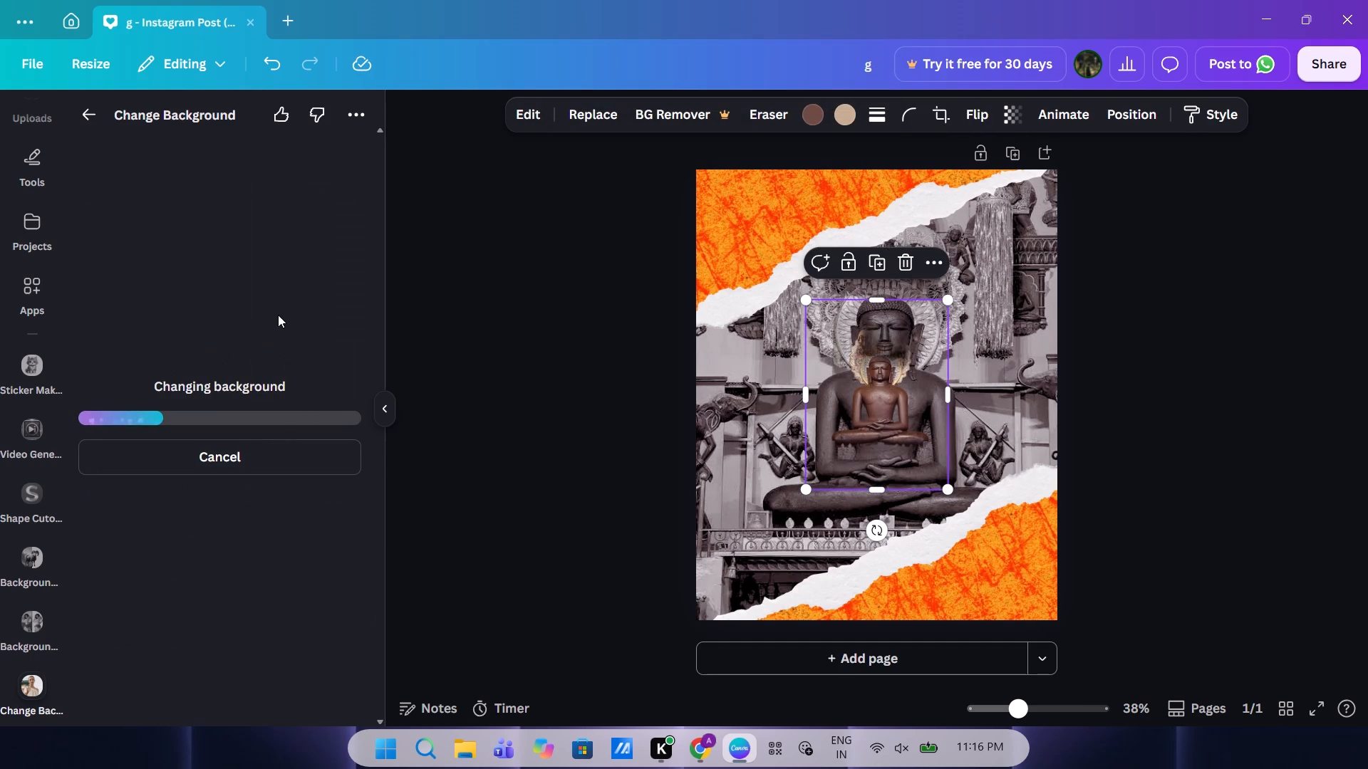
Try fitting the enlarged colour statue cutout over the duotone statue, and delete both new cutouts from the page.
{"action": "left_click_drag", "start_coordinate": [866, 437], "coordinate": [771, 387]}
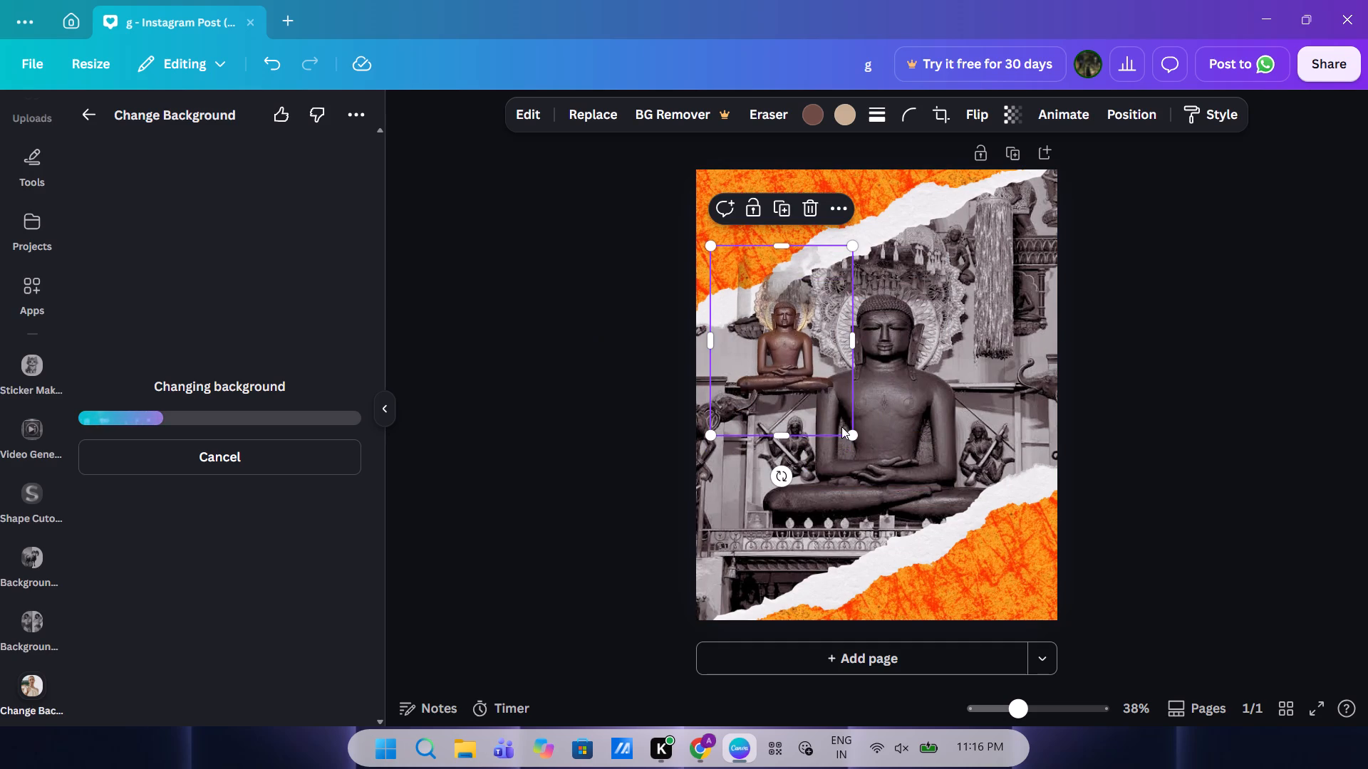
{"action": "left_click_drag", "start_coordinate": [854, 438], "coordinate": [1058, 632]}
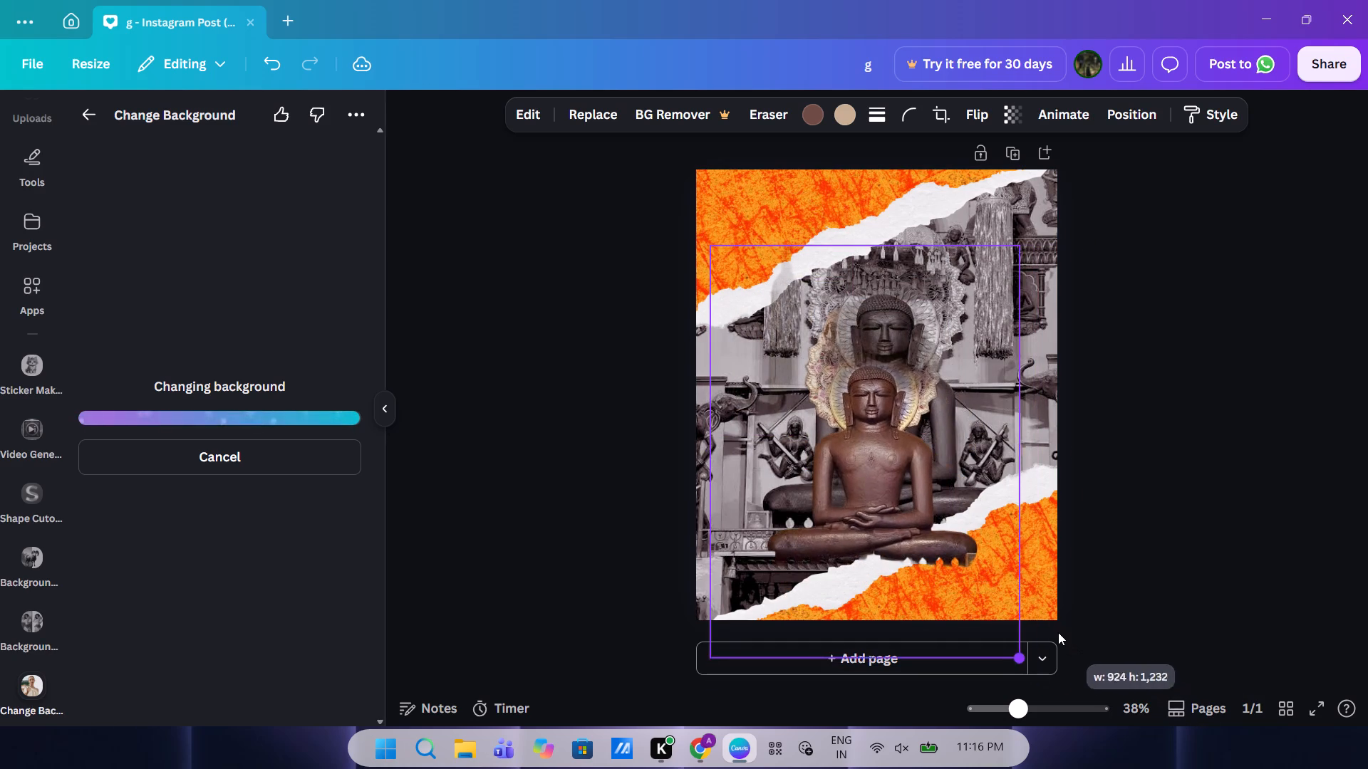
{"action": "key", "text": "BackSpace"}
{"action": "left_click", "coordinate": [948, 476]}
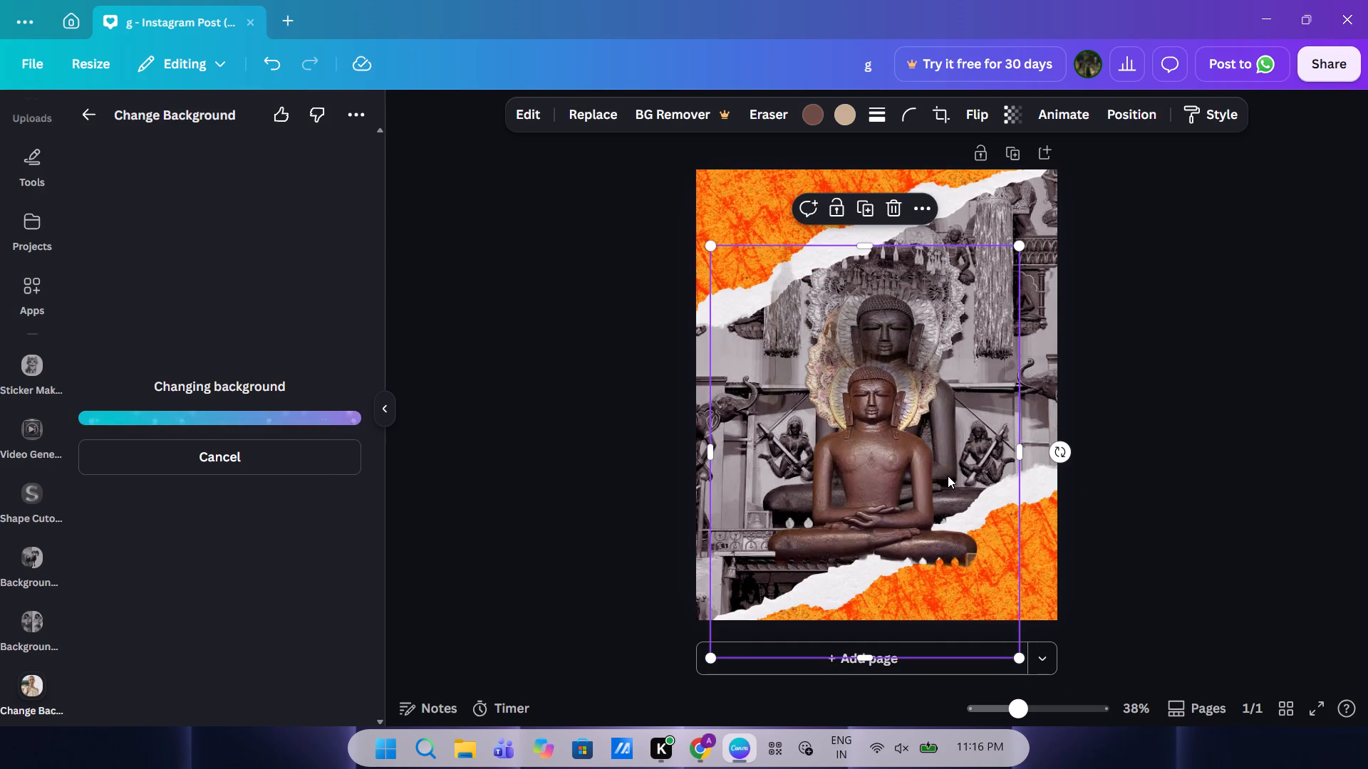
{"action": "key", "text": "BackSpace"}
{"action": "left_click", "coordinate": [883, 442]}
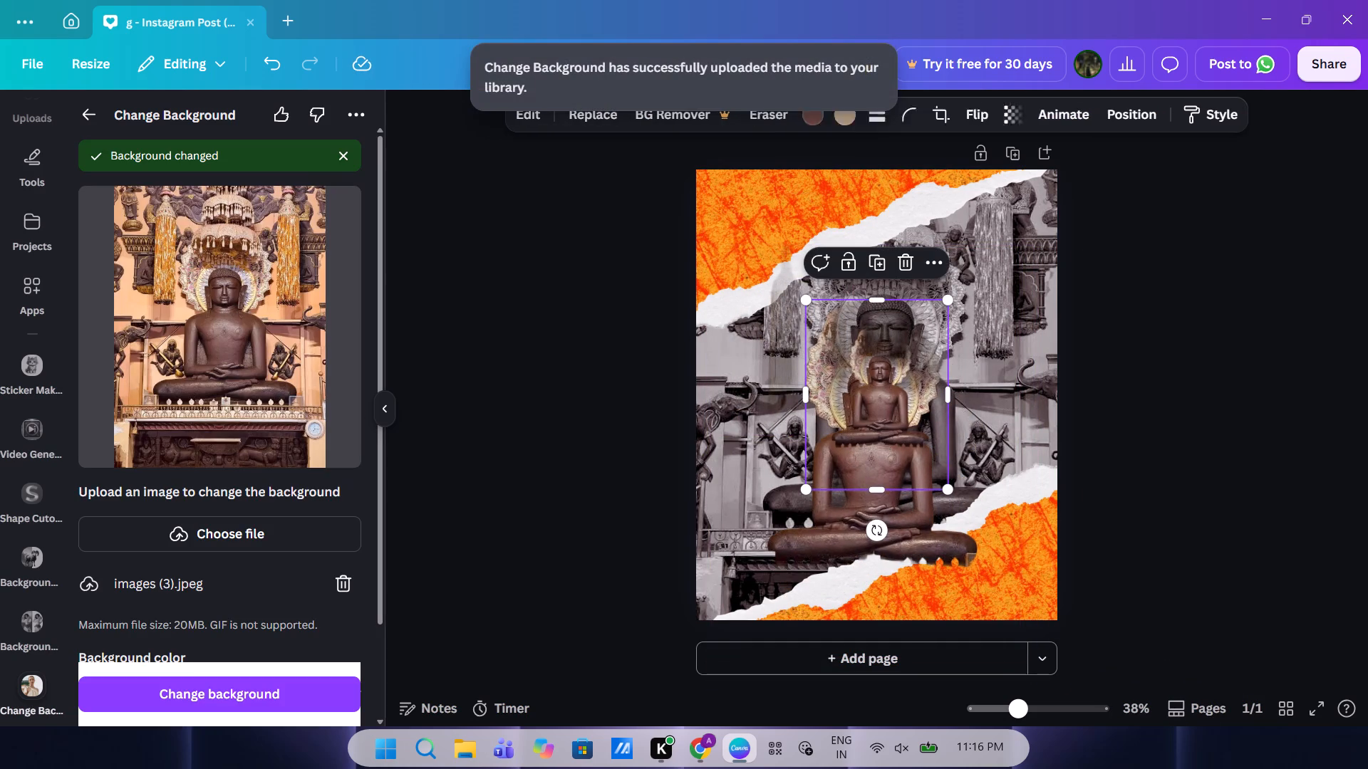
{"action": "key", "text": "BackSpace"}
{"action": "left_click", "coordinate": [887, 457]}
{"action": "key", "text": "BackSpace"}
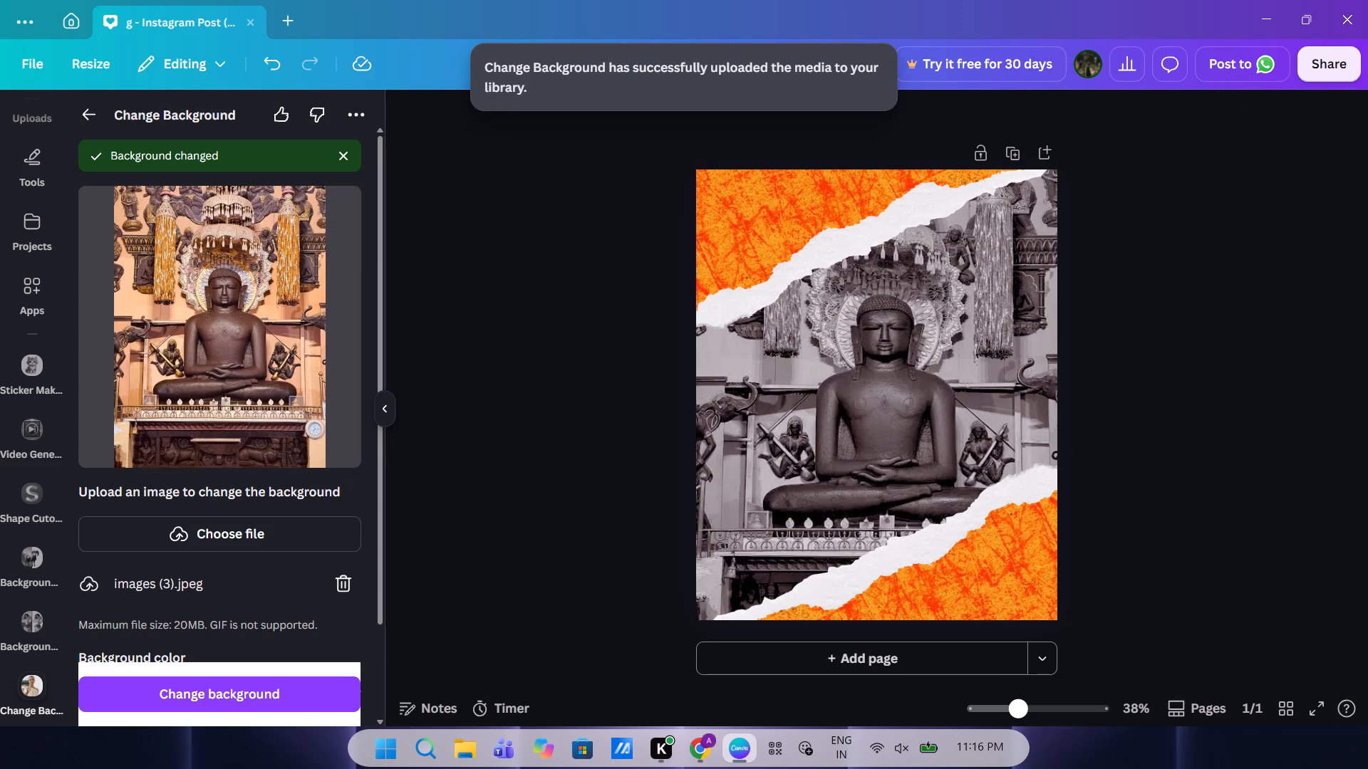
Switch to the Shape Cutout app and load the statue photo "images (3)" into it.
{"action": "left_click", "coordinate": [97, 116]}
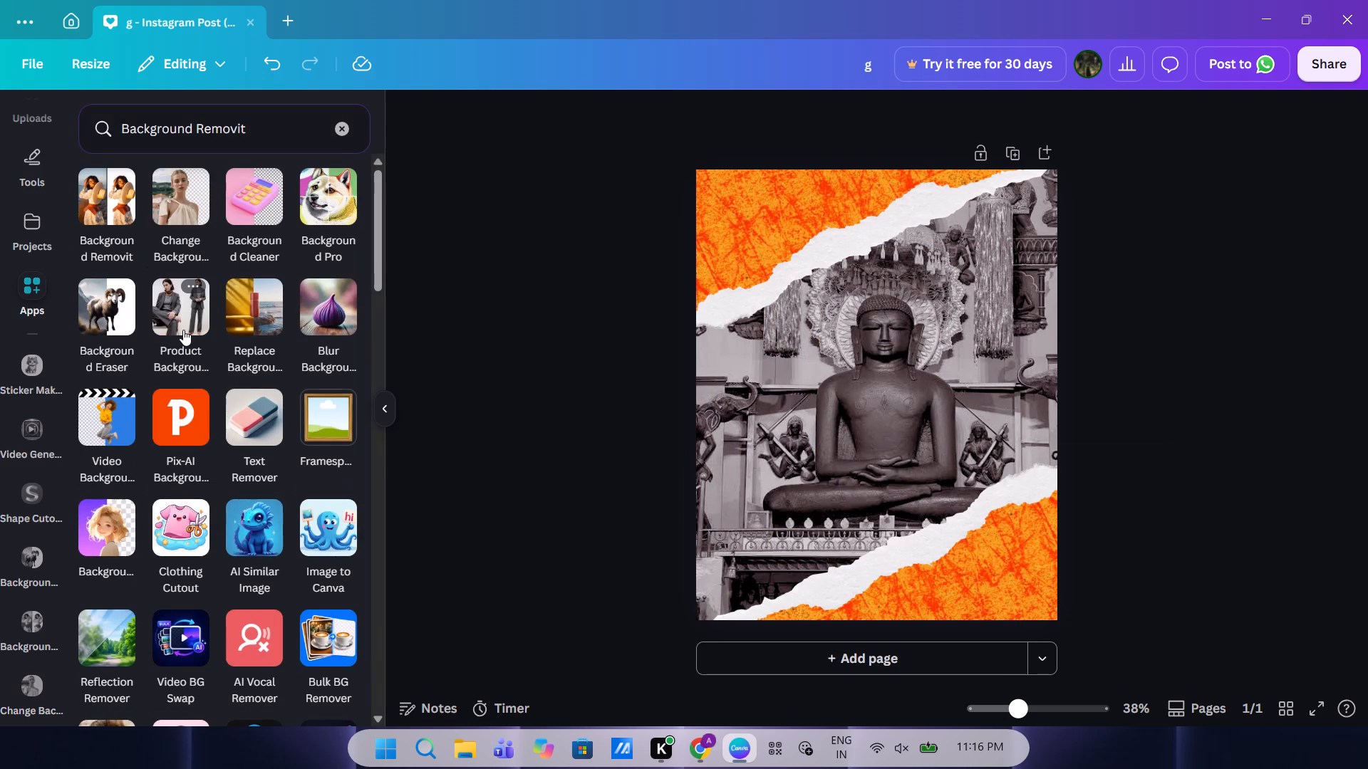
{"action": "scroll", "coordinate": [183, 330], "scroll_direction": "down", "scroll_amount": 1}
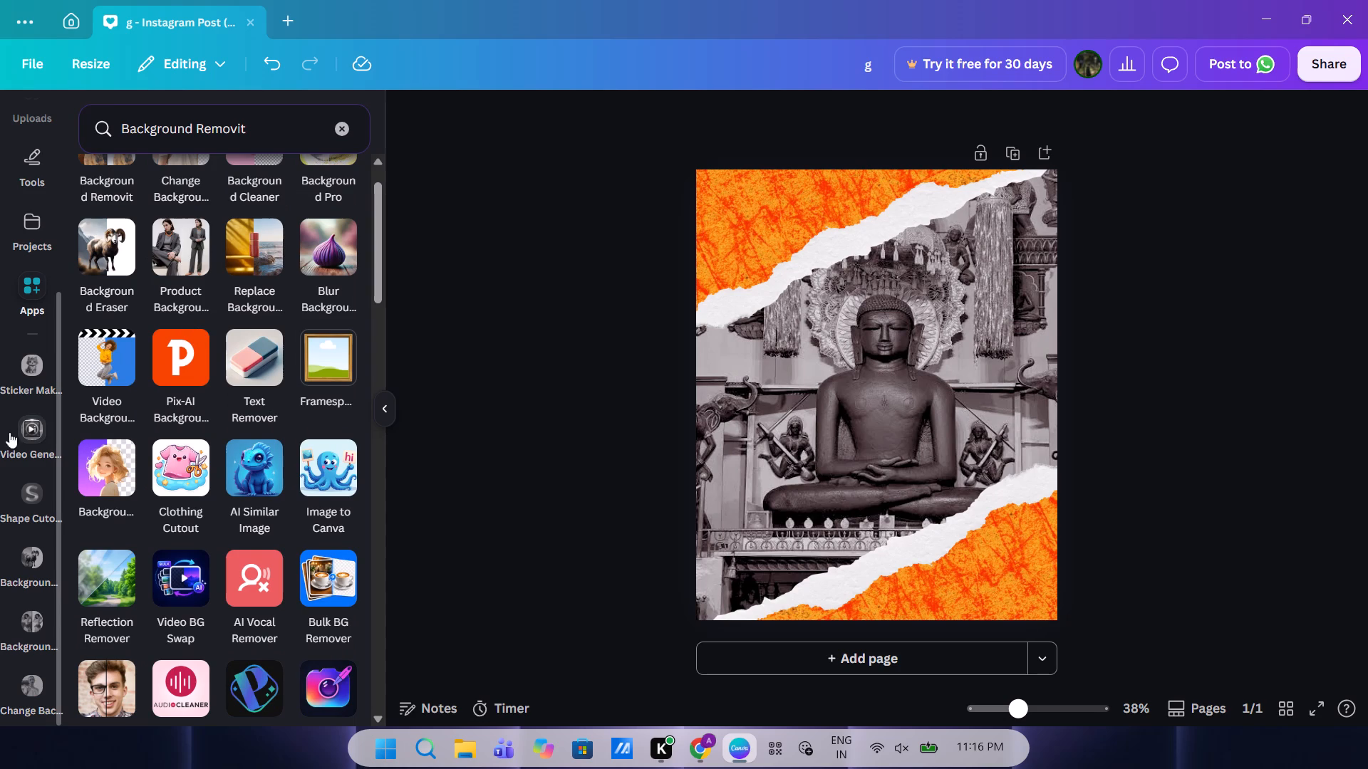
{"action": "scroll", "coordinate": [0, 223], "scroll_direction": "up", "scroll_amount": 6}
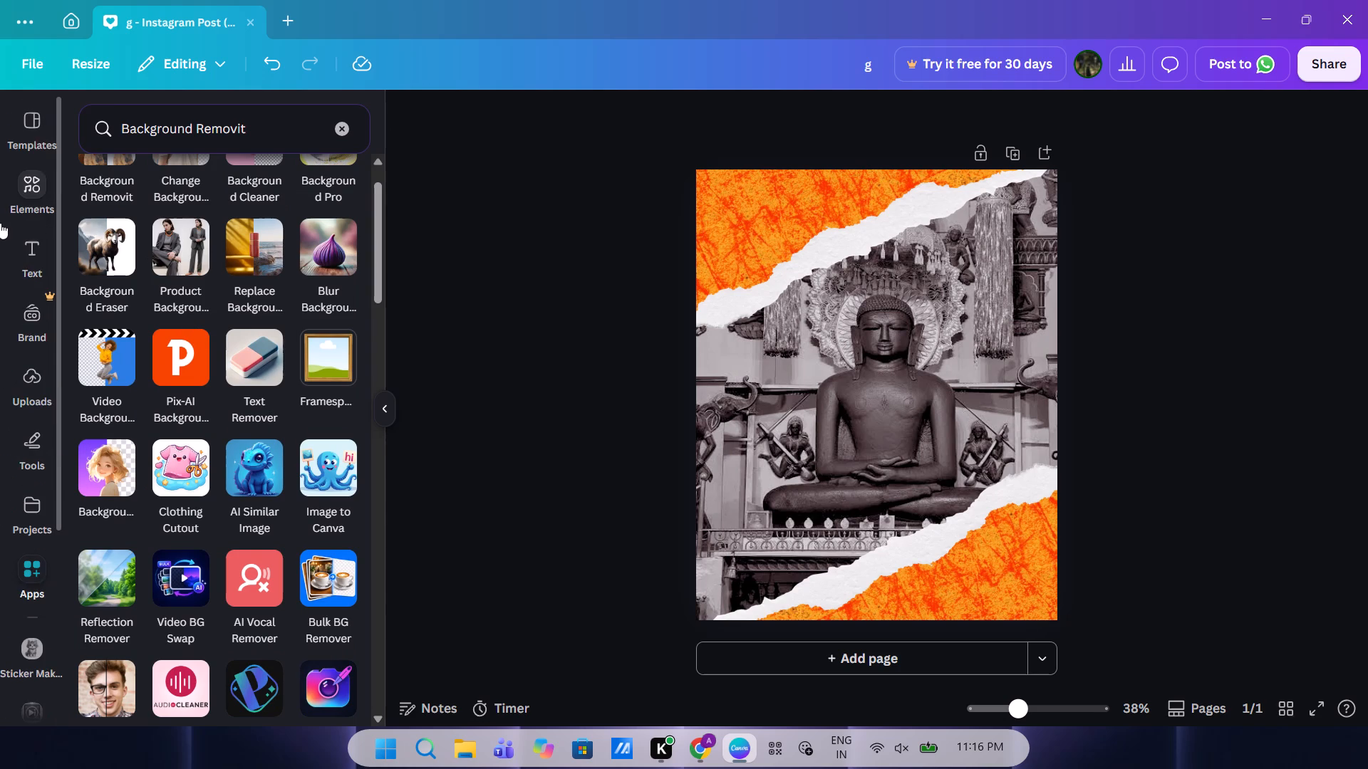
{"action": "left_click", "coordinate": [39, 110]}
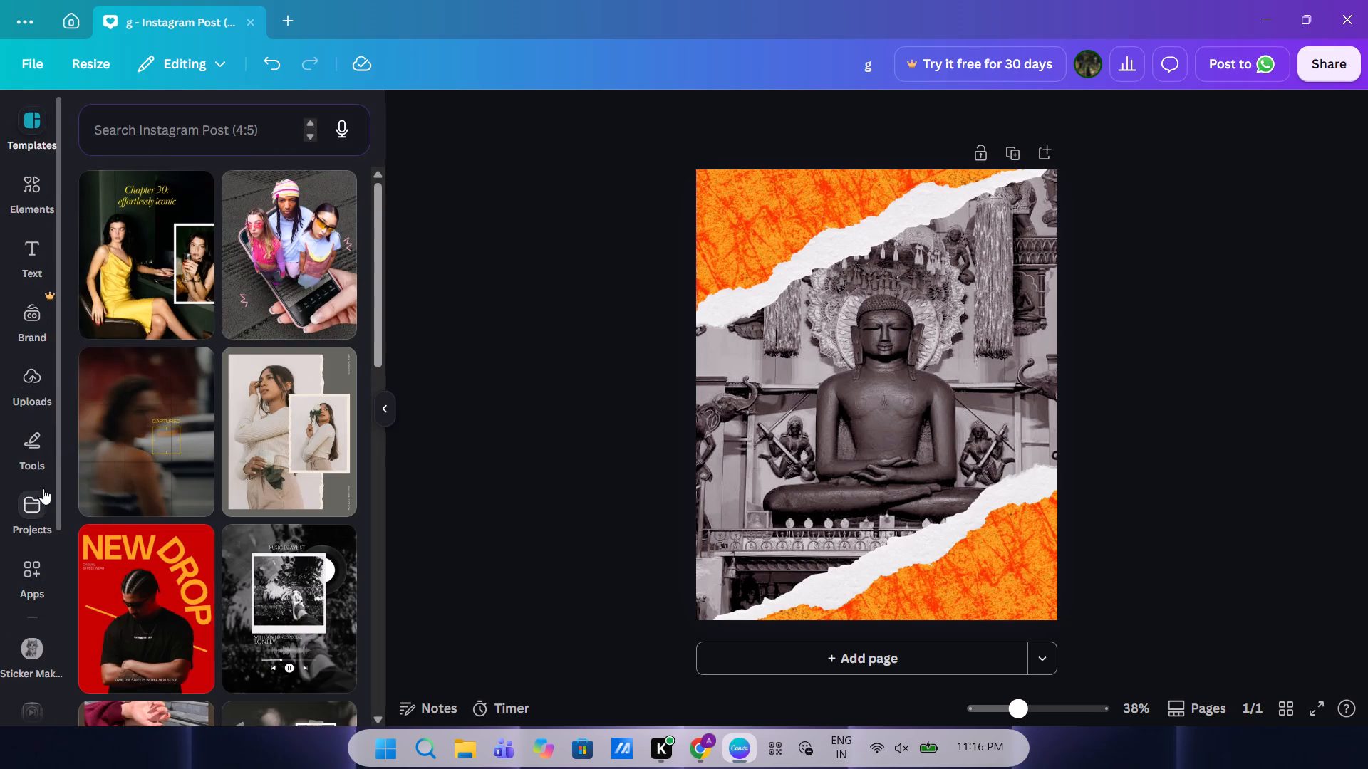
{"action": "scroll", "coordinate": [26, 543], "scroll_direction": "down", "scroll_amount": 3}
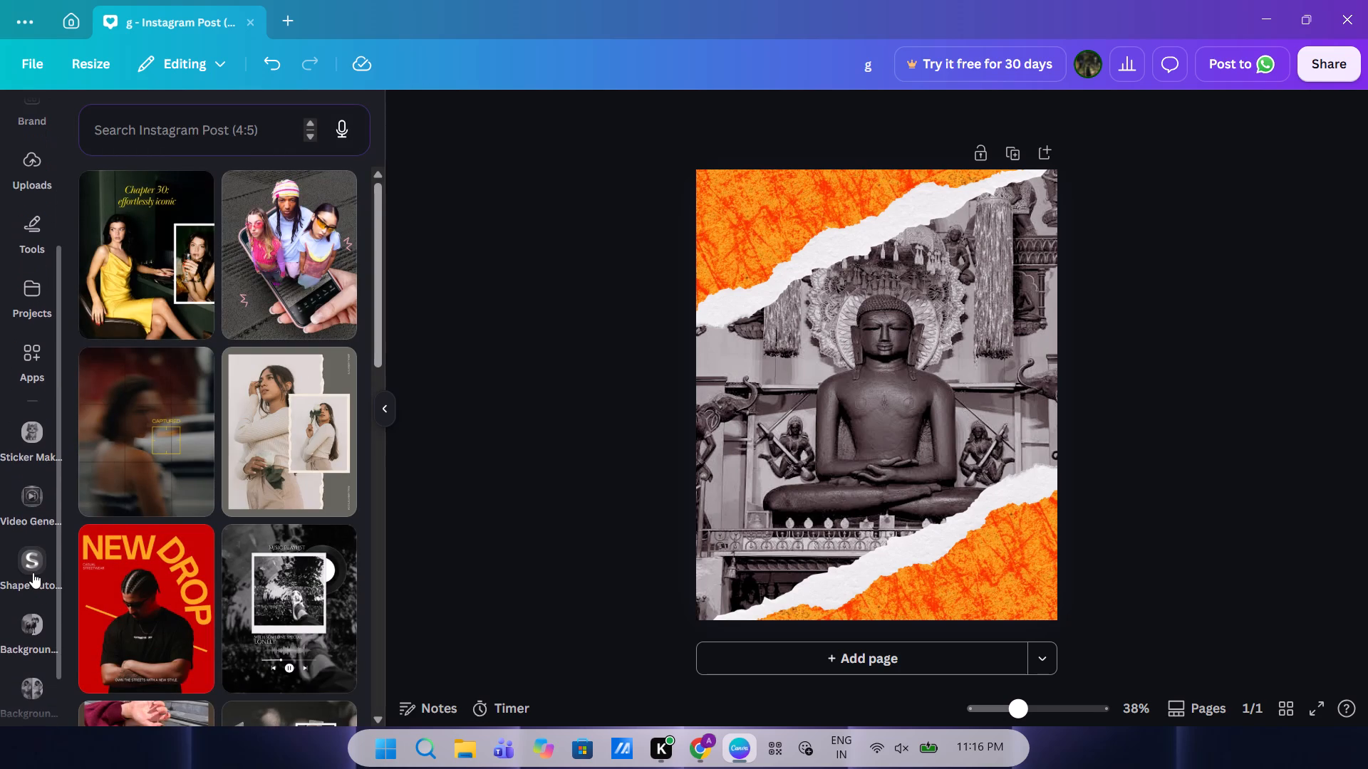
{"action": "left_click", "coordinate": [33, 572]}
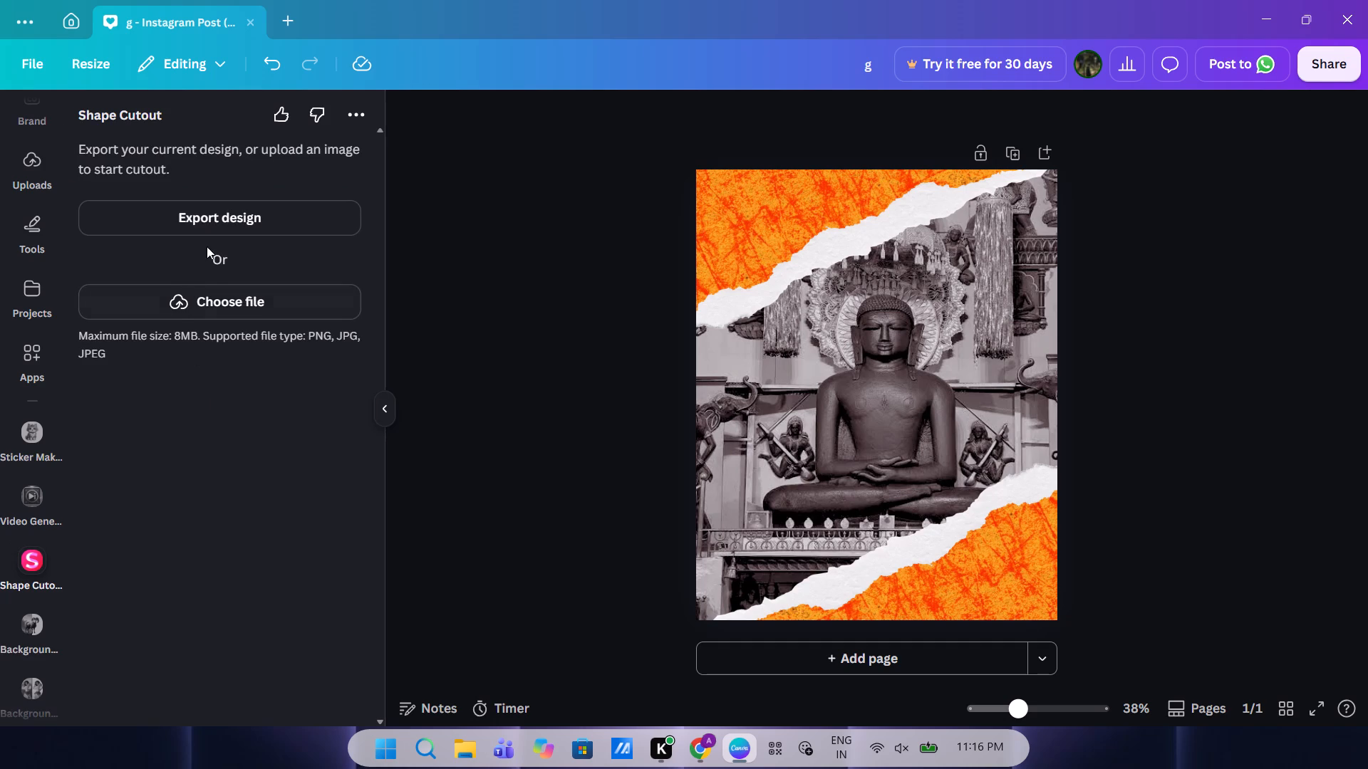
{"action": "left_click", "coordinate": [192, 305]}
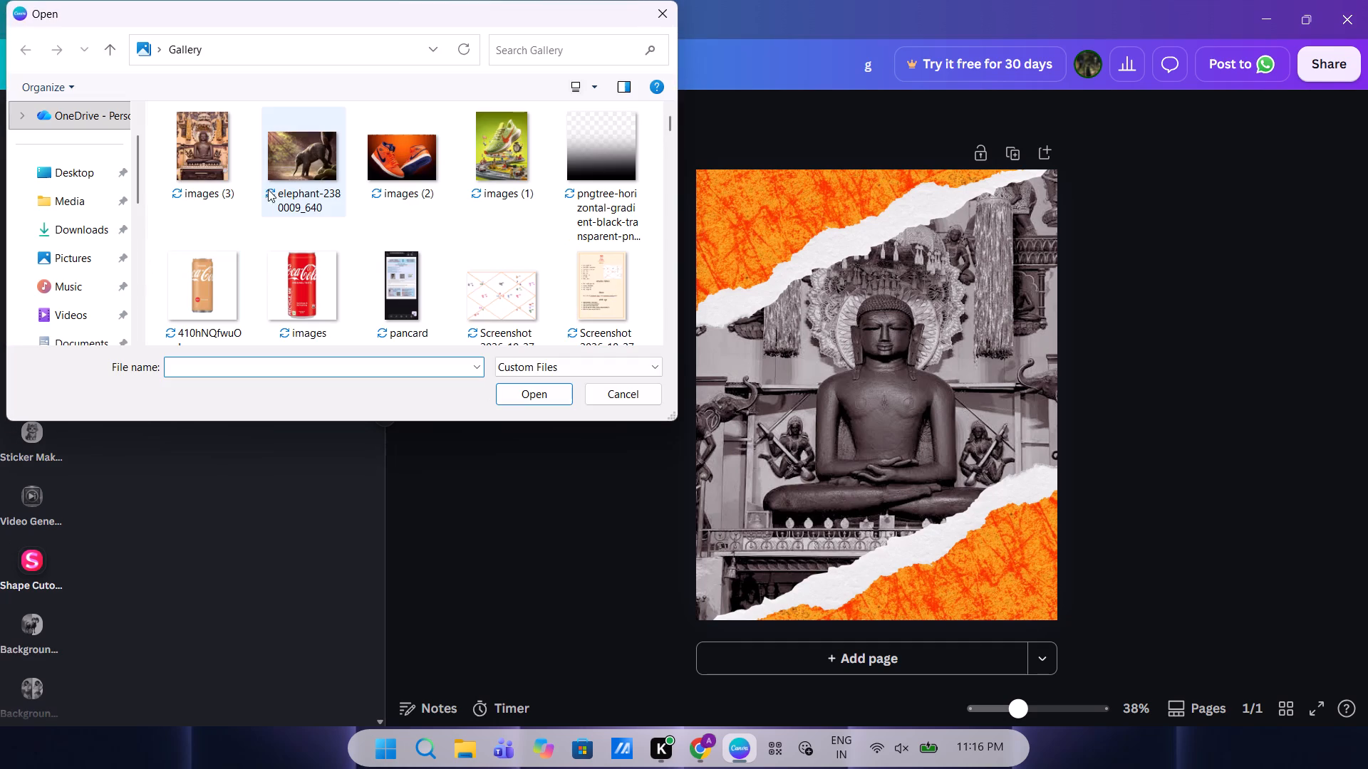
{"action": "left_click", "coordinate": [201, 175]}
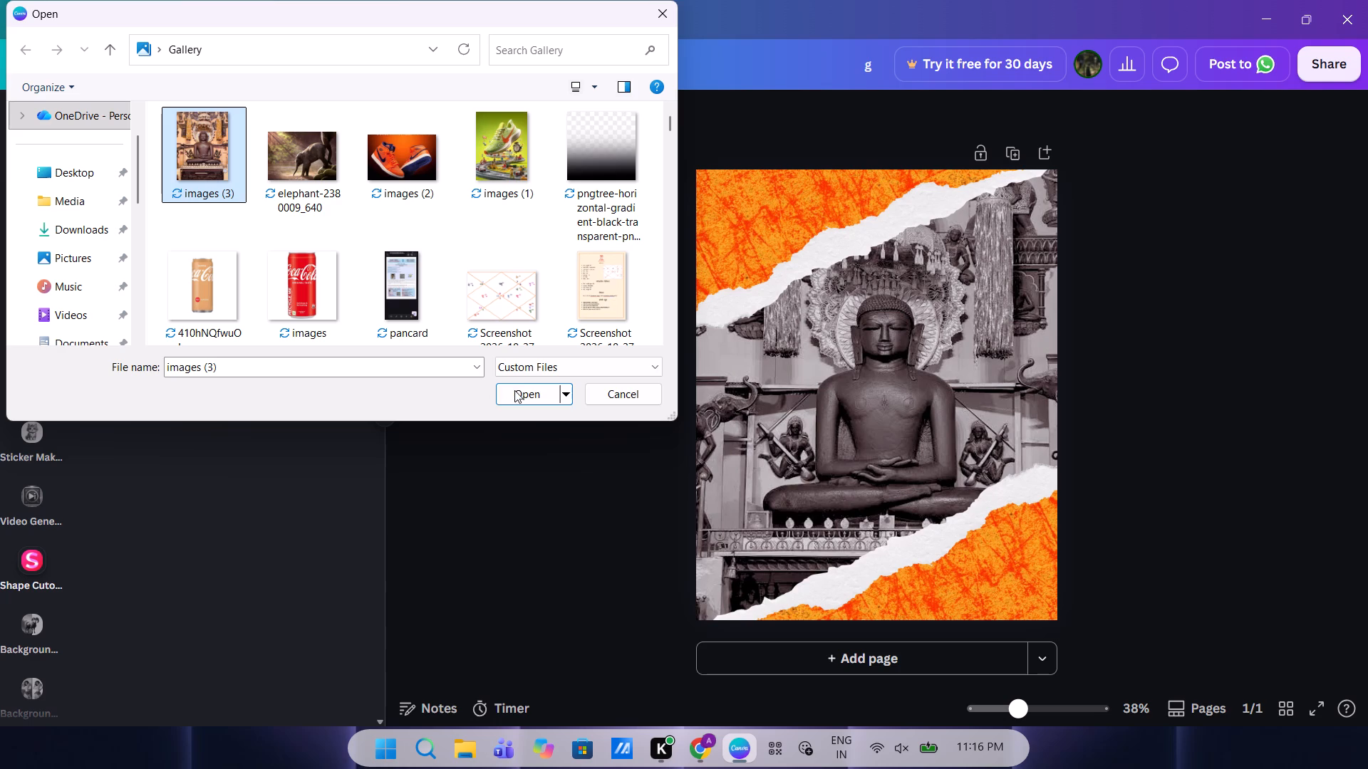
{"action": "left_click", "coordinate": [521, 389]}
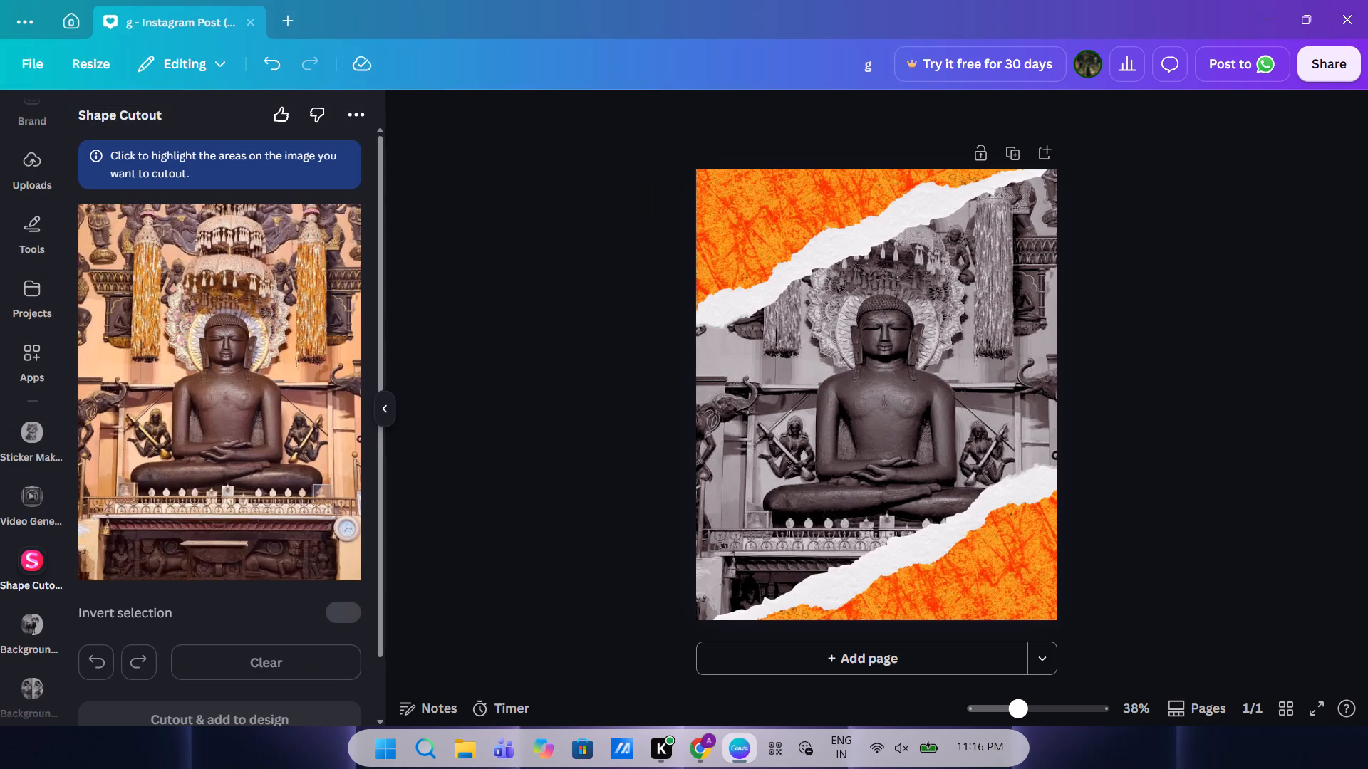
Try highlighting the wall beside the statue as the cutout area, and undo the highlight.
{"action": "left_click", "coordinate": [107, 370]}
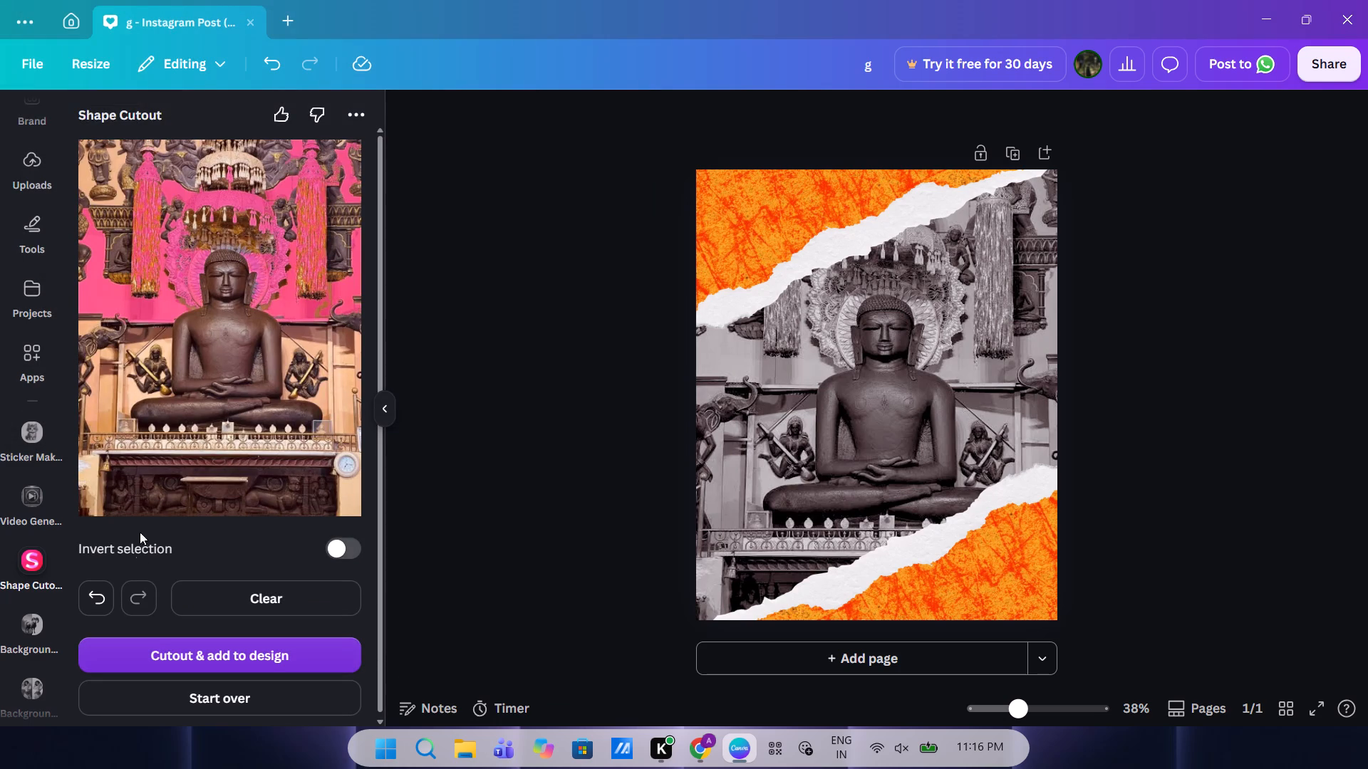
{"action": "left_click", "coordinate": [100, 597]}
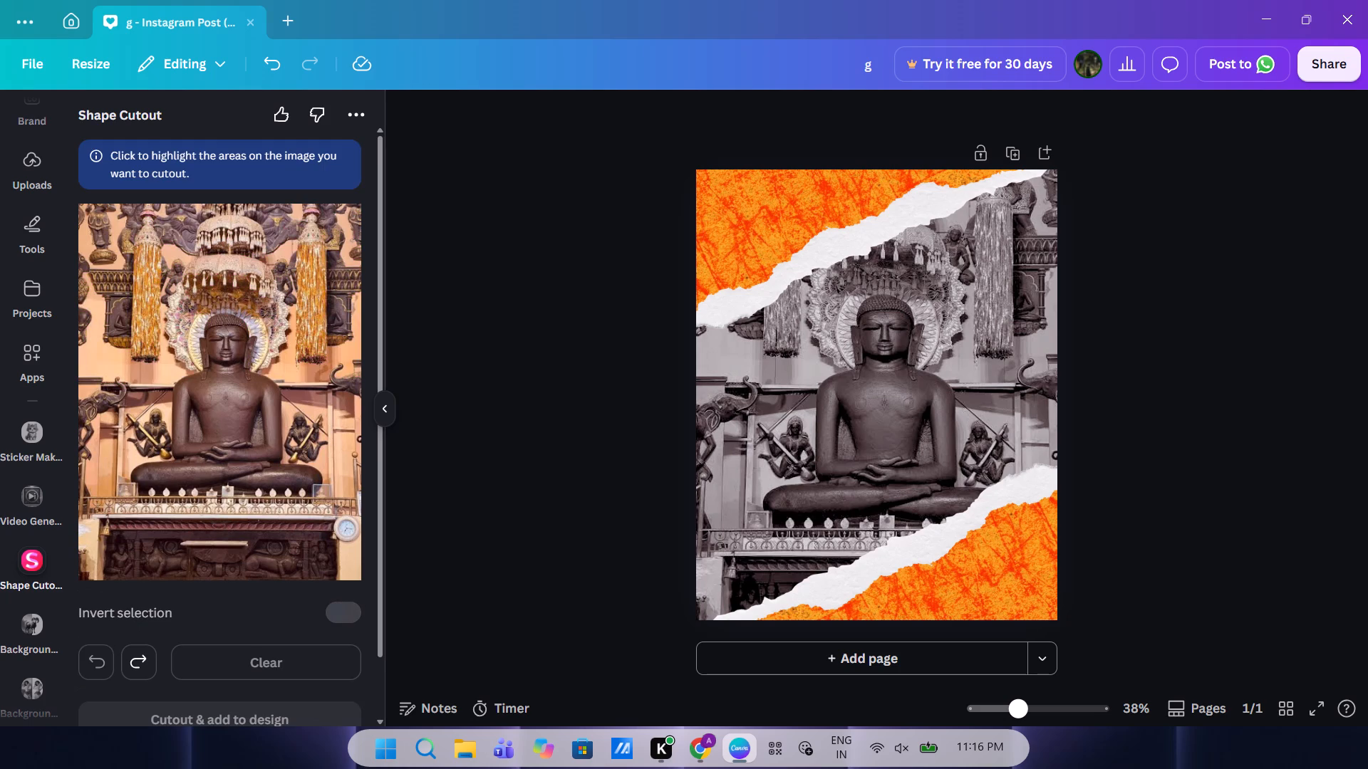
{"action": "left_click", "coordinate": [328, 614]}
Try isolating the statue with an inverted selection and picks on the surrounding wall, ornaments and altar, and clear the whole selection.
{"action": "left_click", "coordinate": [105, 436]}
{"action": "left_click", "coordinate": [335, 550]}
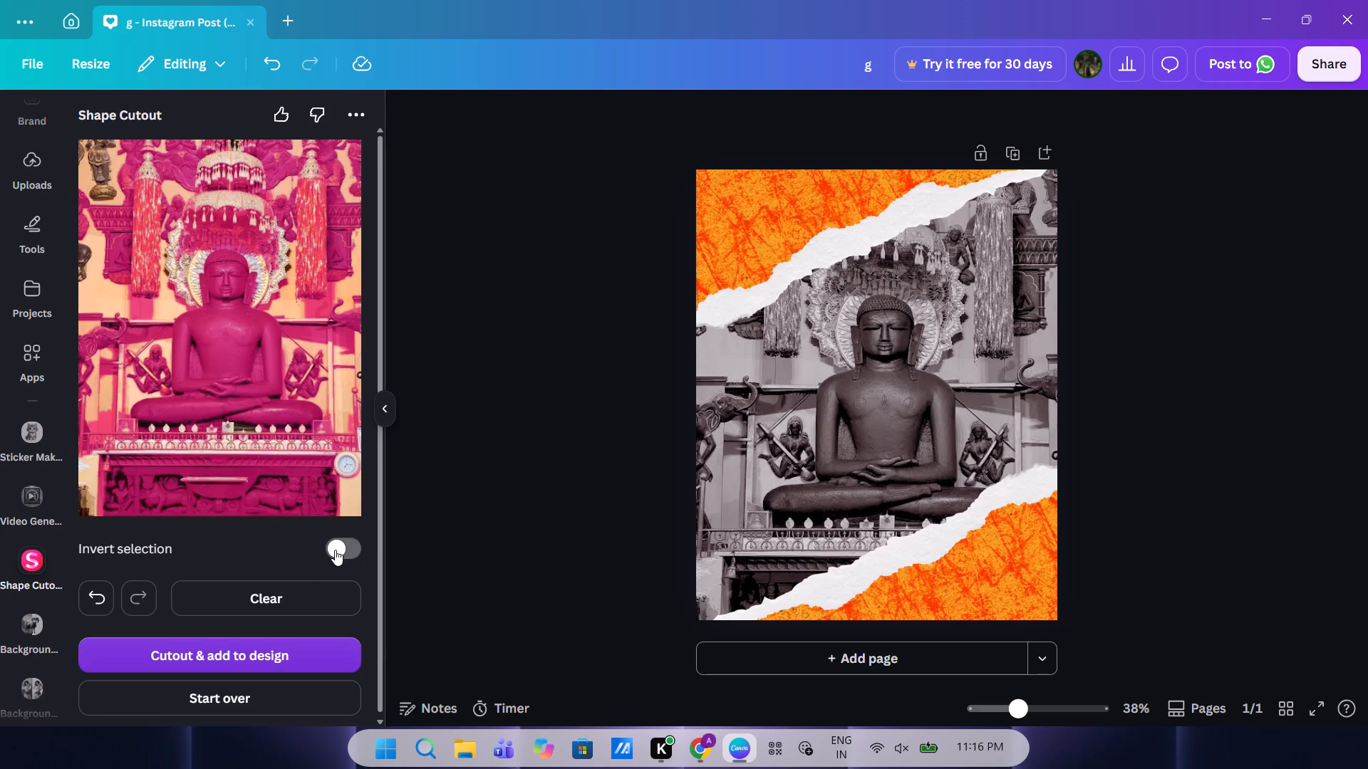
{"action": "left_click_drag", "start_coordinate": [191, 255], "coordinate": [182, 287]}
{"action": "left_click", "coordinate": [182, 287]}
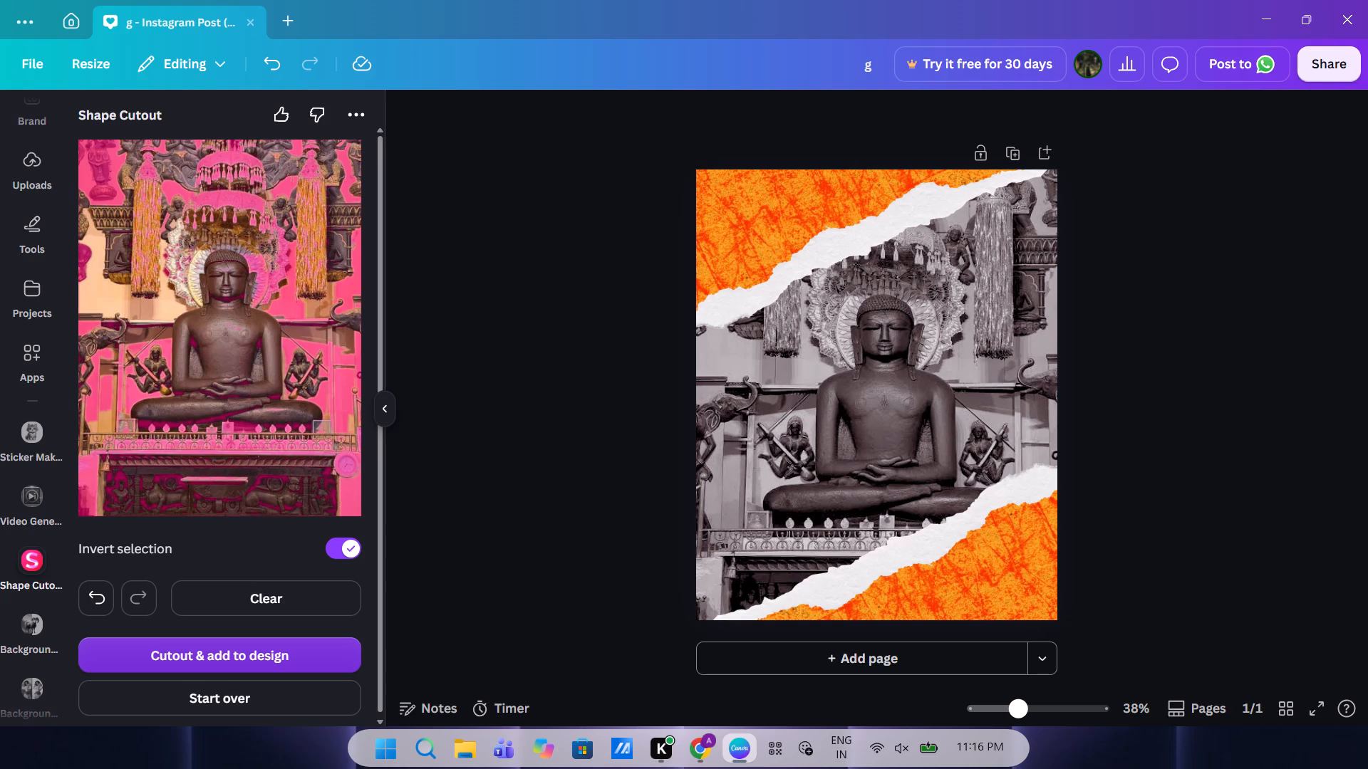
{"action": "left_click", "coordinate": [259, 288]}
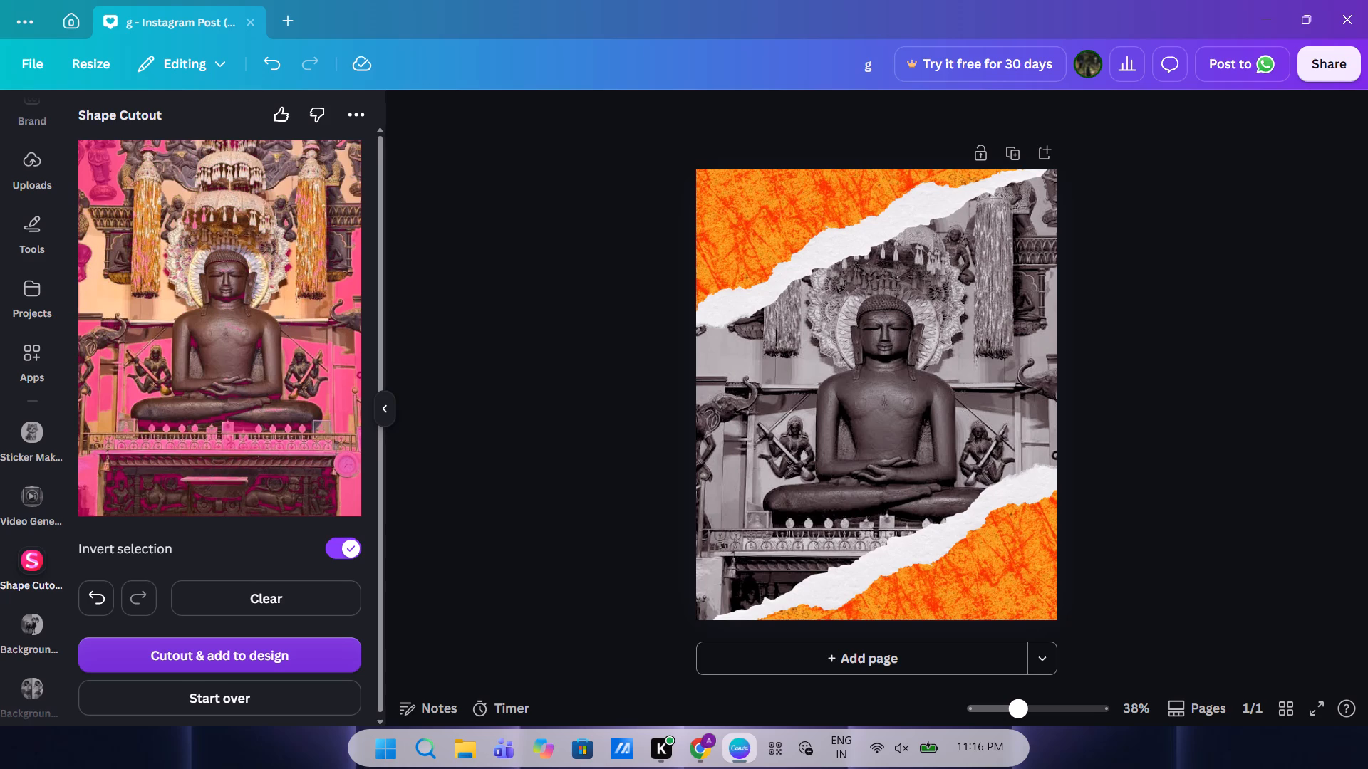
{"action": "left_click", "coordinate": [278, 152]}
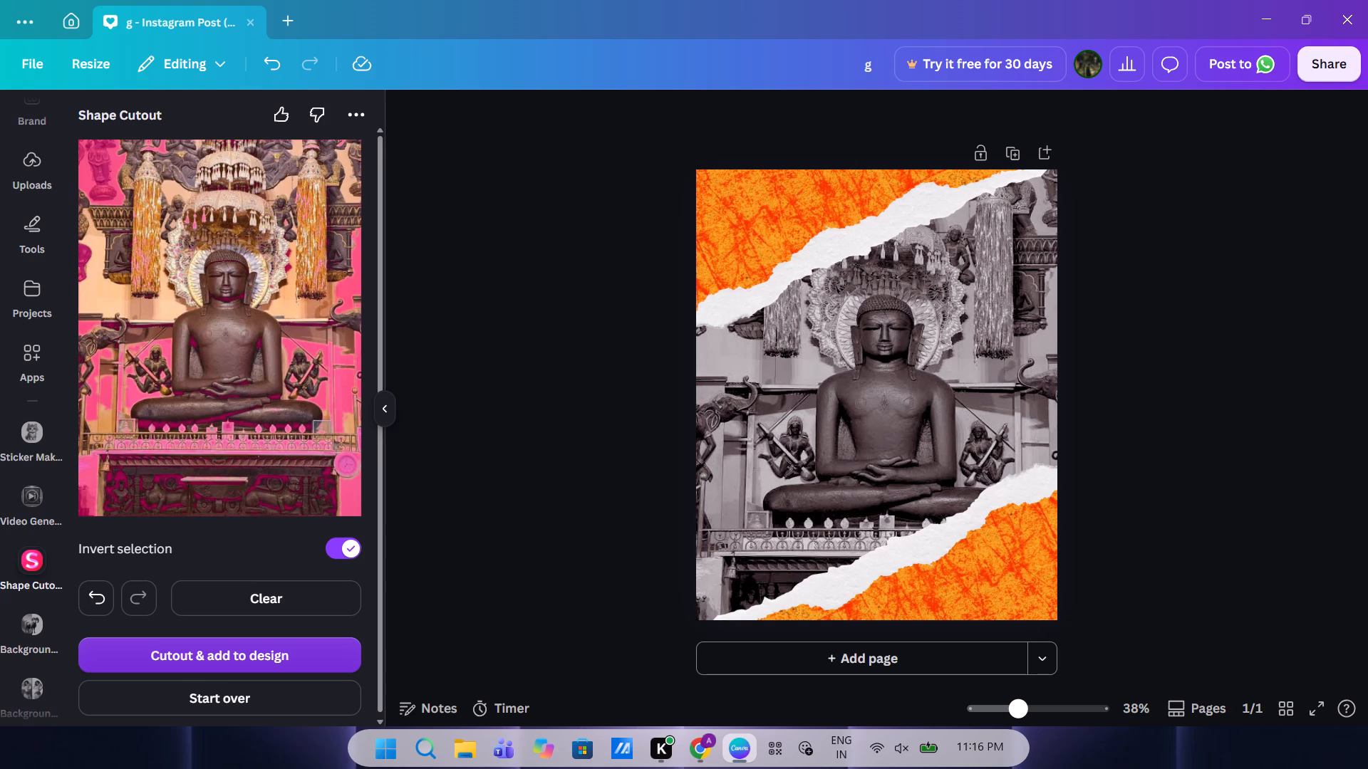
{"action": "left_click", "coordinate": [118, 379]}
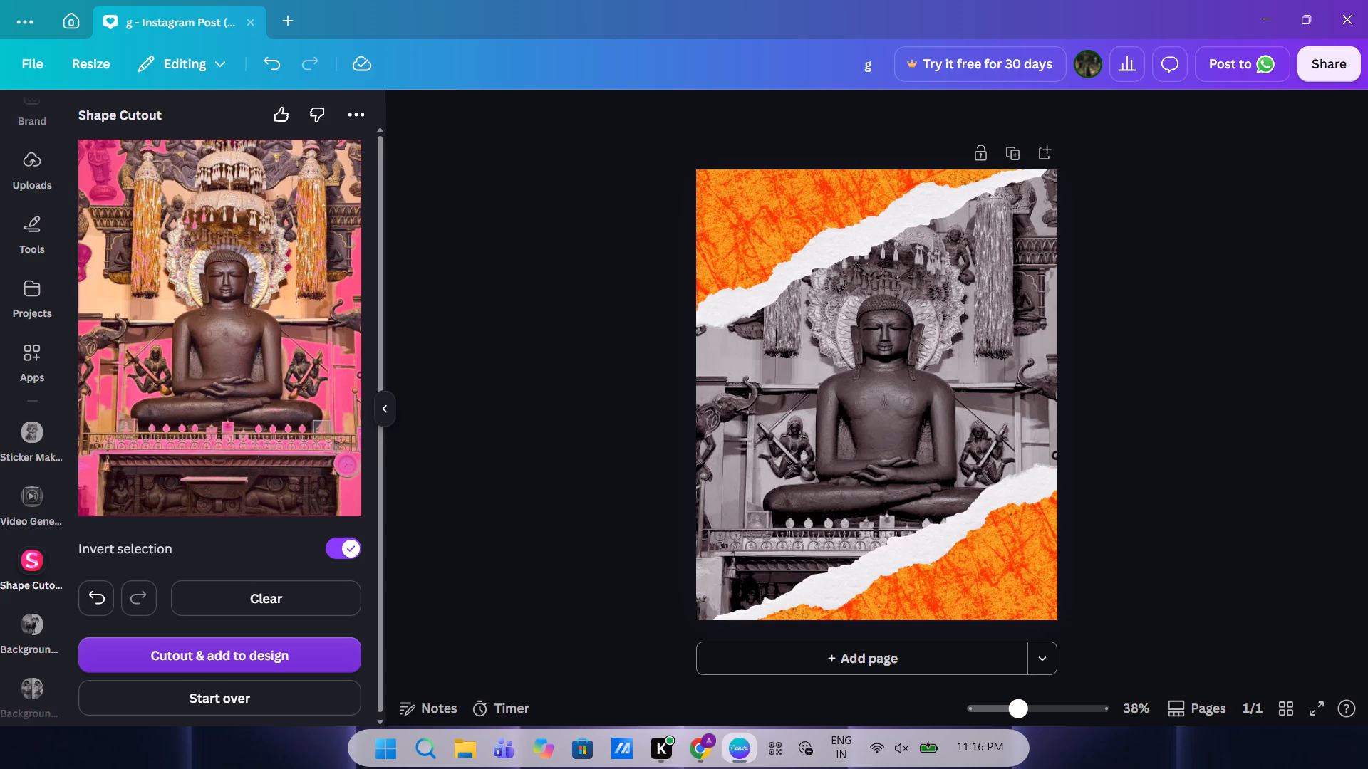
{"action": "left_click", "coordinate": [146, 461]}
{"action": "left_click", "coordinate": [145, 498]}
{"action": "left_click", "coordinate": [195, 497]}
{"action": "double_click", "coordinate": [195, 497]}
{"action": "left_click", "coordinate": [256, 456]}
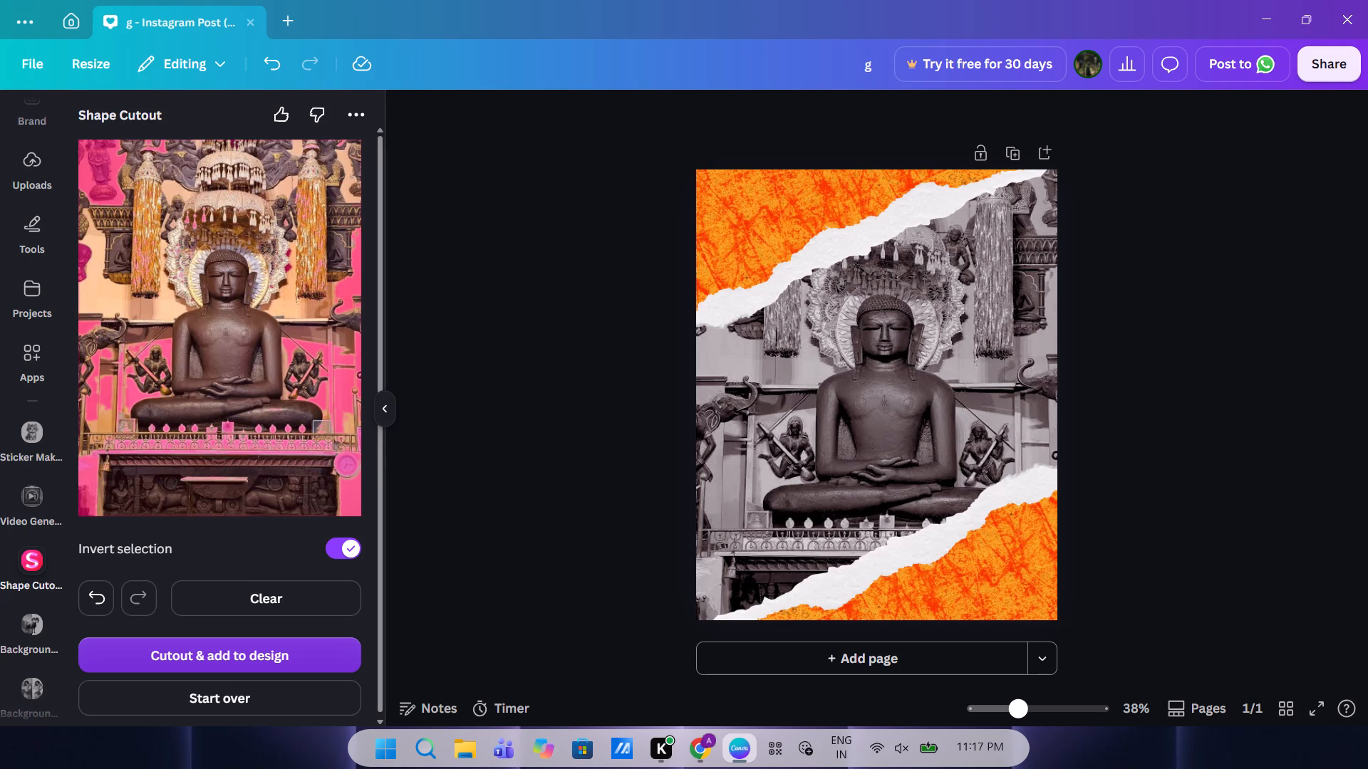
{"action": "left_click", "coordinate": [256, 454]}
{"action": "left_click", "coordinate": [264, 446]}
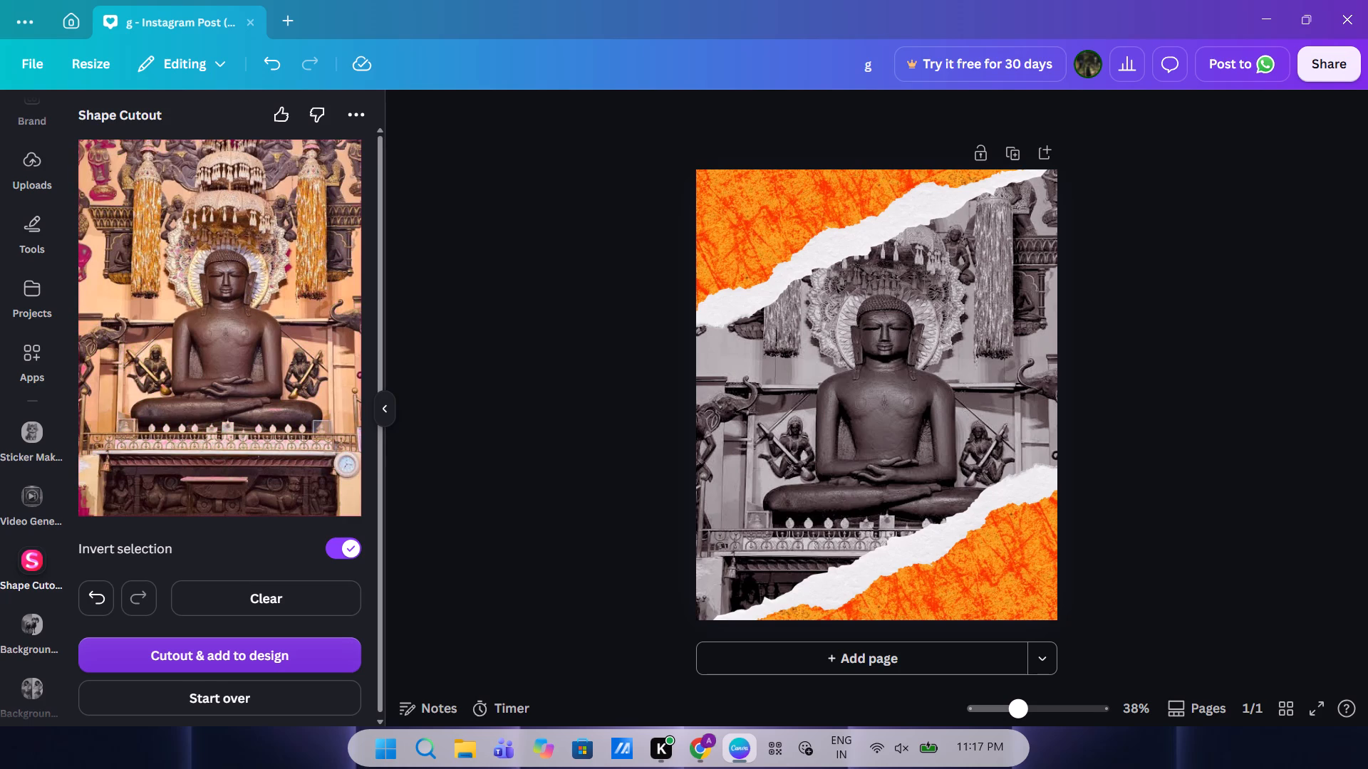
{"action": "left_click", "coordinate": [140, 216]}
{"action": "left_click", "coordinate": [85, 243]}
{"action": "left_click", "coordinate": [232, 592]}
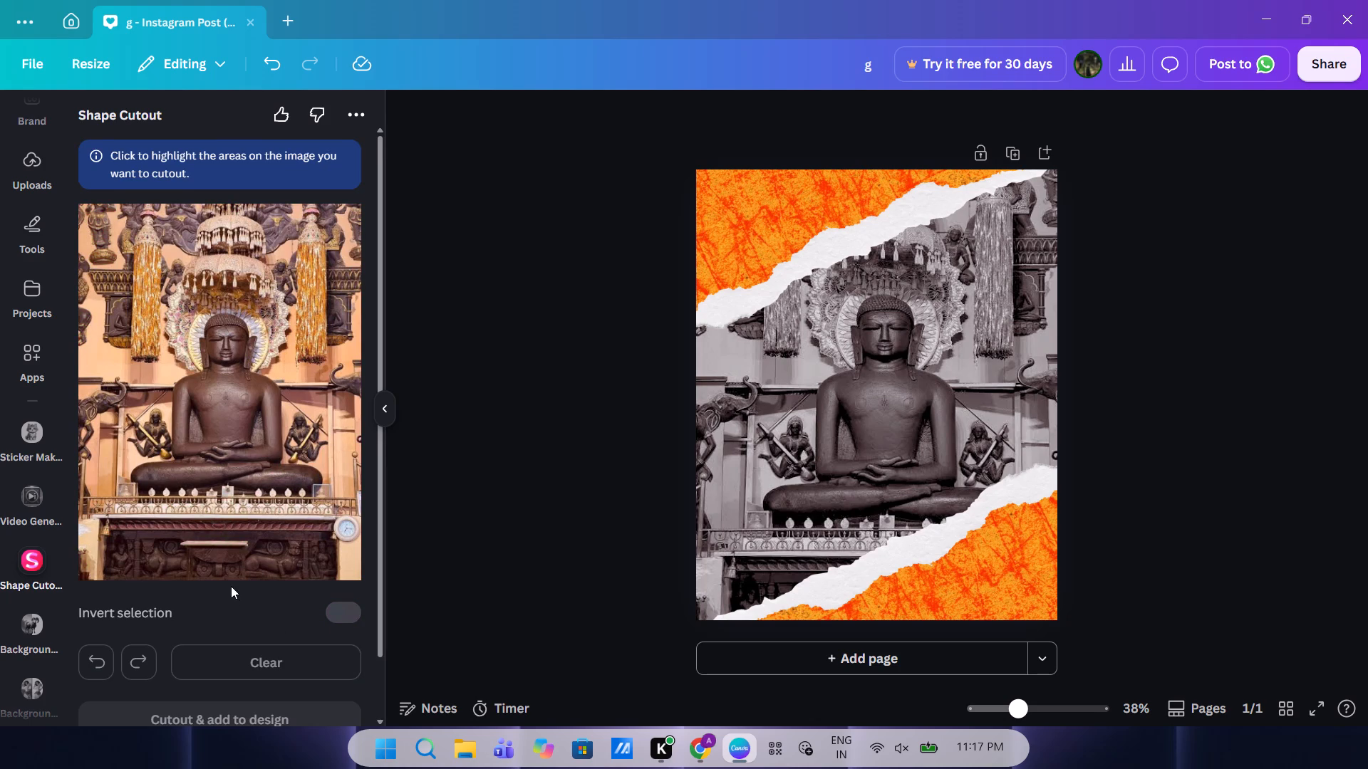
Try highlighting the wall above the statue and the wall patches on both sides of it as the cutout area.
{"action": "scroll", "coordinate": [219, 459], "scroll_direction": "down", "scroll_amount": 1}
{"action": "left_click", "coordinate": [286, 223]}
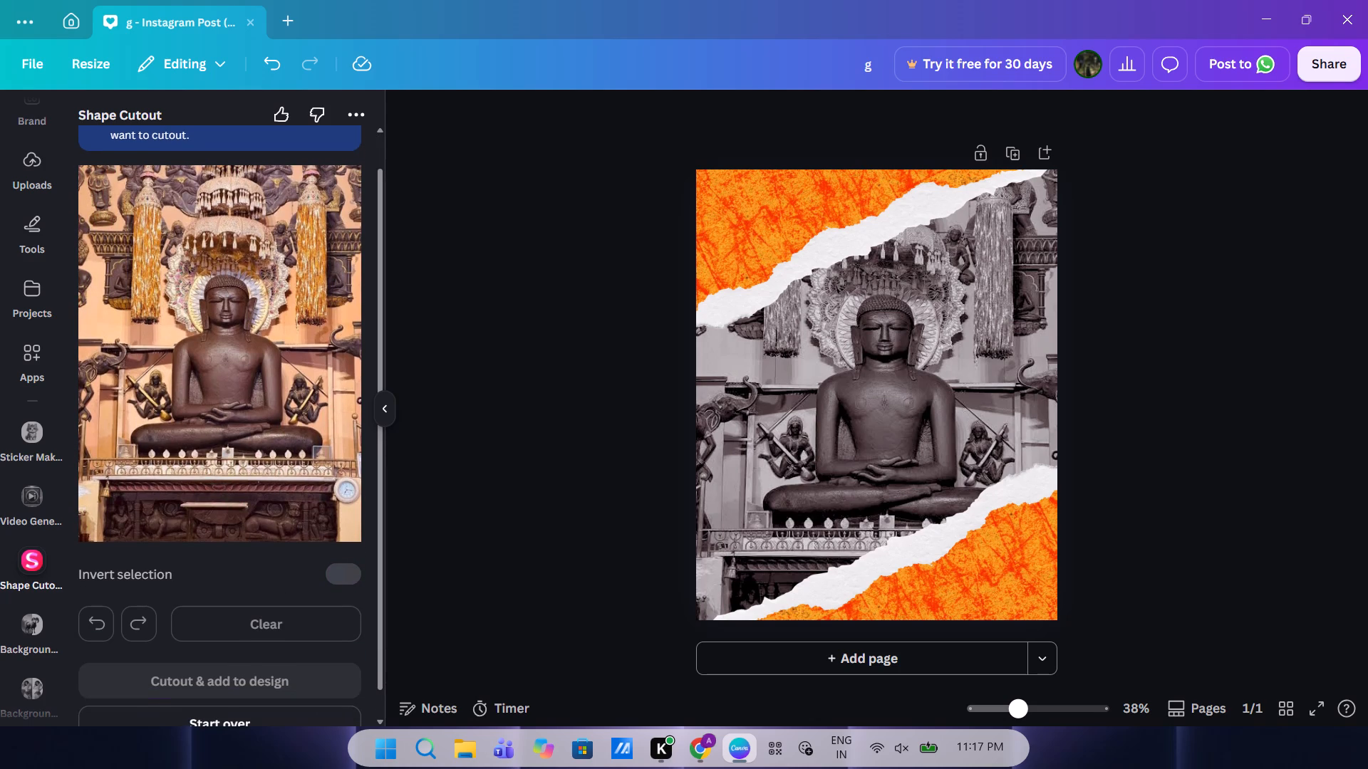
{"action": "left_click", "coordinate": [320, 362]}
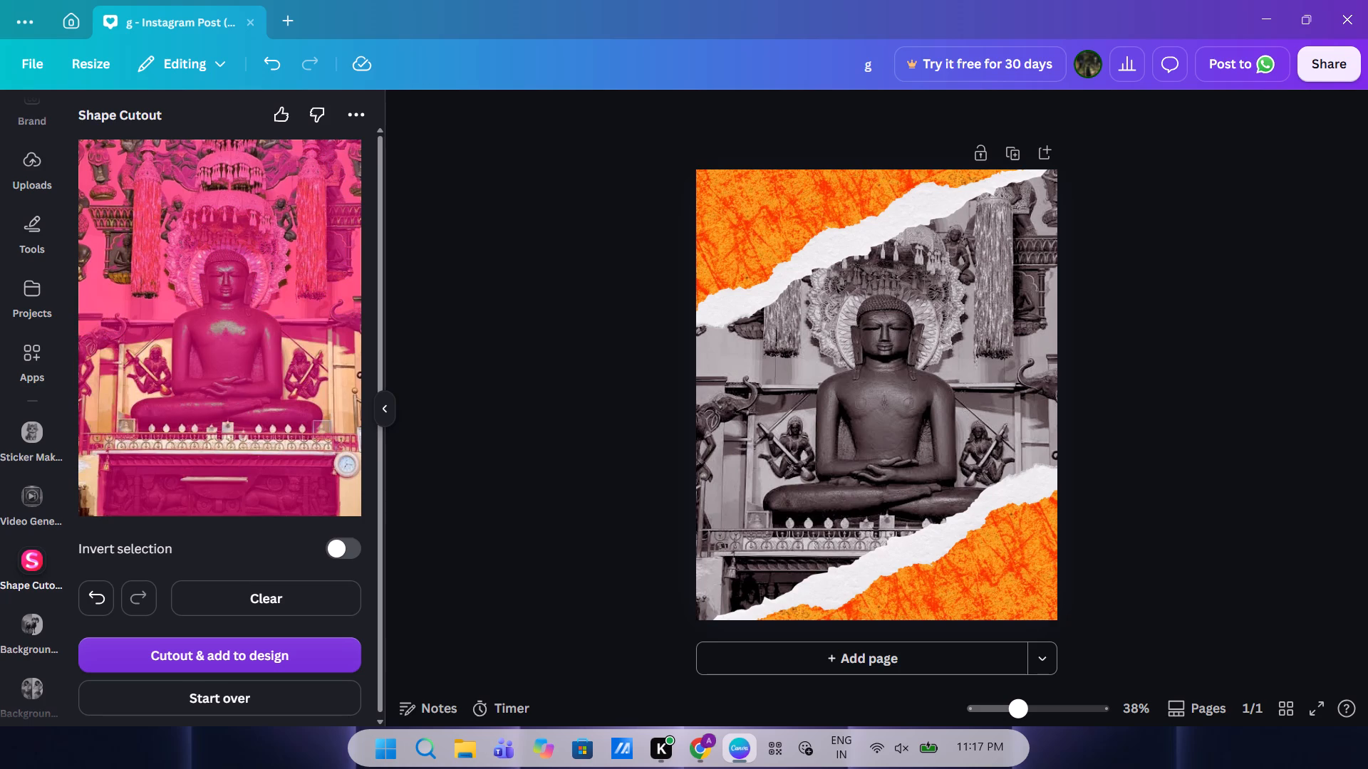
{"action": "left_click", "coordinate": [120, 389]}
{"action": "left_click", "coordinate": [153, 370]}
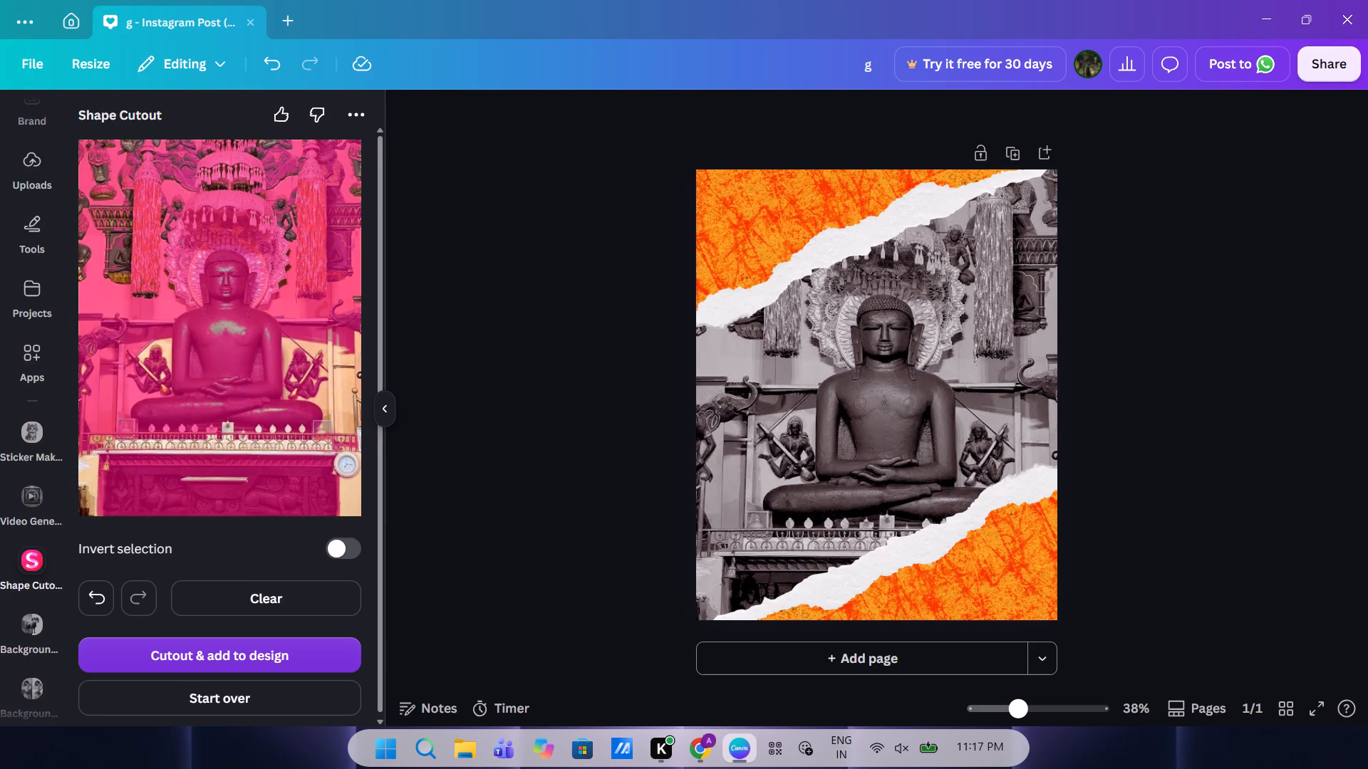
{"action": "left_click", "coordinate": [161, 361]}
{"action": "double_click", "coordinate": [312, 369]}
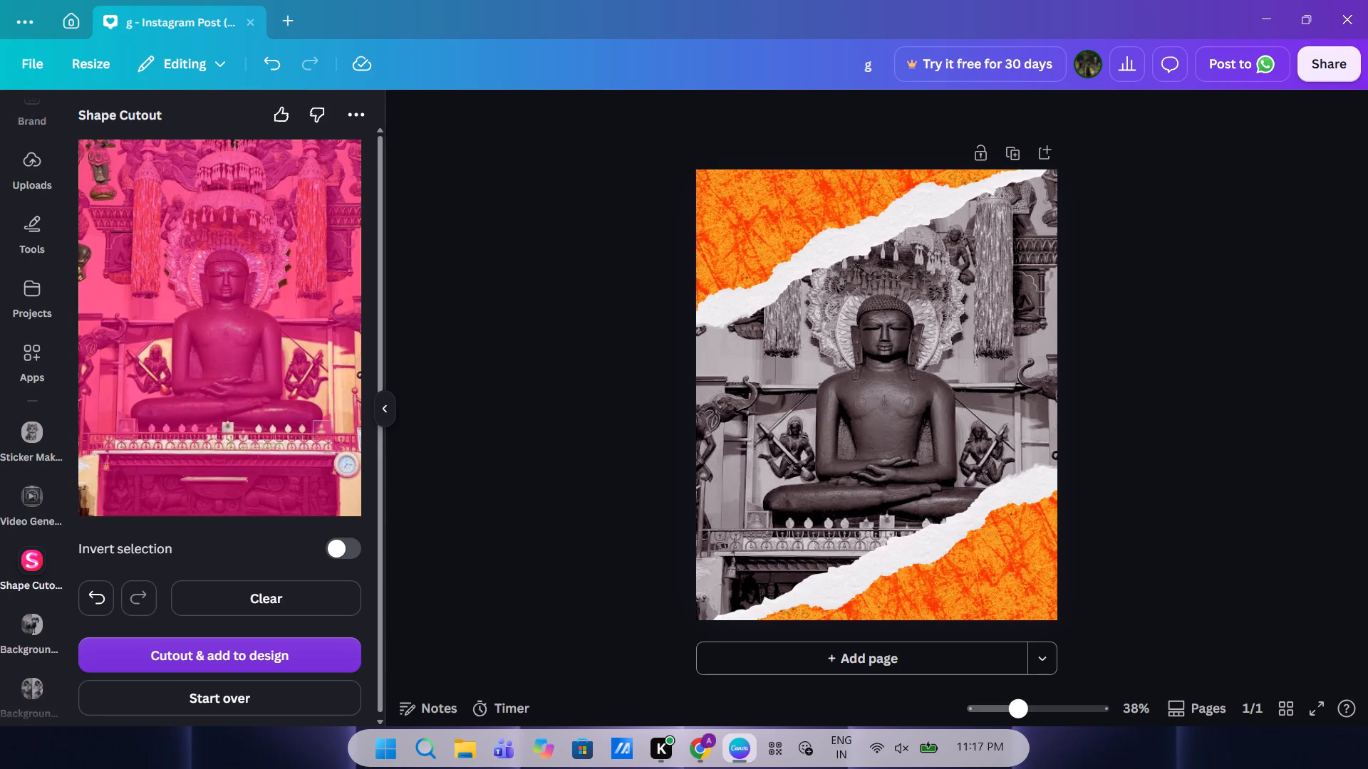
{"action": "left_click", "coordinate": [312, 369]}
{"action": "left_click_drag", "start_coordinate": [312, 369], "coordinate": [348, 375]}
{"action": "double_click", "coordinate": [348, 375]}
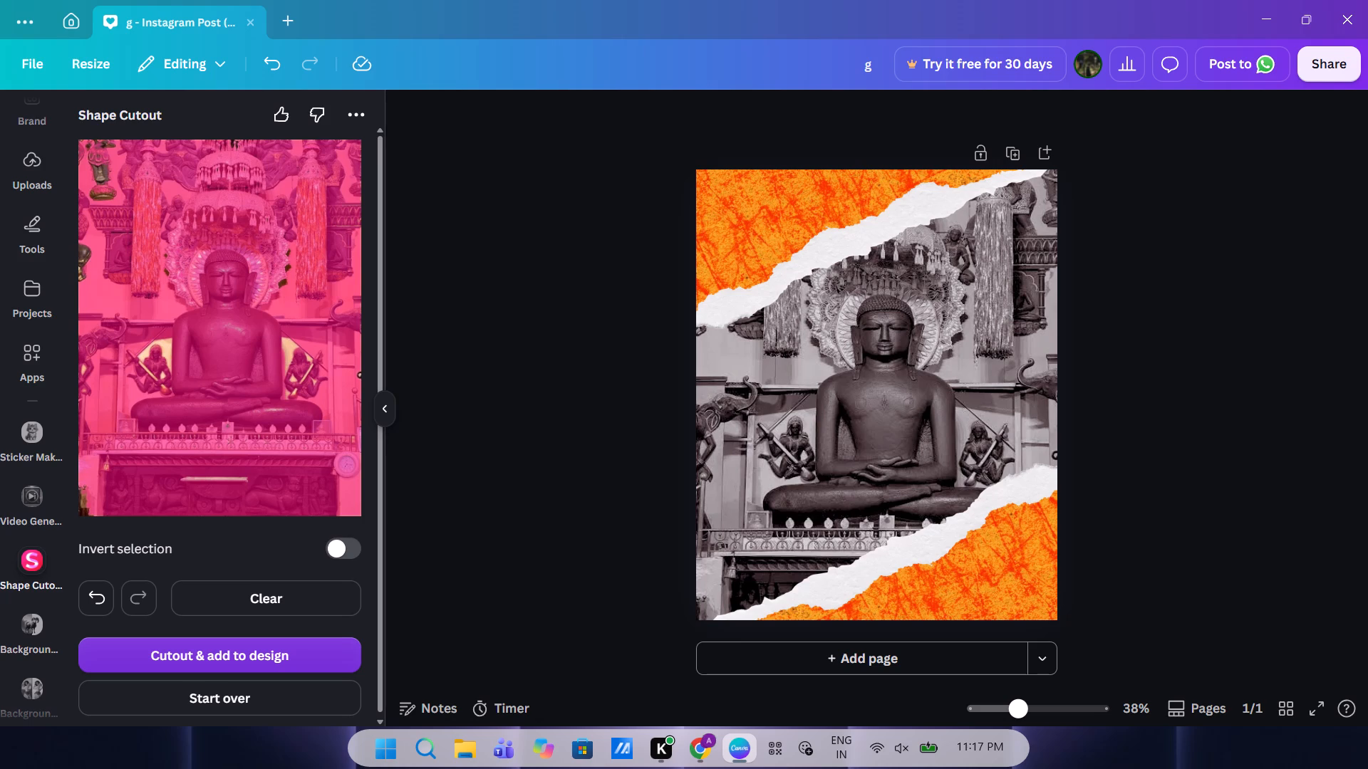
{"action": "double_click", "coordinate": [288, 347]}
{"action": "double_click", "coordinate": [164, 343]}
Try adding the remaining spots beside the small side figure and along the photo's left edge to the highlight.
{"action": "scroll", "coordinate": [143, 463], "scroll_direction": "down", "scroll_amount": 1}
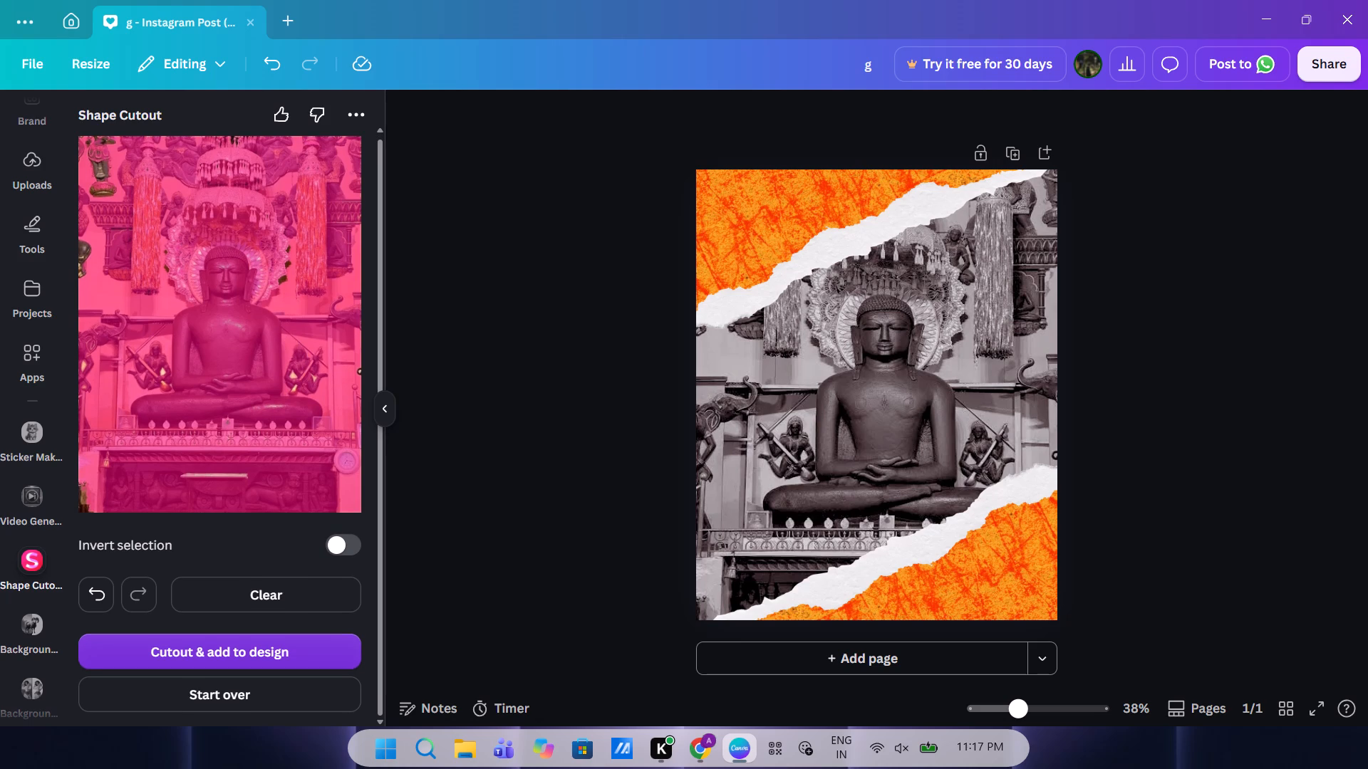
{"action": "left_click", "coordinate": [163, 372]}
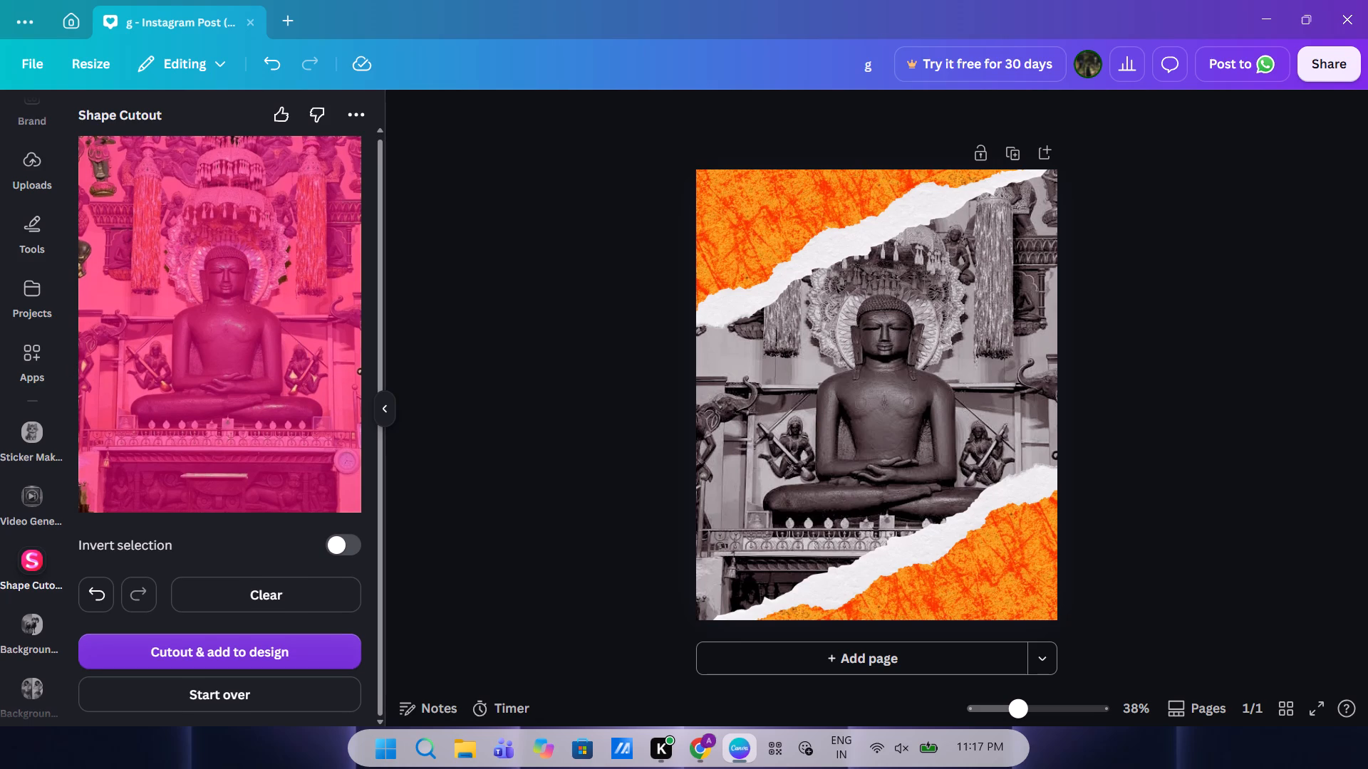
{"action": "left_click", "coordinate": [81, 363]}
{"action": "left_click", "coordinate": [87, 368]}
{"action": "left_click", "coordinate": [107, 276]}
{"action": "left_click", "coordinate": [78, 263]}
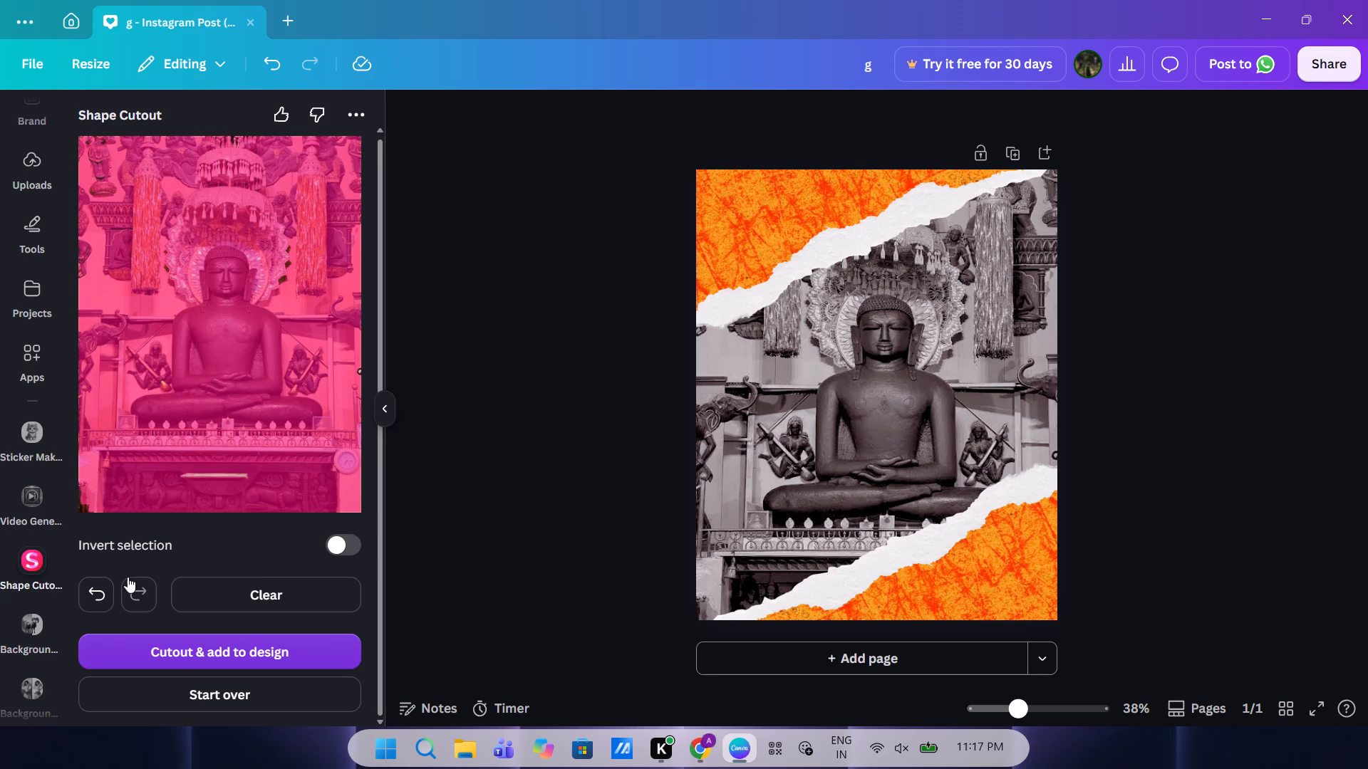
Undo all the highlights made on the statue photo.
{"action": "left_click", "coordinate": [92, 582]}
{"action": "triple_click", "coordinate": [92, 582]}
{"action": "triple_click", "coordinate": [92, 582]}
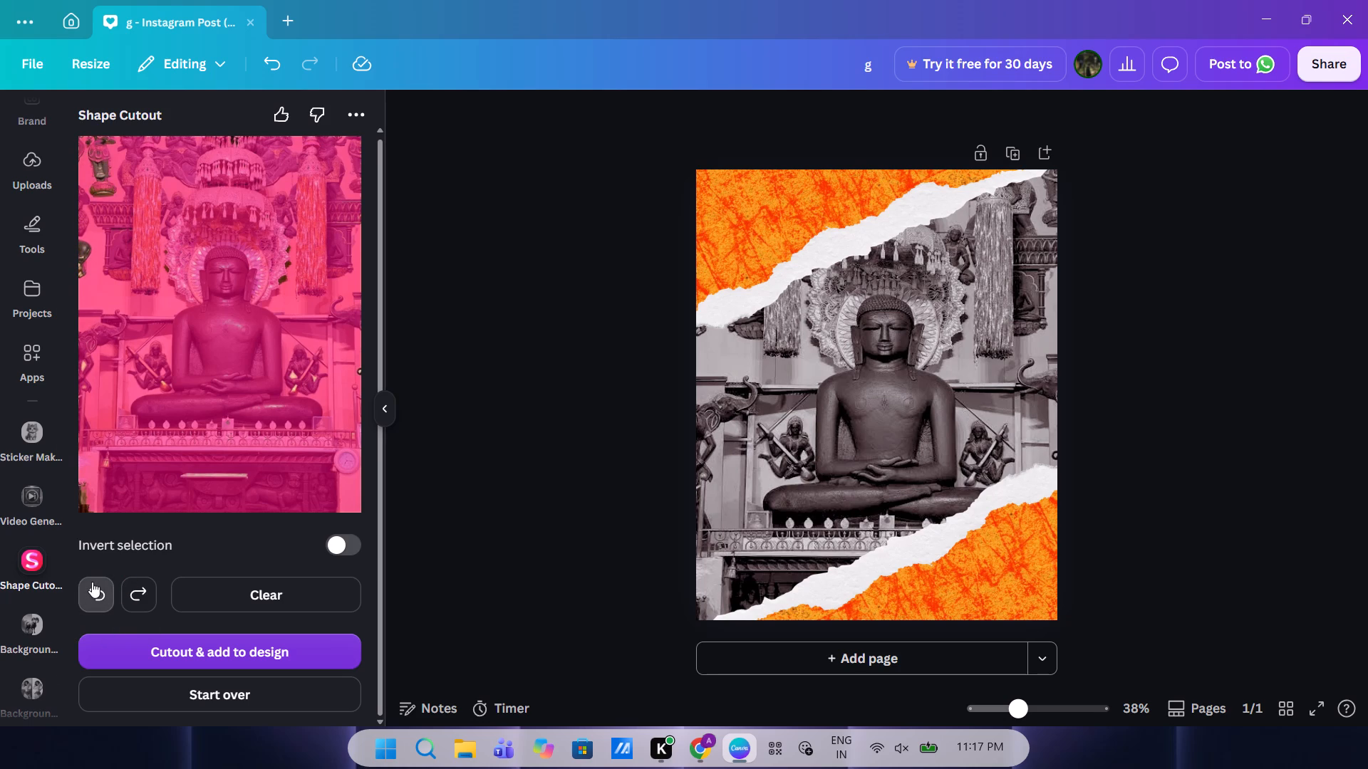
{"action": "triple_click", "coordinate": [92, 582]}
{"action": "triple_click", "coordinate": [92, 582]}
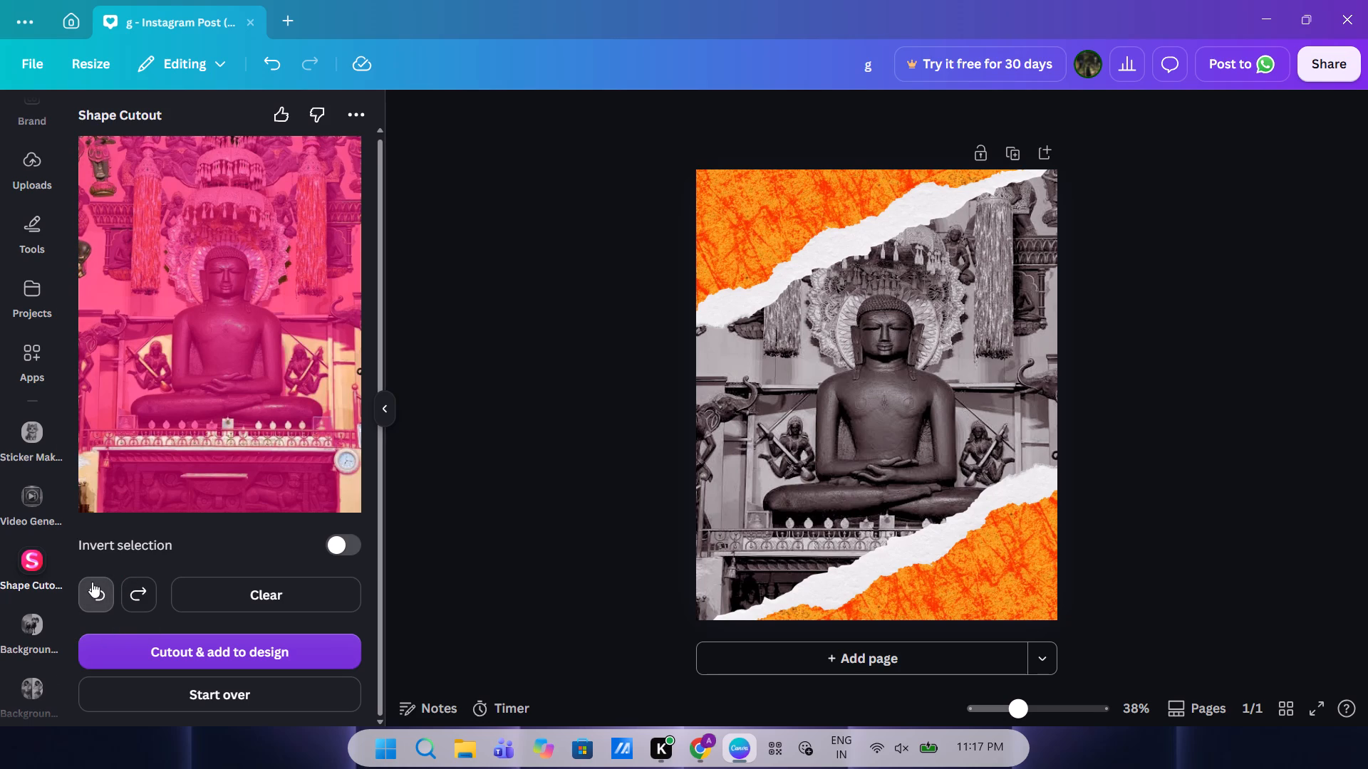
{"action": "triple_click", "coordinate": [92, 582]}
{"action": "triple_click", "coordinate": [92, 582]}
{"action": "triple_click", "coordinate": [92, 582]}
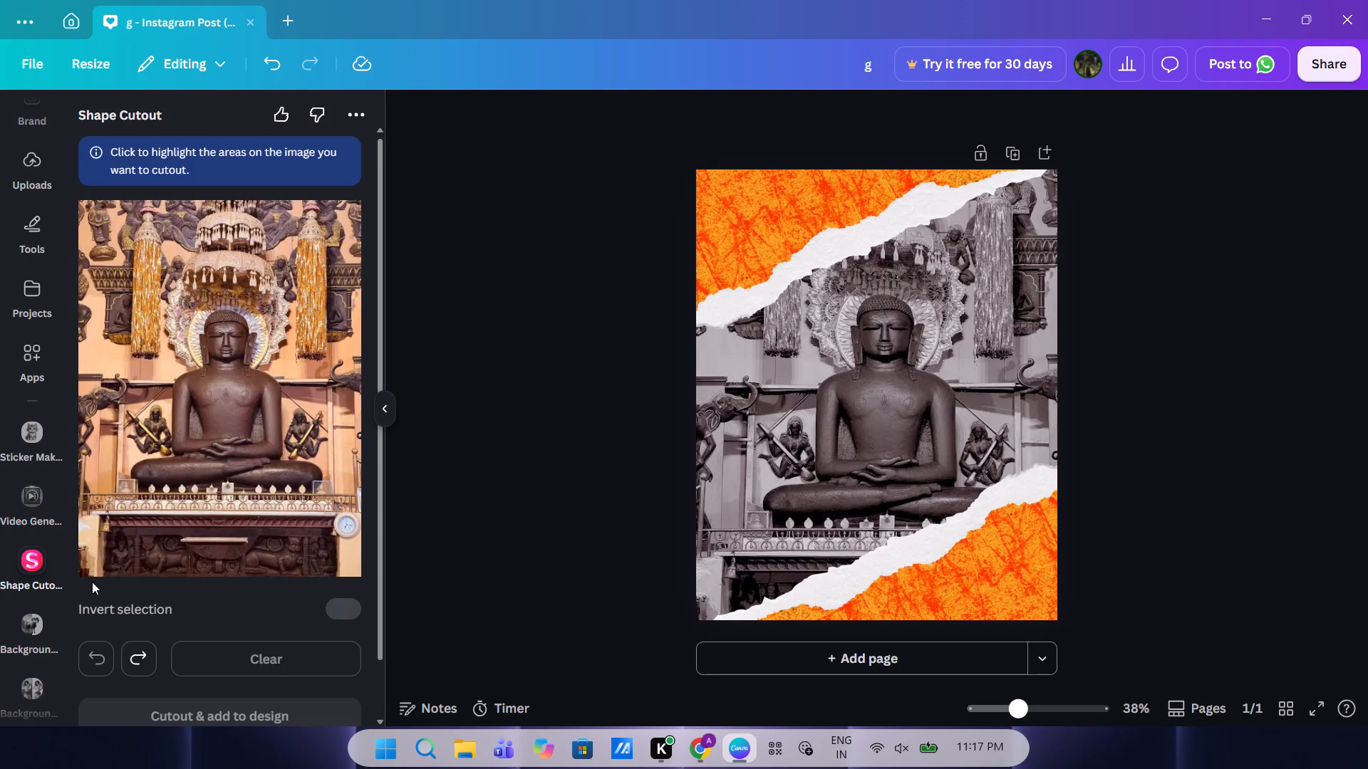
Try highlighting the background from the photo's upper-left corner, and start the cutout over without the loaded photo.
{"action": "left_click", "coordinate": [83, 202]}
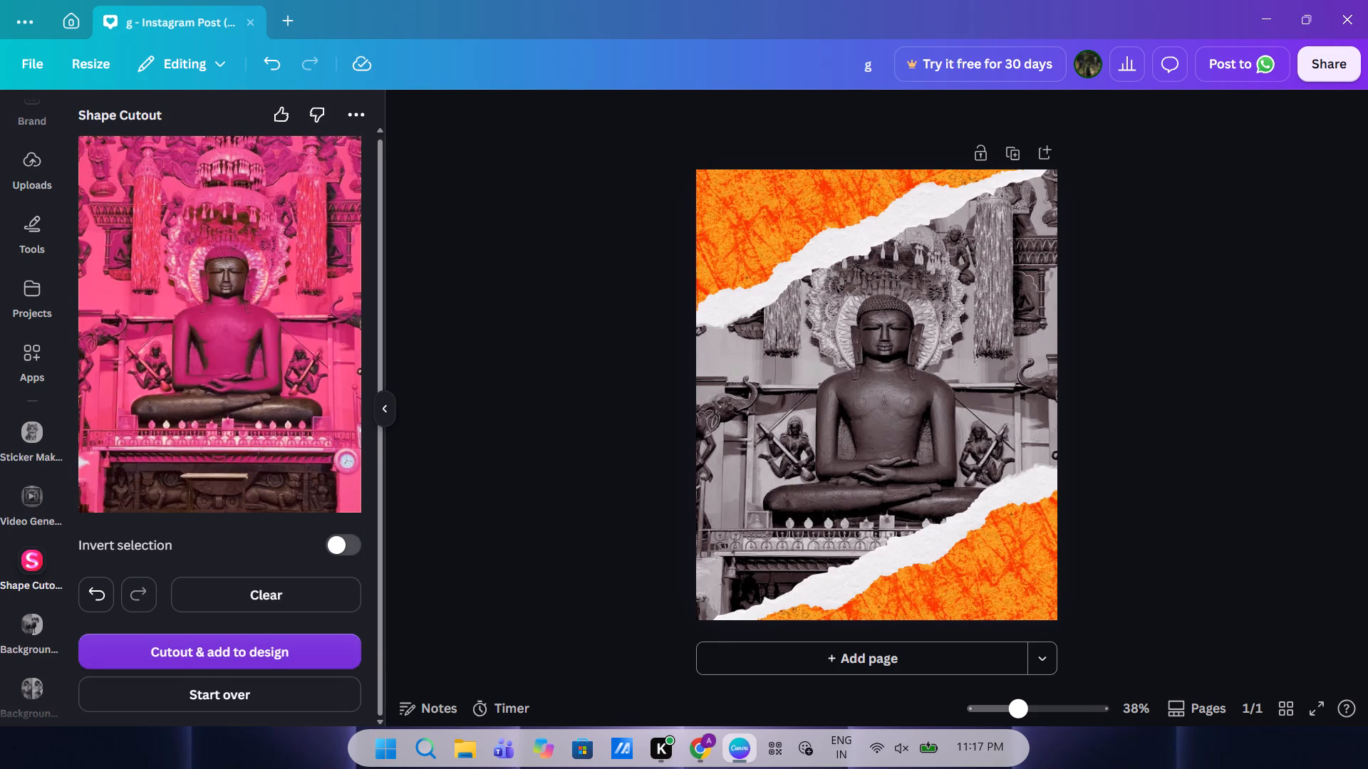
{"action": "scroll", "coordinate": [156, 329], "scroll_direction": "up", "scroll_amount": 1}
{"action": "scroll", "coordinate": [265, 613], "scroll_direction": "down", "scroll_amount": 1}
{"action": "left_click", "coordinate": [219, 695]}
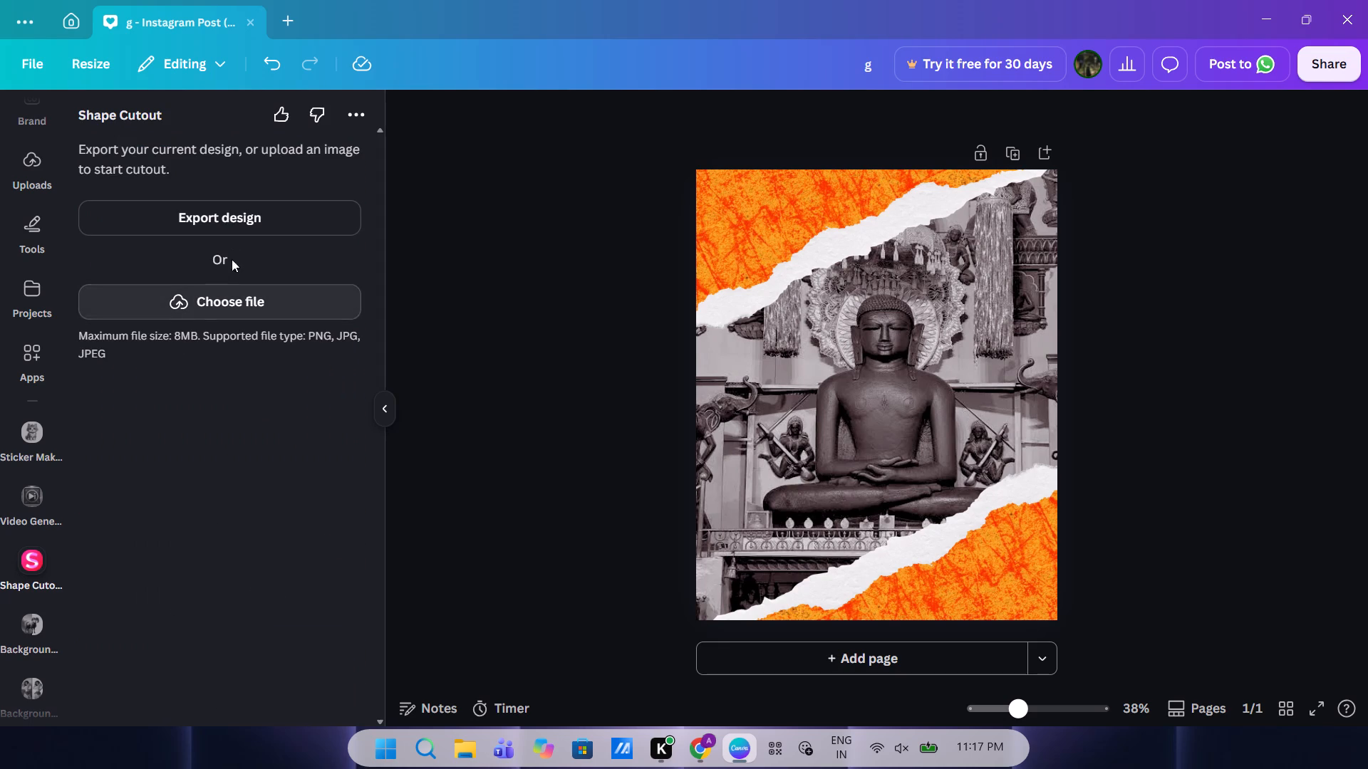
Export the current design as the source image for the shape cutout.
{"action": "left_click", "coordinate": [227, 234]}
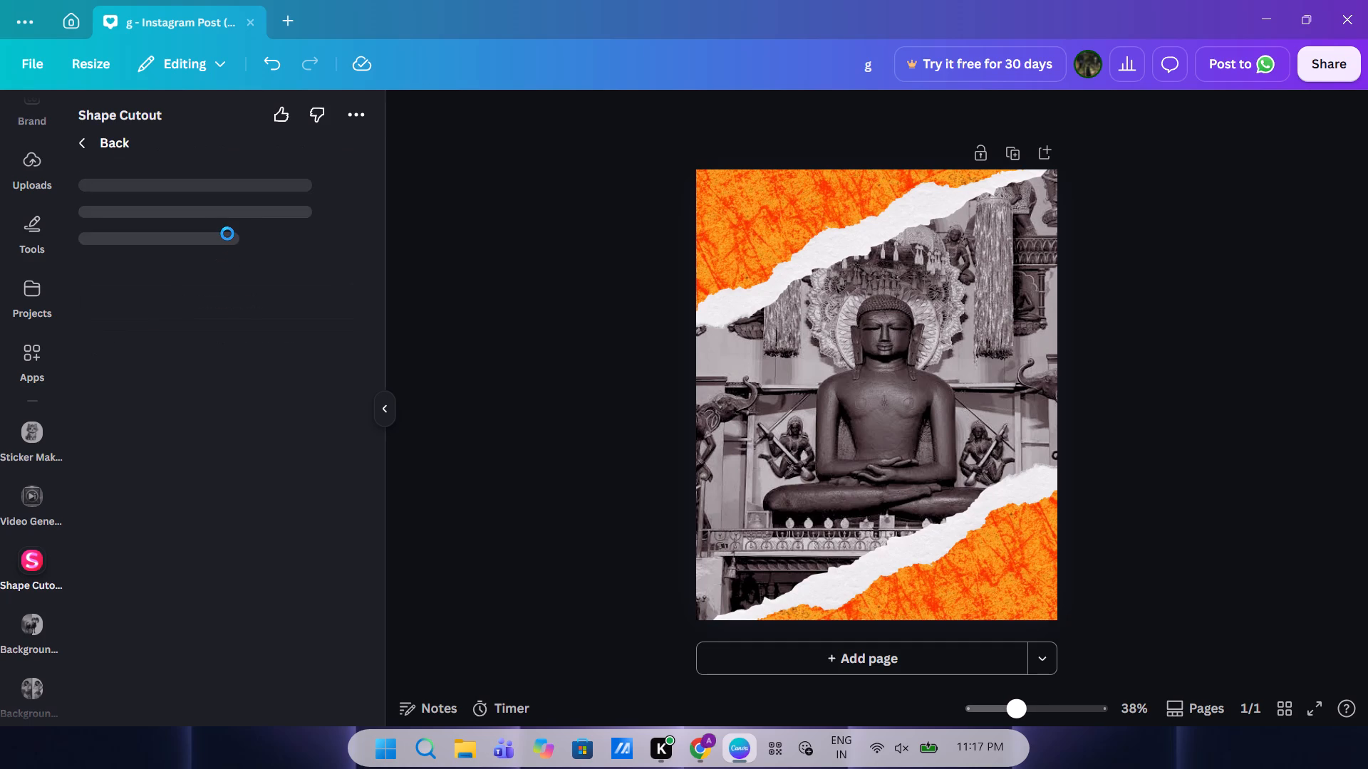